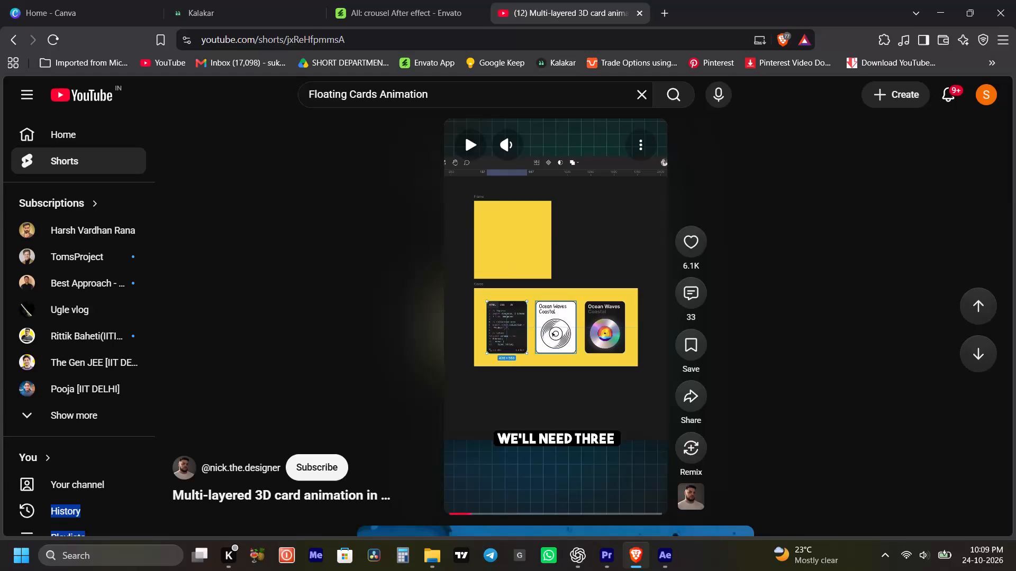
Switch to After Effects and preview the C9703 composition from about 17:41 to 25:32.
left_click(668, 552)
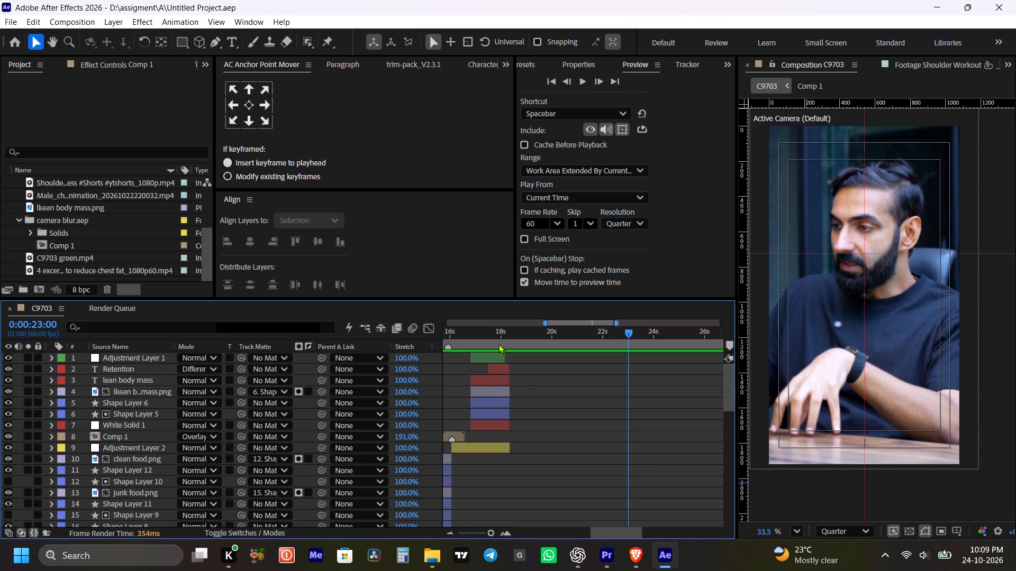
left_click(493, 335)
key("space")
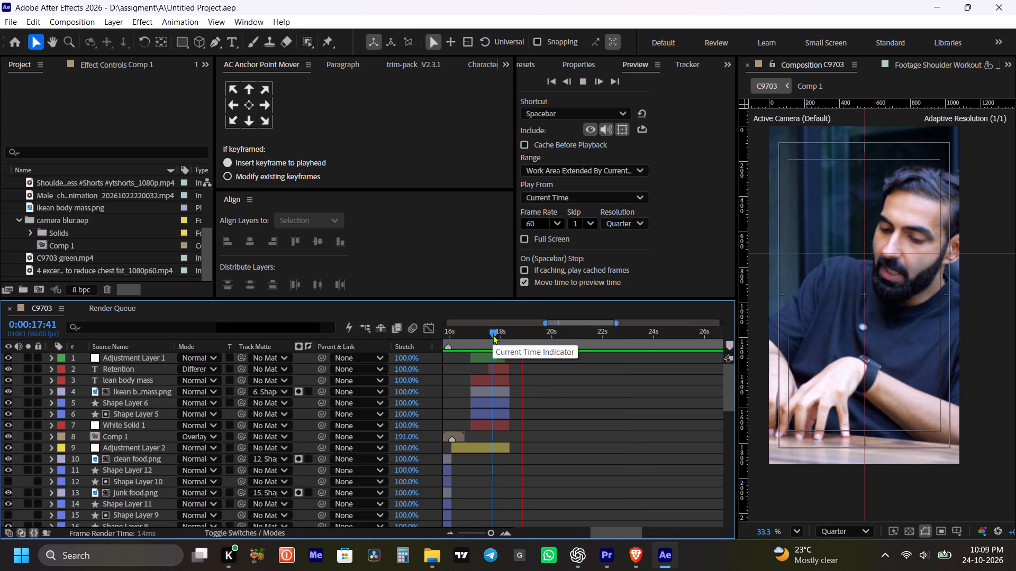
key("space")
key("space")
key("space")
key("space")
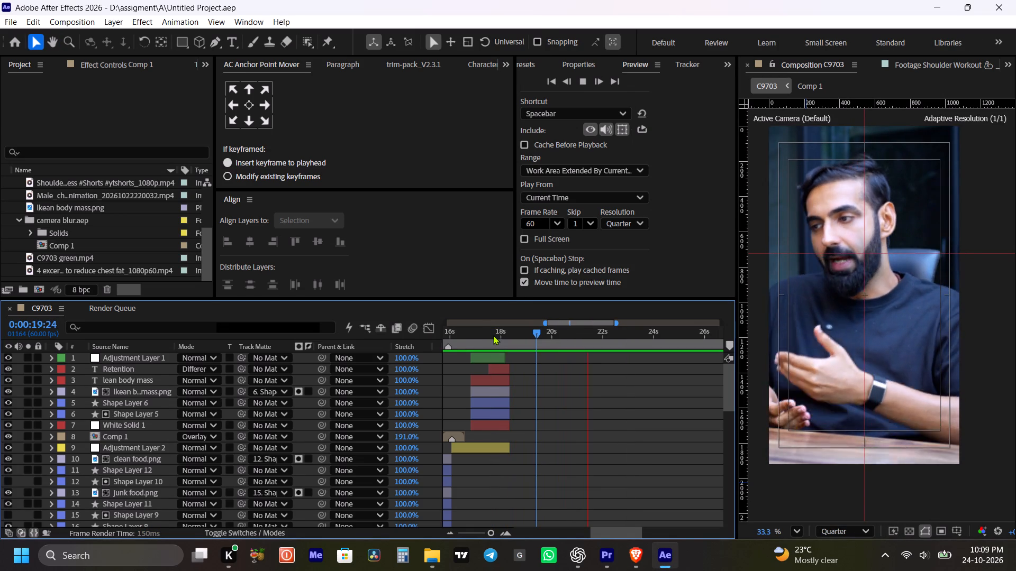
key("space")
key("space")
key("space")
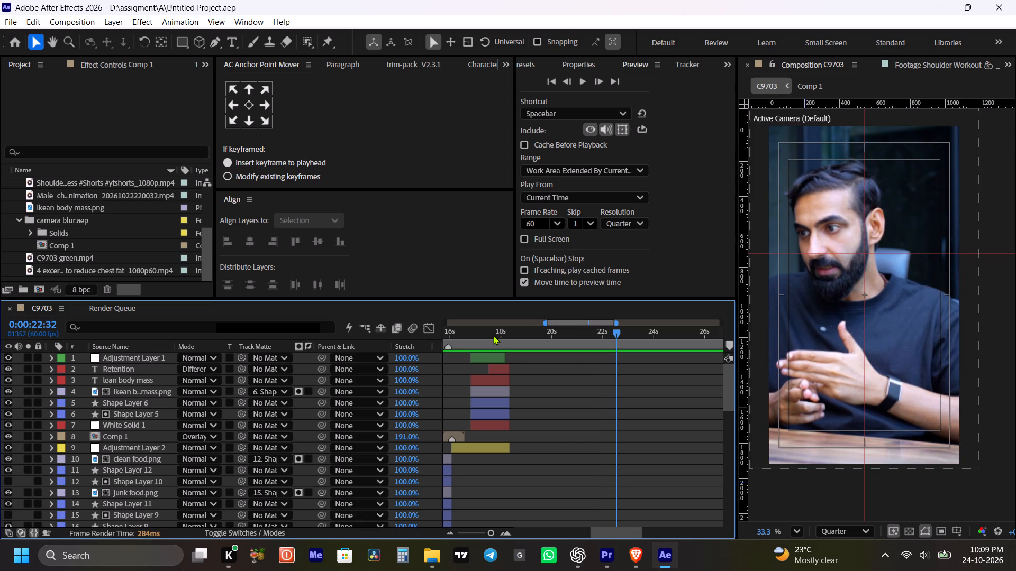
key("space")
key("space")
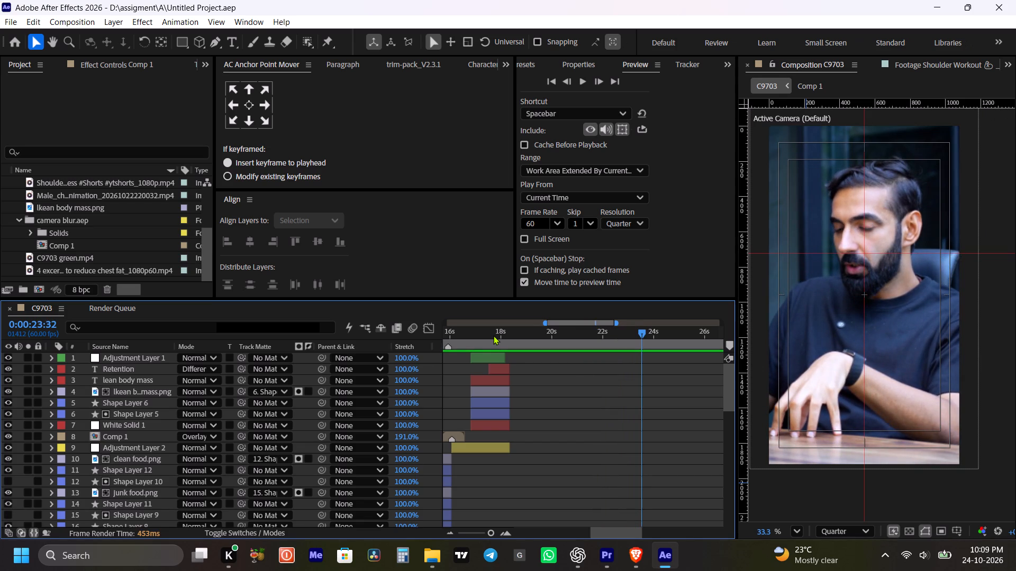
key("space")
key("space")
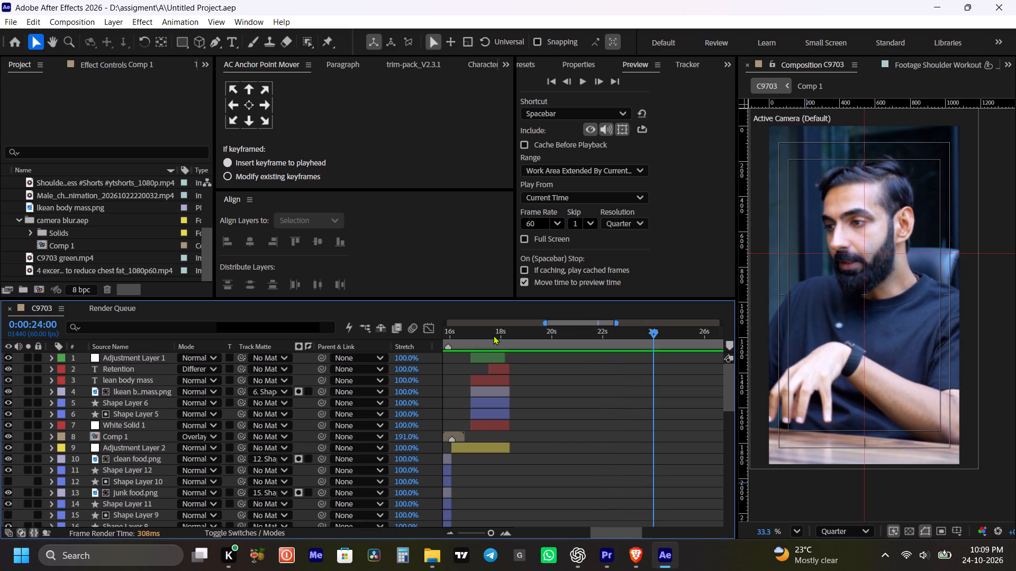
key("space")
key("space")
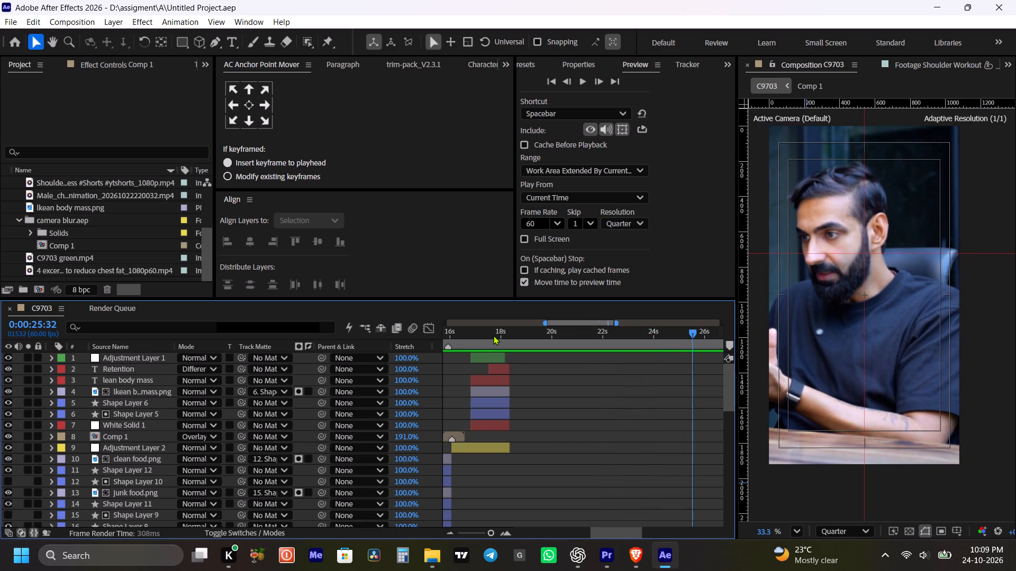
key("space")
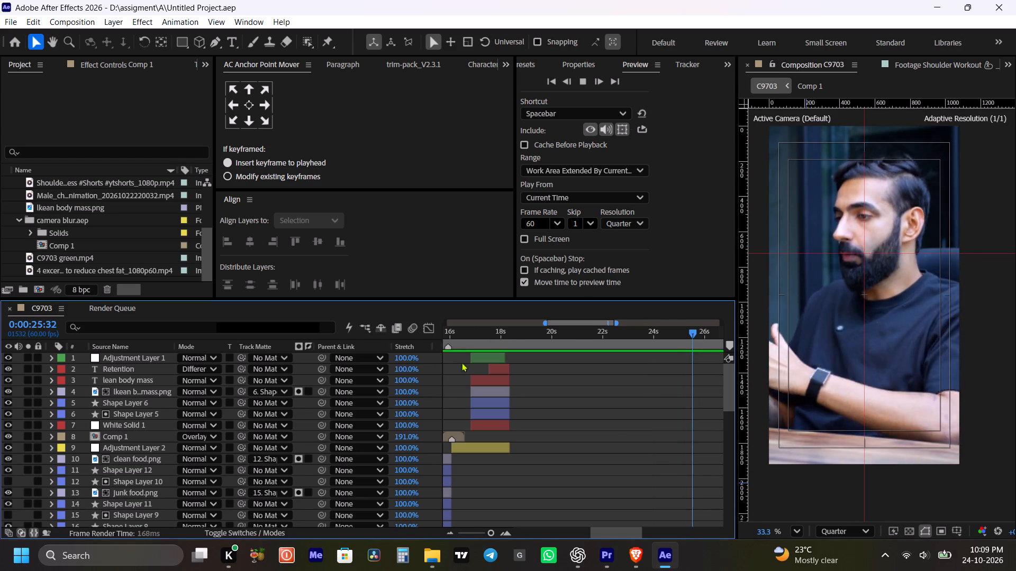
Continue previewing the talking-head footage in C9703 from about 25:32 to 31:36.
scroll(648, 434, "down", 5, "alt")
key("space")
key("space")
key("space")
key("space")
key("space")
key("space")
key("space")
key("space")
key("space")
key("space")
key("space")
key("space")
key("space")
key("space")
key("space")
key("space")
key("space")
key("space")
key("space")
key("space")
left_click_drag(693, 399, 536, 402)
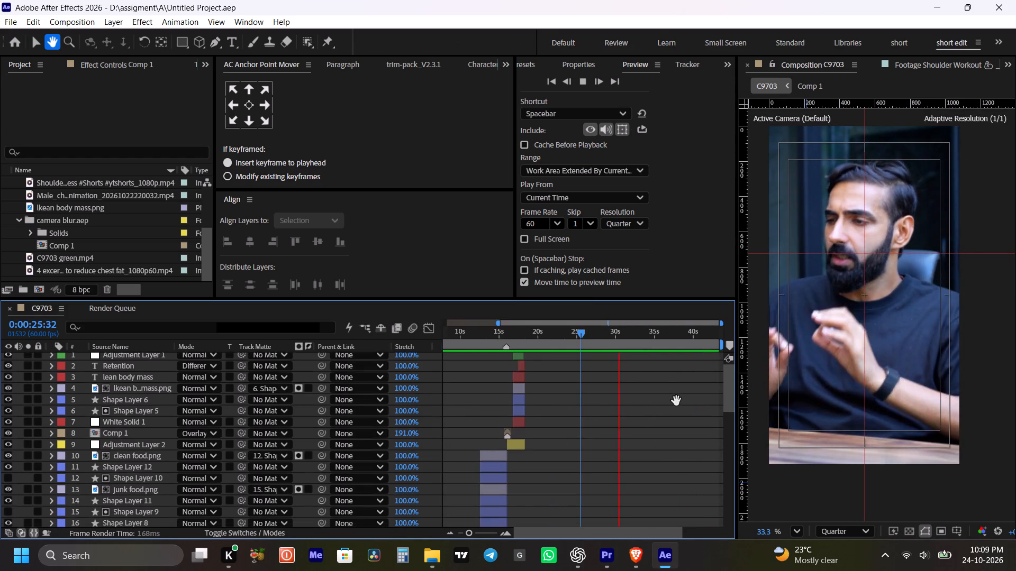
left_click_drag(676, 401, 560, 423)
key("space")
scroll(597, 414, "up", 8)
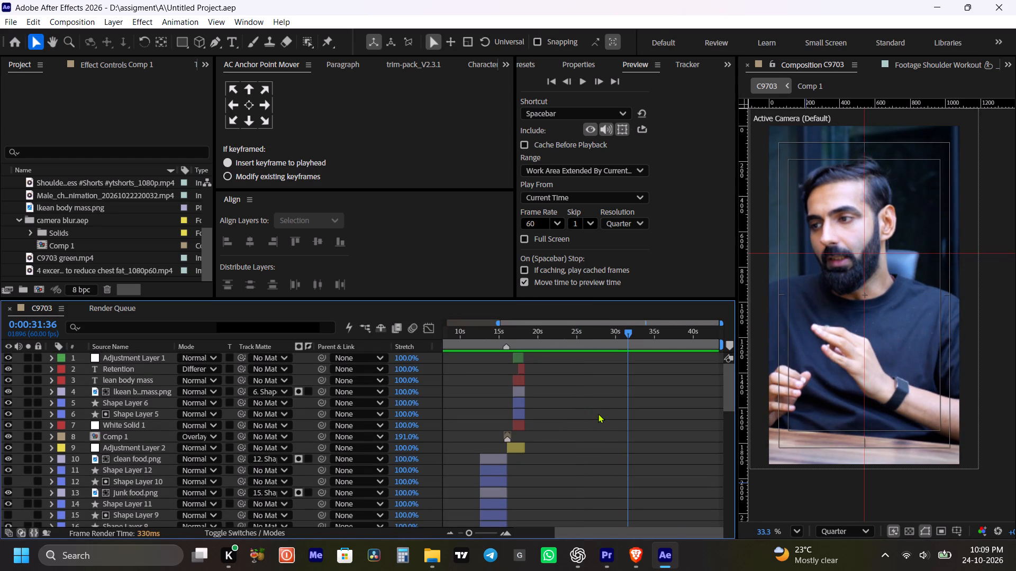
Replay the end of the "lean body mass Retention" title section and the footage that follows it, up to about 19:44.
scroll(598, 413, "up", 1)
left_click(517, 338)
key("space")
scroll(518, 356, "up", 4, "alt")
key("space")
key("space")
key("space")
key("space")
key("space")
key("space")
key("space")
left_click_drag(549, 376, 559, 388)
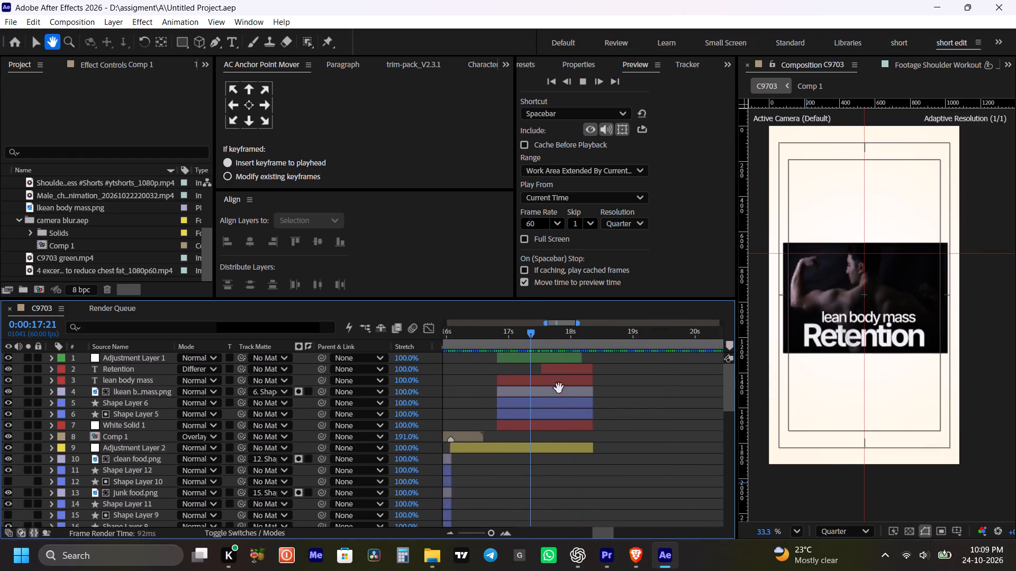
left_click_drag(559, 388, 558, 388)
scroll(558, 388, "down", 1, "alt")
key("space")
left_click_drag(614, 384, 550, 410)
key("space")
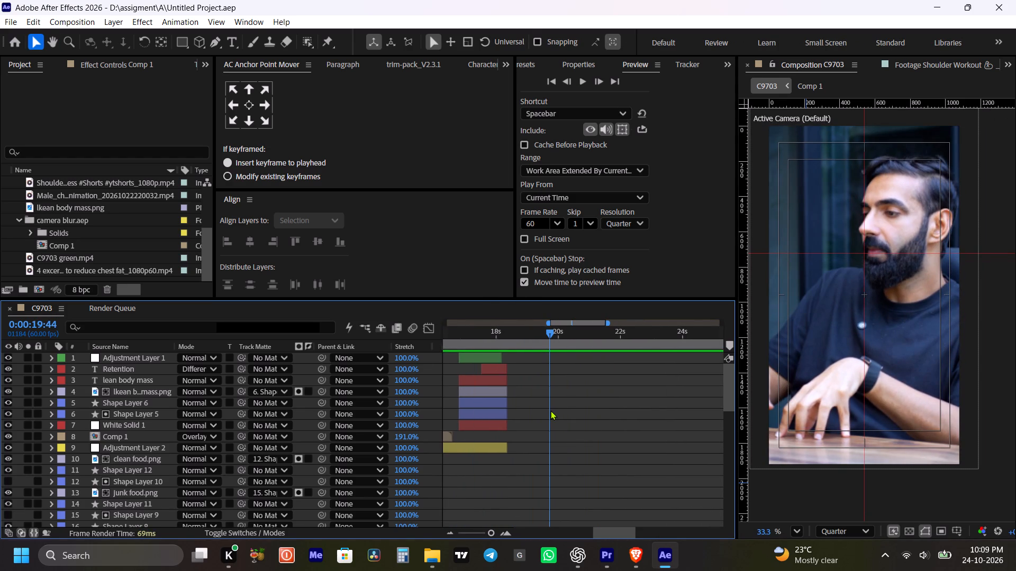
Save the project.
key("ctrl+s")
Preview C9703 from about 18:03 to 22:48, stopping and resuming to review the footage after the title section.
left_click(497, 334)
key("space")
key("space")
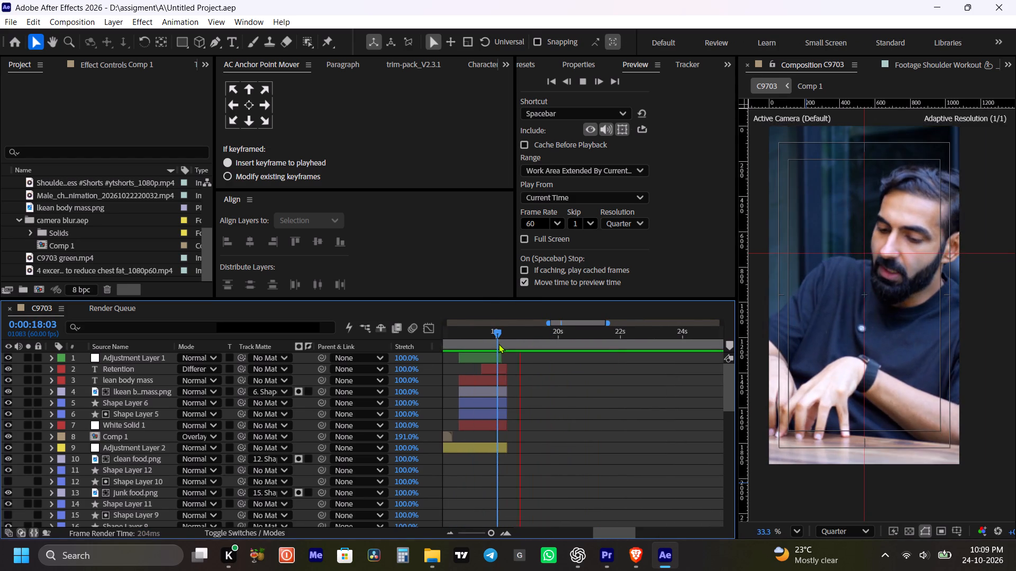
key("space")
key("space")
key("space")
scroll(530, 373, "down", 1, "alt")
key("space")
left_click_drag(643, 392, 636, 394)
key("space")
key("space")
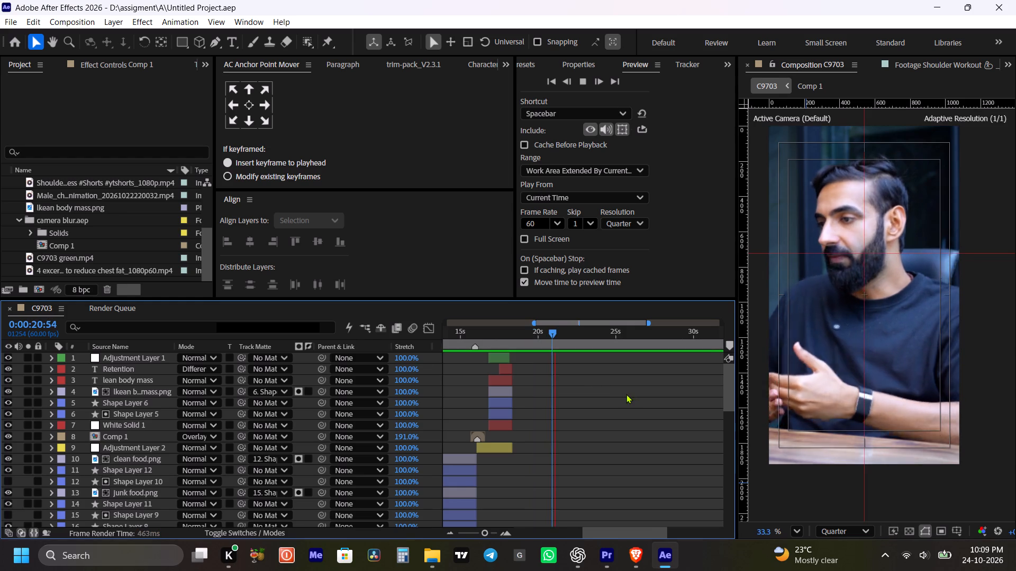
key("space")
key("space")
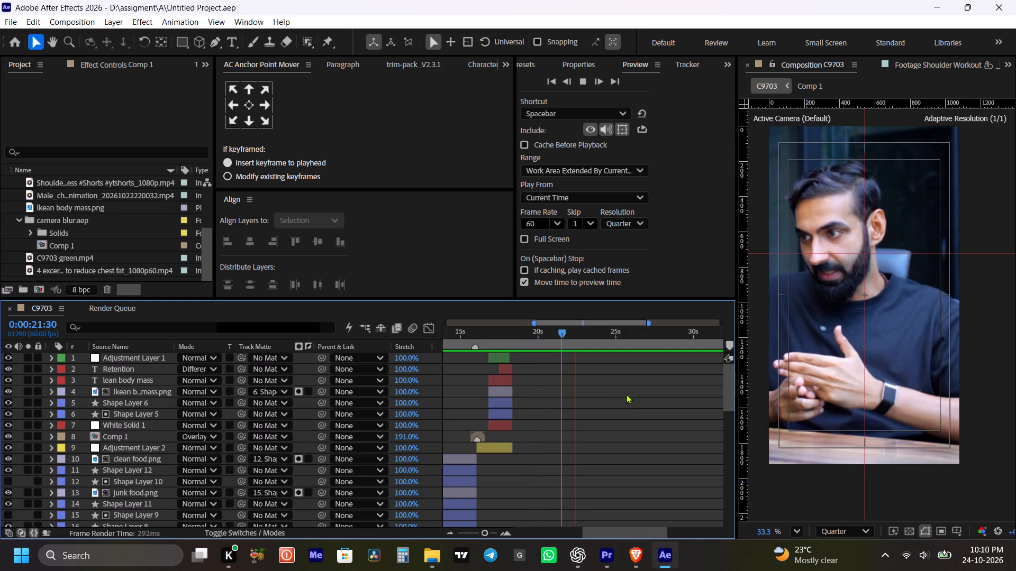
key("space")
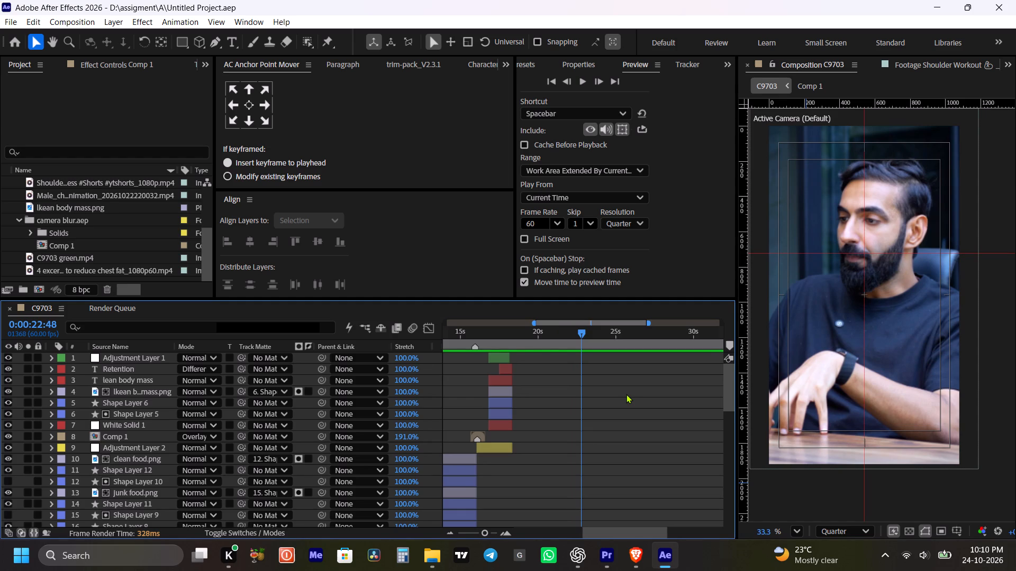
Save the project again.
key("ctrl+s")
Replay C9703 from about 17:52, reviewing the transition from the Retention title to the footage up to about 20:44.
scroll(525, 383, "up", 2, "alt")
key("space")
left_click_drag(523, 378, 617, 429)
left_click_drag(546, 334, 541, 333)
key("space")
key("space")
key("space")
key("space")
key("space")
key("space")
key("space")
key("space")
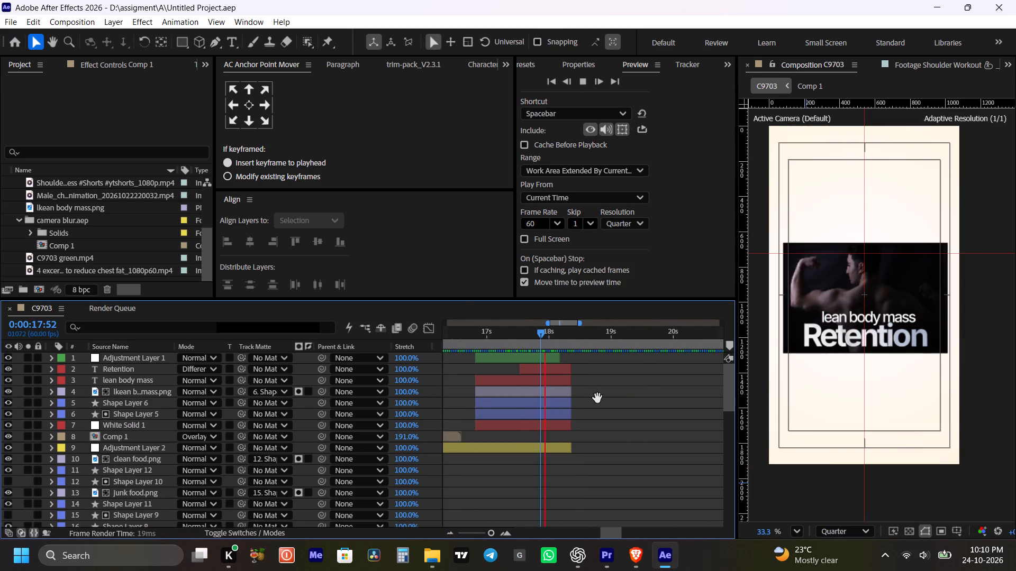
left_click_drag(600, 397, 509, 414)
key("space")
scroll(536, 397, "down", 1, "alt")
key("space")
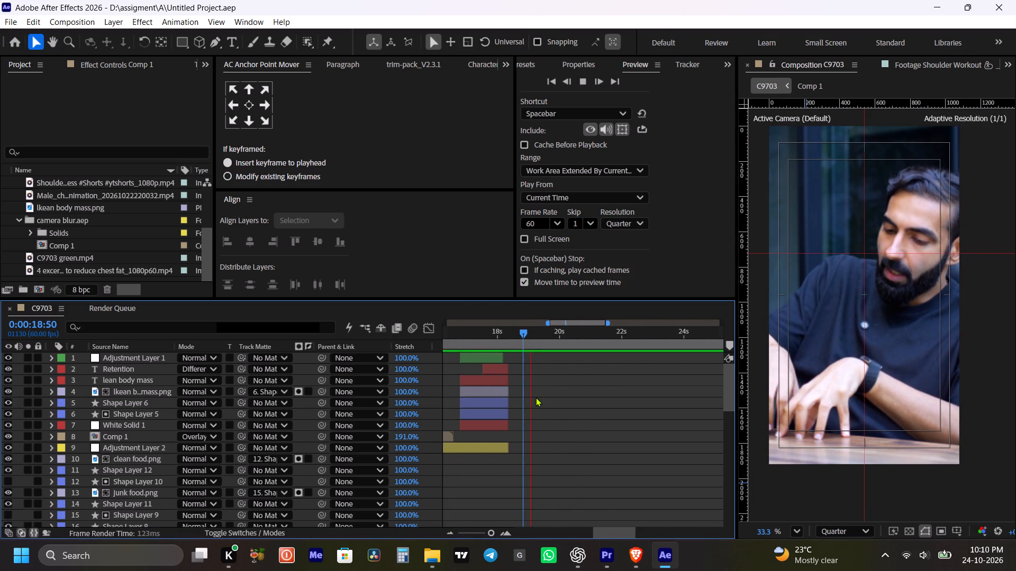
key("space")
key("space")
key("space")
left_click_drag(609, 390, 583, 403)
key("space")
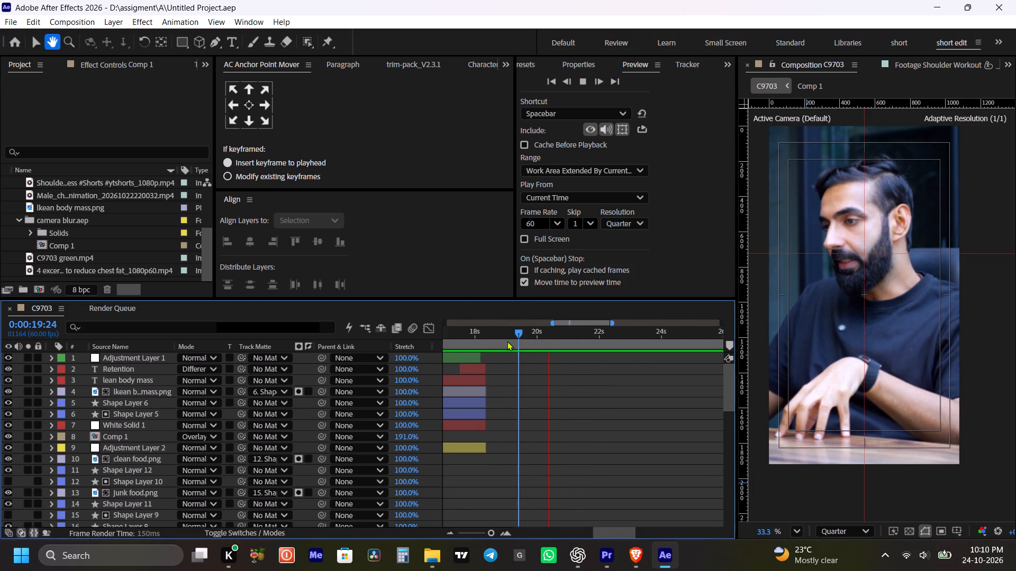
key("space")
key("space")
Save the project.
key("ctrl+s")
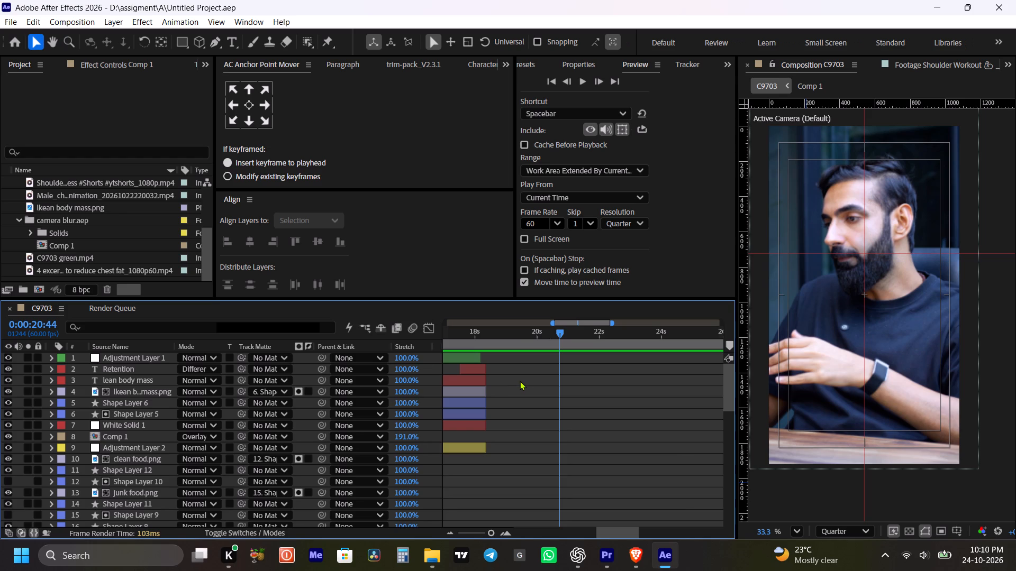
Switch to the Envato page in the Brave browser and search all categories for "lean body mass".
left_click(693, 453)
left_click(642, 556)
left_click(443, 14)
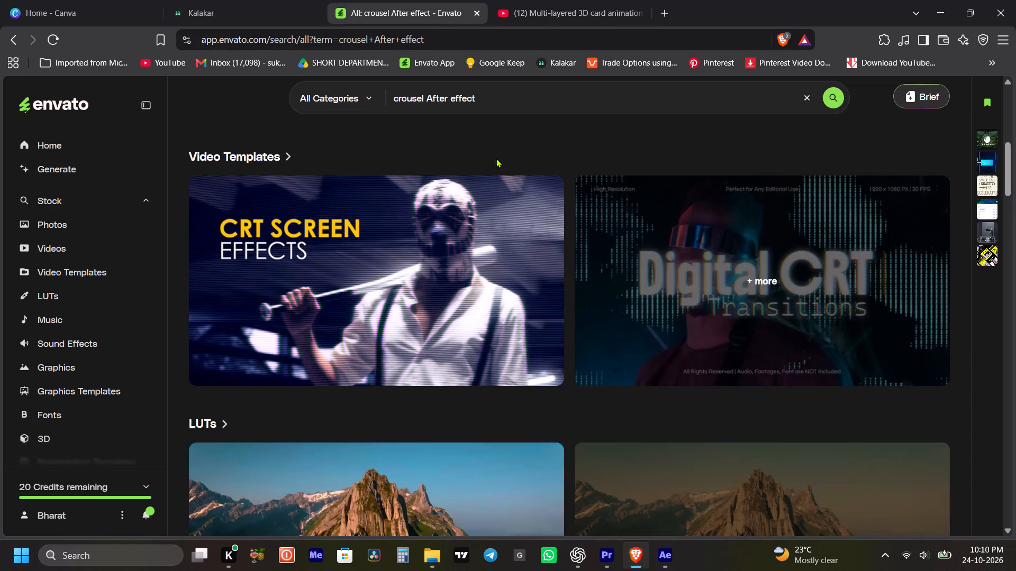
scroll(640, 201, "up", 3)
left_click_drag(505, 105, 352, 97)
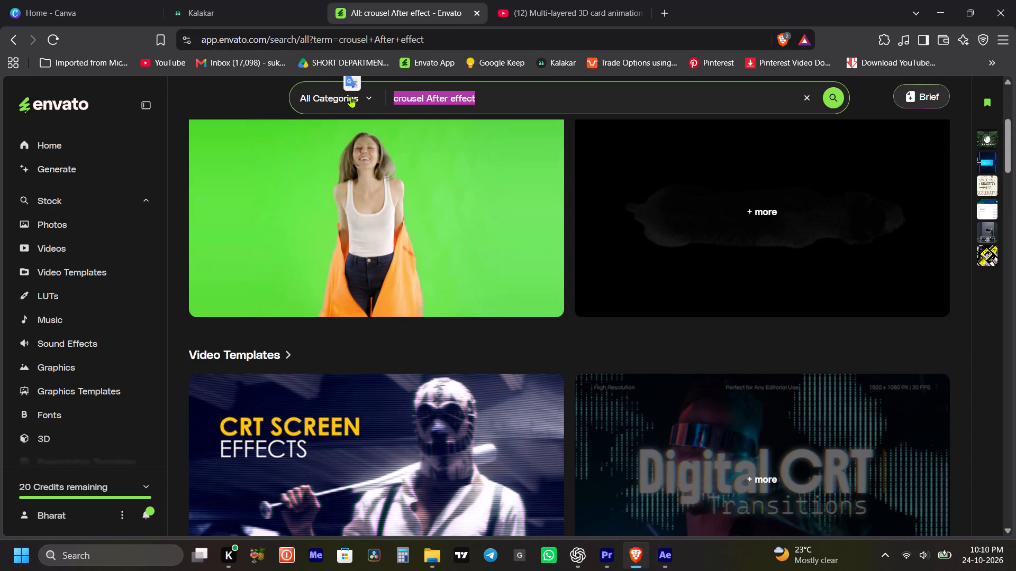
scroll(350, 97, "down", 2)
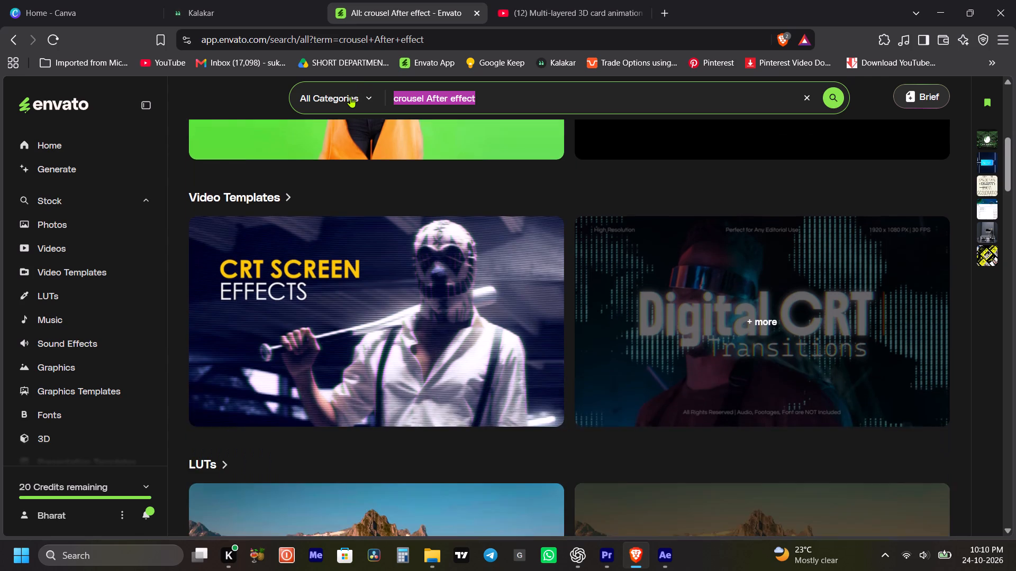
scroll(350, 97, "down", 4)
scroll(350, 97, "up", 5)
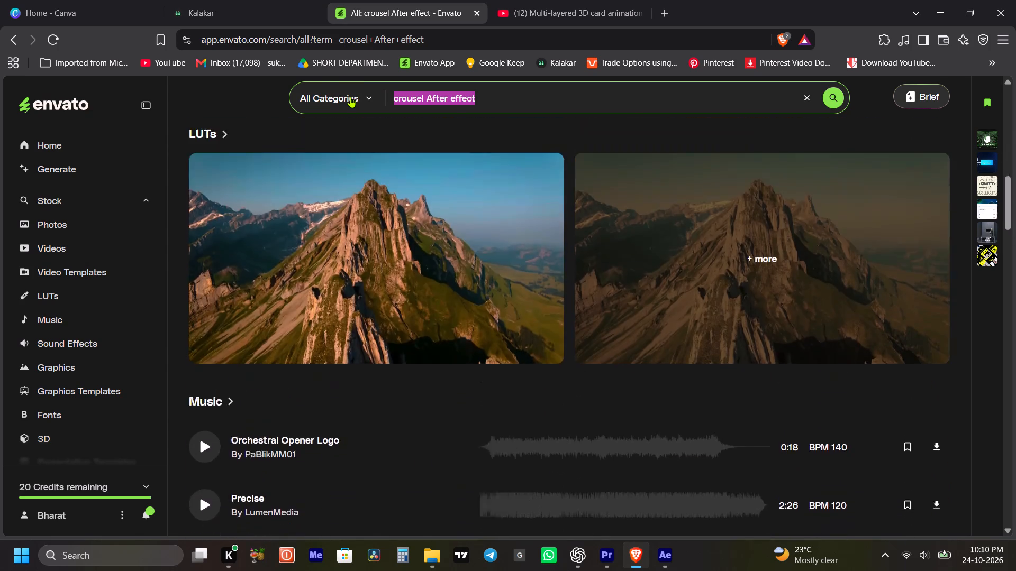
scroll(350, 97, "up", 8)
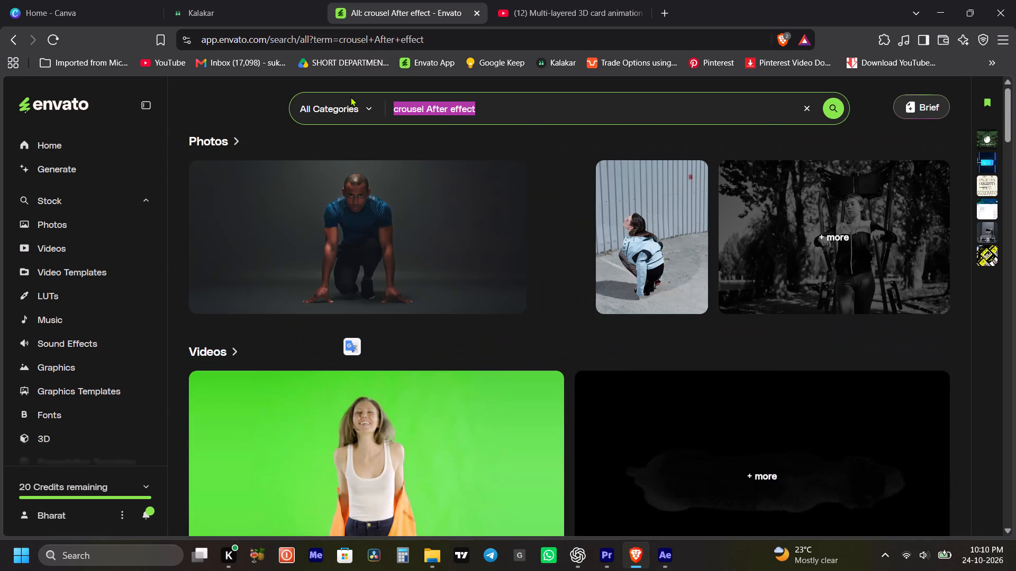
scroll(350, 97, "up", 3)
type("lean body mass")
key("Return")
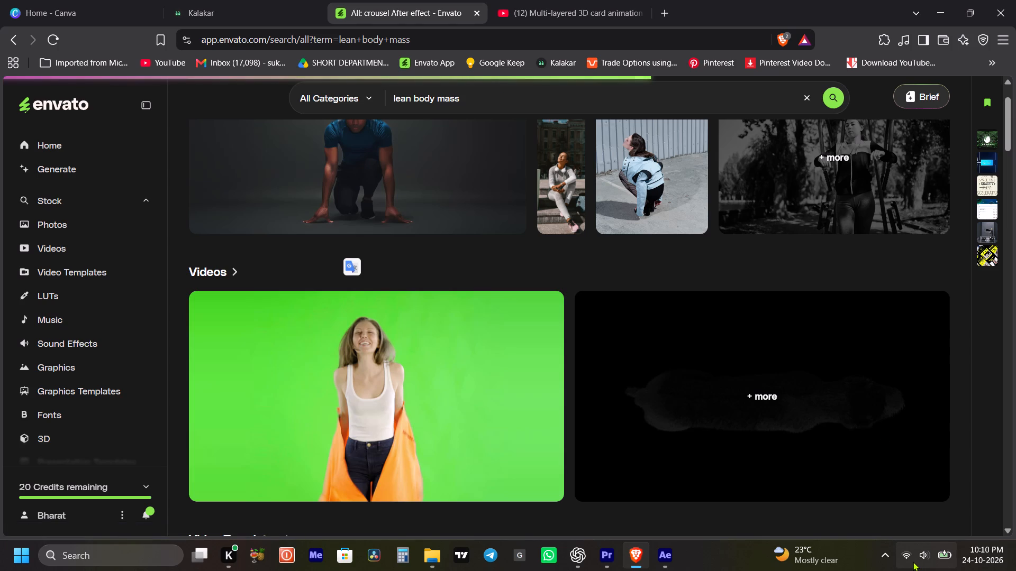
Examine the photo, video and video template results for a clip suited to the lean body mass topic.
scroll(766, 357, "up", 8)
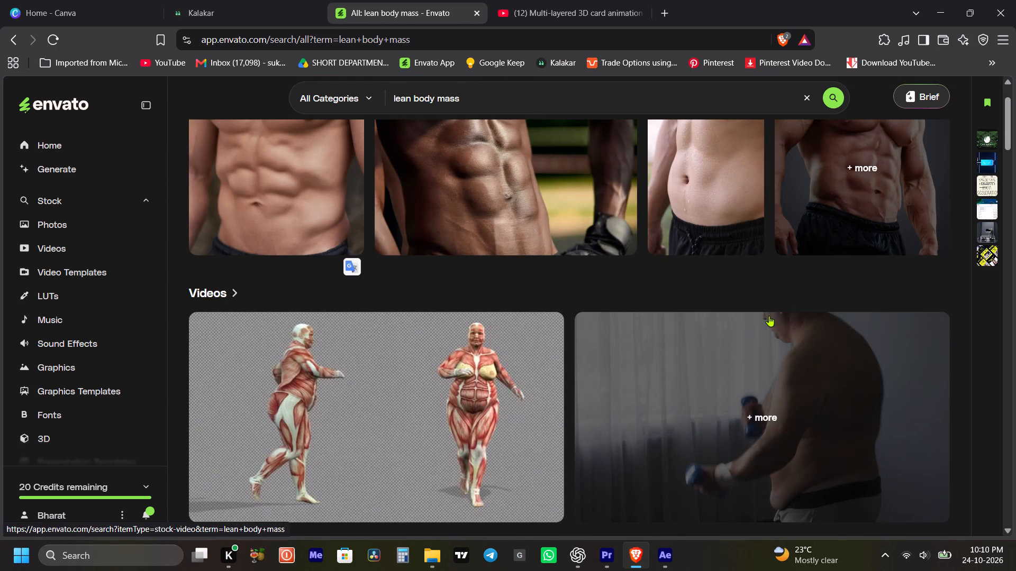
scroll(536, 299, "up", 3)
scroll(505, 367, "up", 2)
scroll(505, 367, "down", 3)
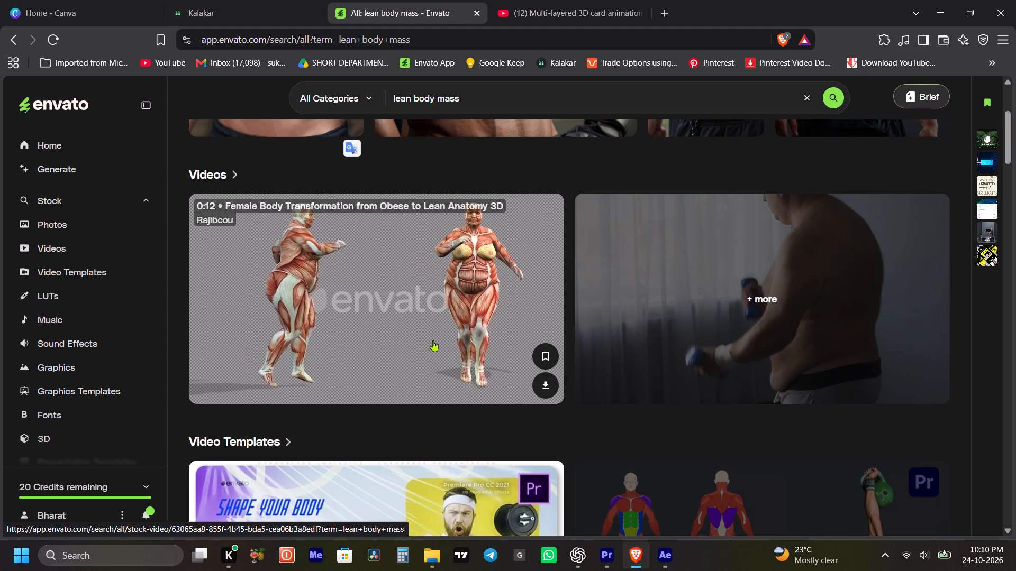
scroll(433, 340, "down", 1)
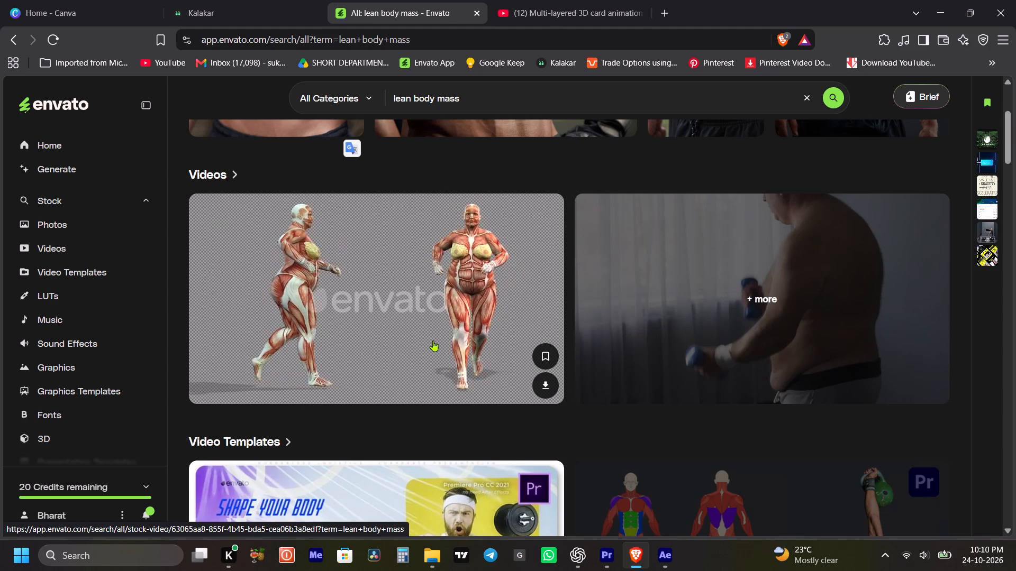
scroll(433, 340, "down", 2)
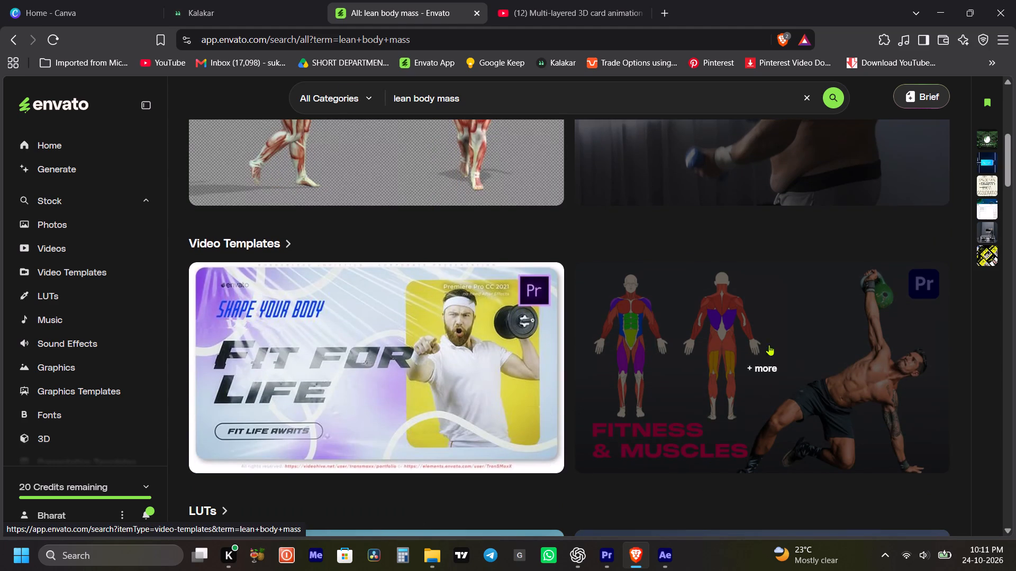
Narrow the lean body mass results to video templates in vertical orientation.
left_click(764, 367)
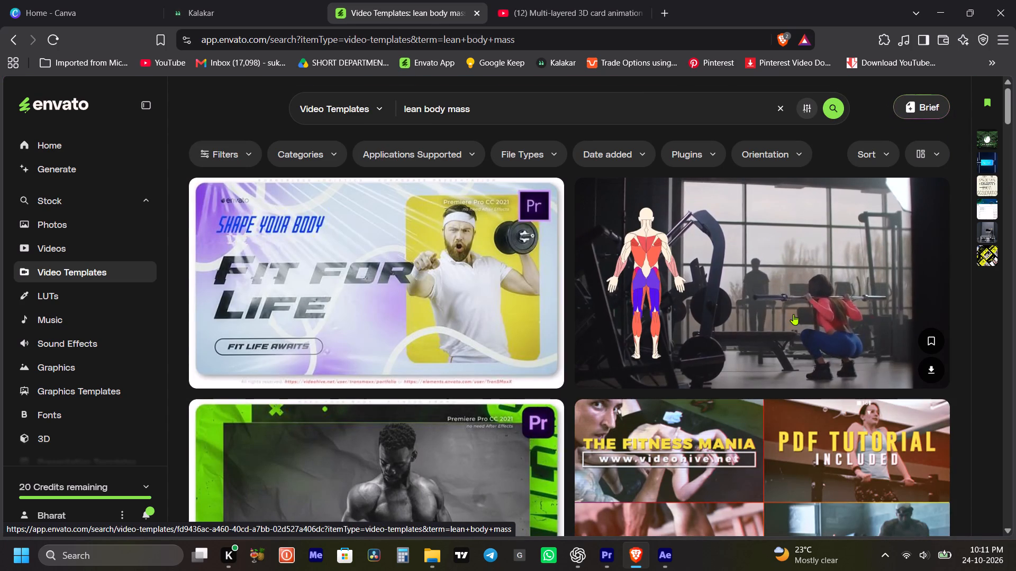
scroll(793, 314, "down", 3)
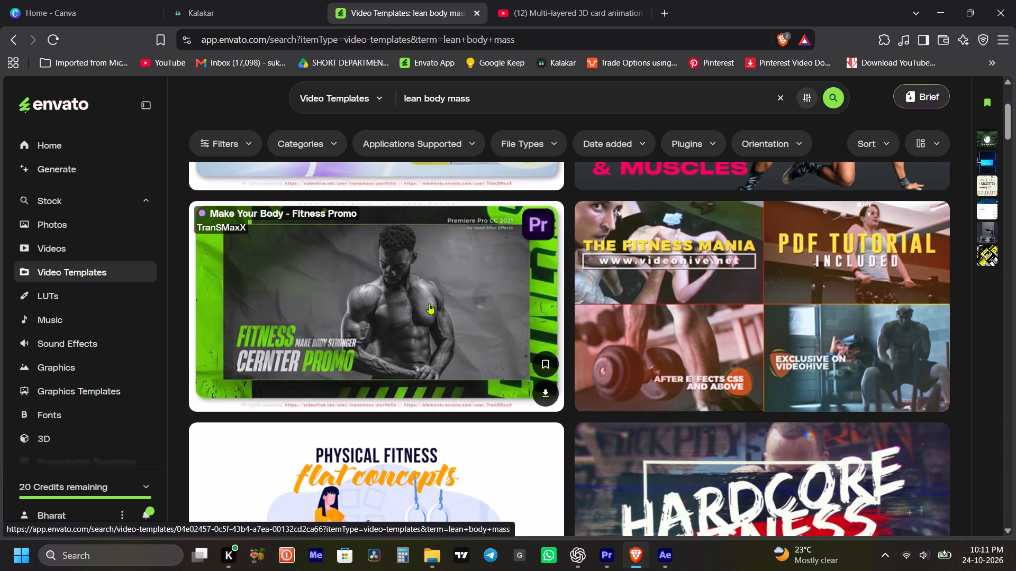
scroll(429, 303, "down", 4)
scroll(429, 303, "up", 4)
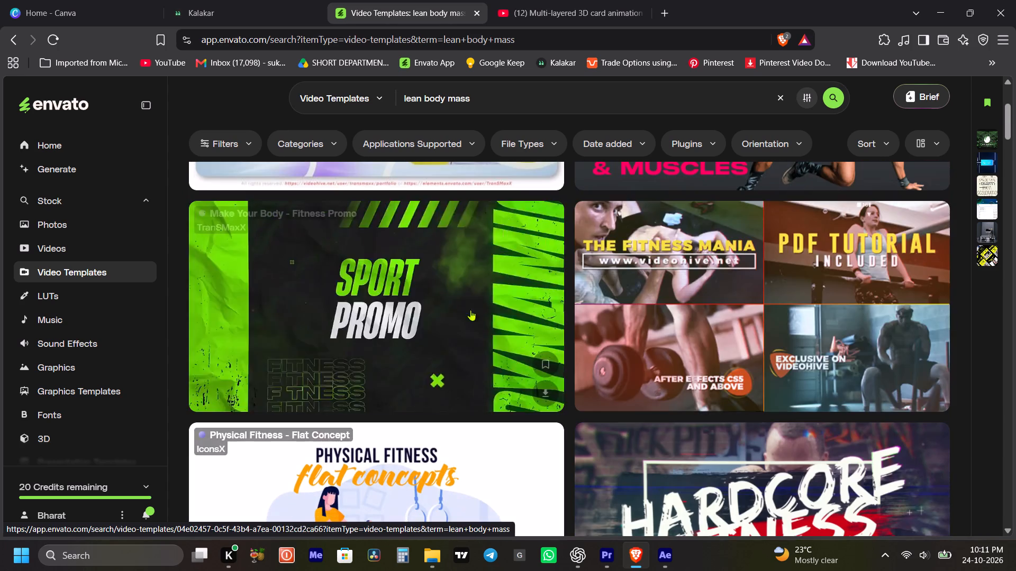
scroll(737, 301, "up", 4)
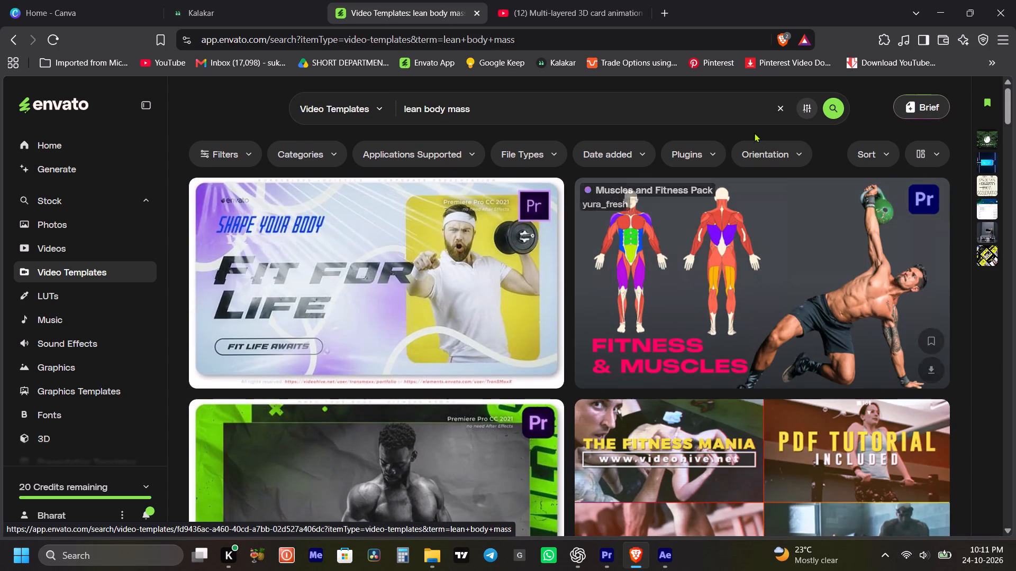
left_click(770, 155)
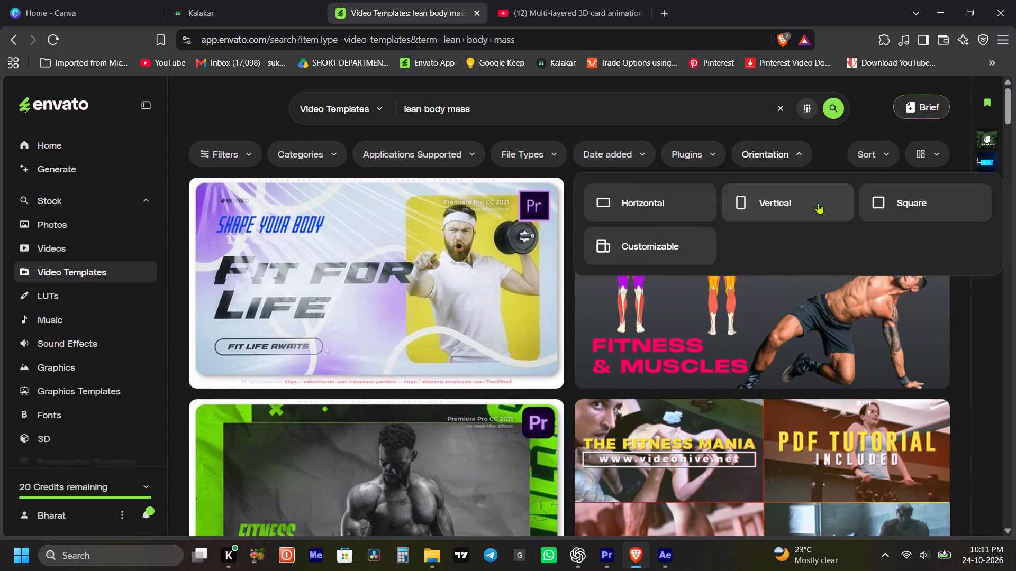
left_click(815, 203)
left_click(873, 108)
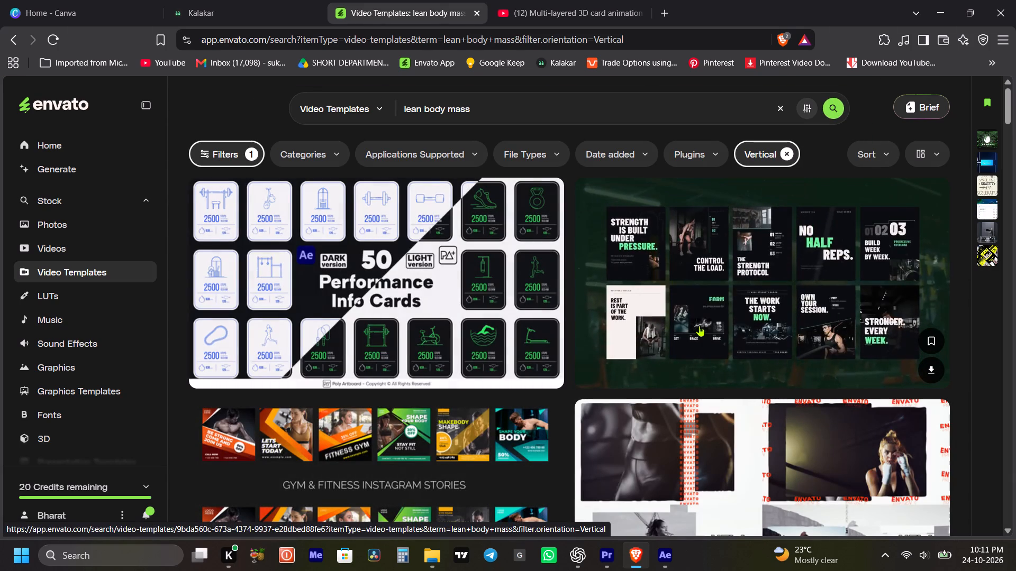
Examine the vertical video template results for a fitness design suited to the lean body mass section.
scroll(699, 326, "down", 2)
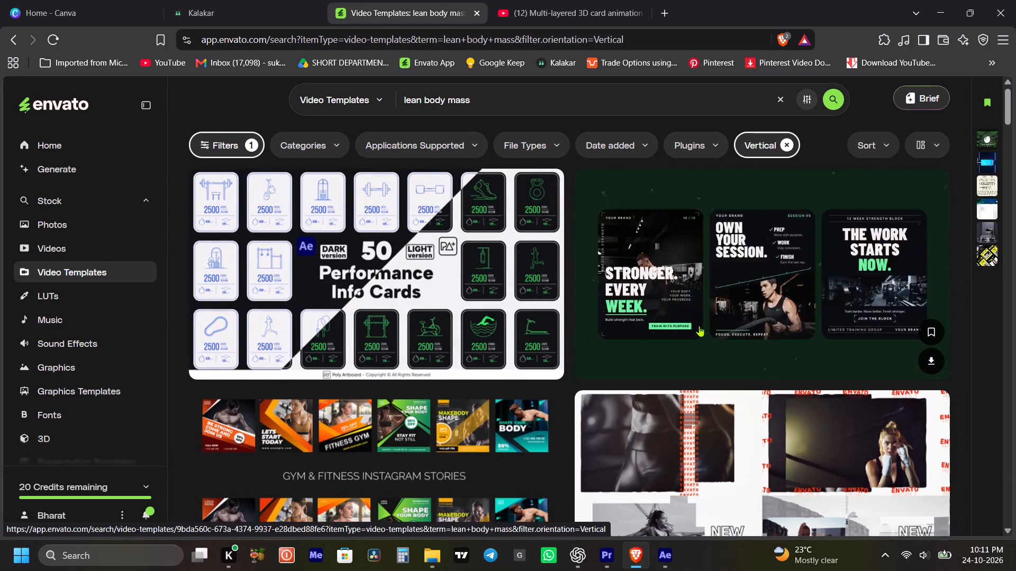
scroll(699, 326, "down", 1)
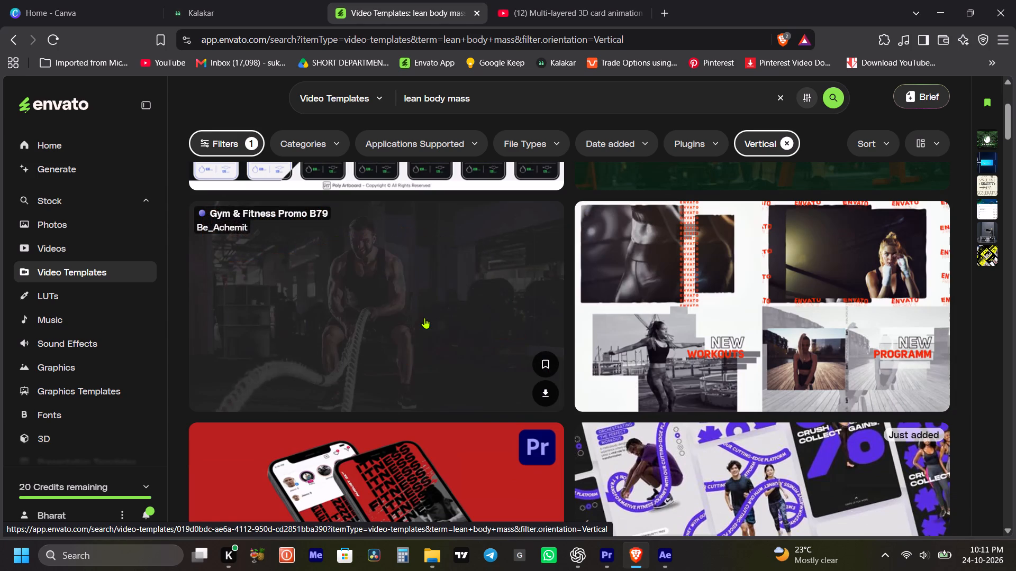
scroll(424, 318, "down", 3)
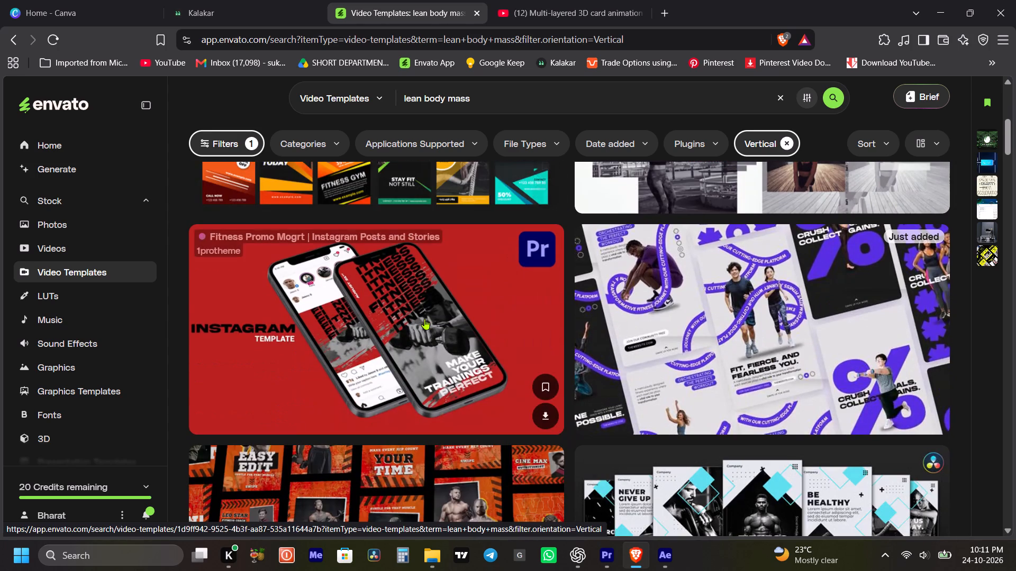
scroll(424, 319, "down", 7)
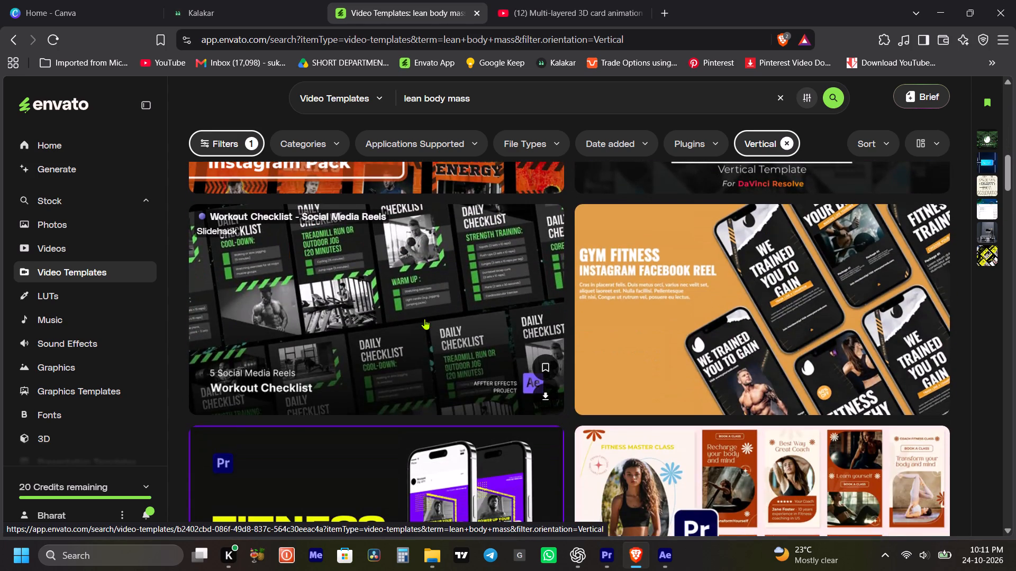
scroll(424, 319, "down", 4)
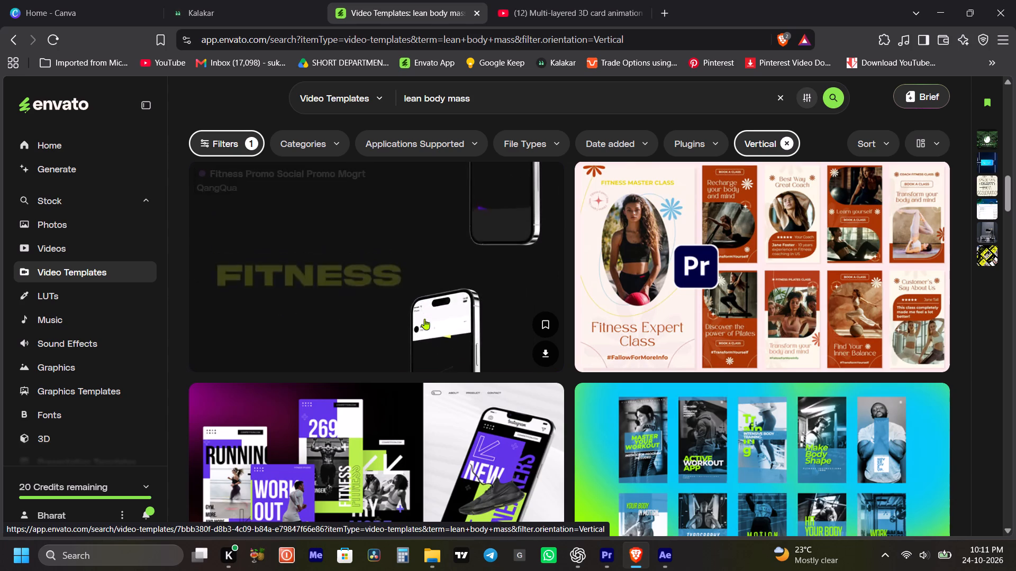
scroll(424, 319, "down", 8)
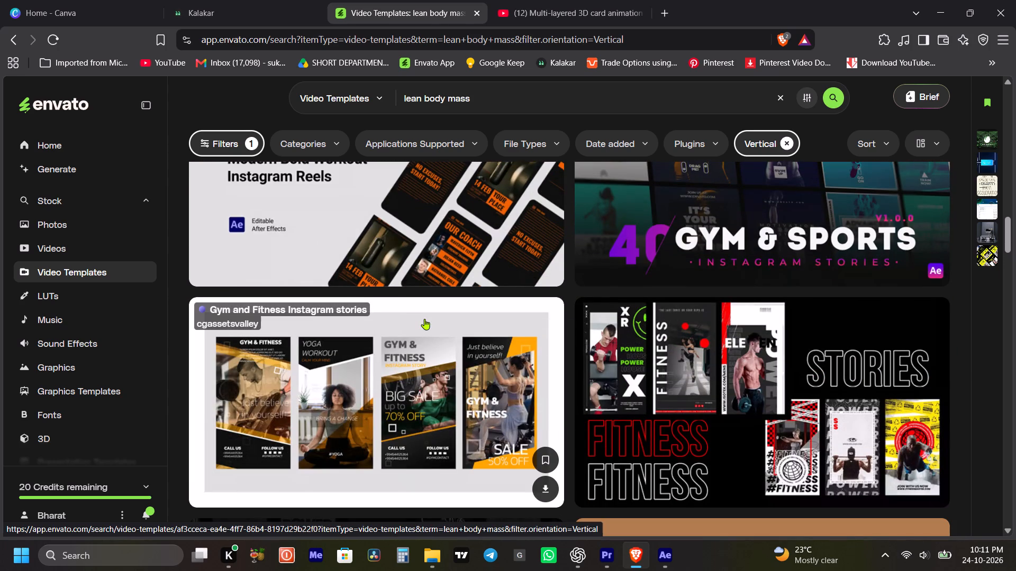
scroll(424, 319, "down", 1)
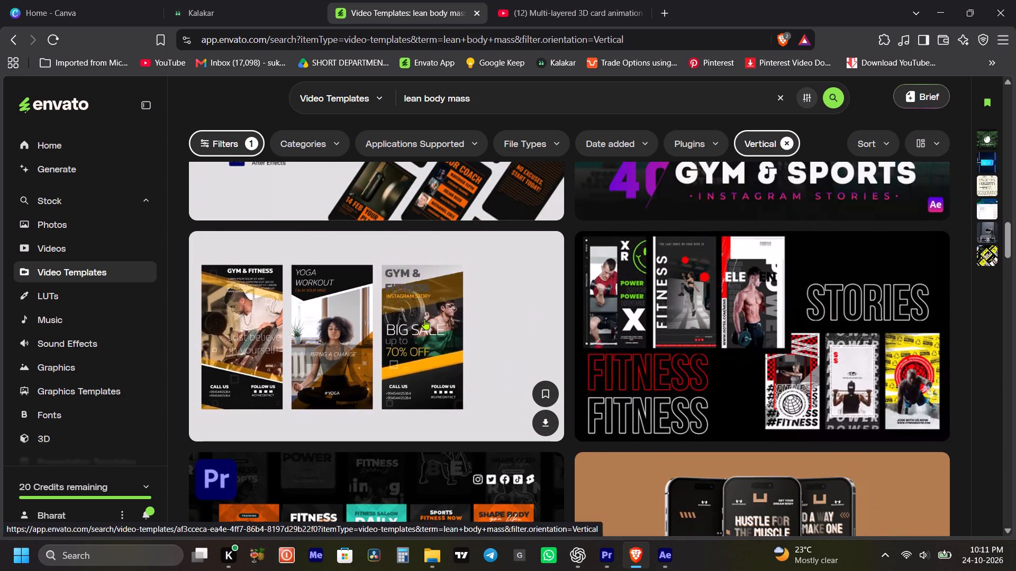
scroll(424, 319, "down", 3)
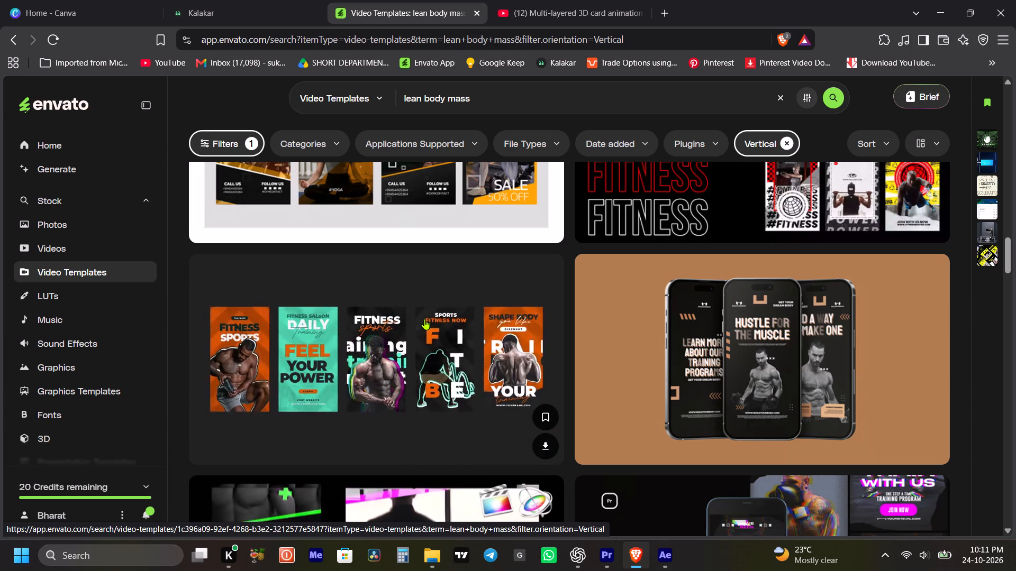
scroll(424, 319, "down", 3)
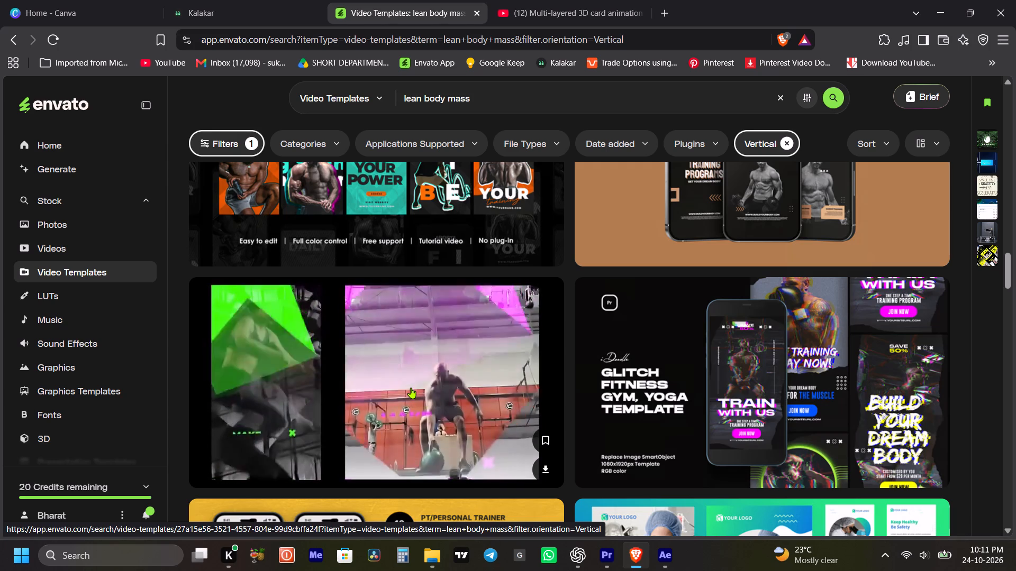
scroll(411, 388, "down", 4)
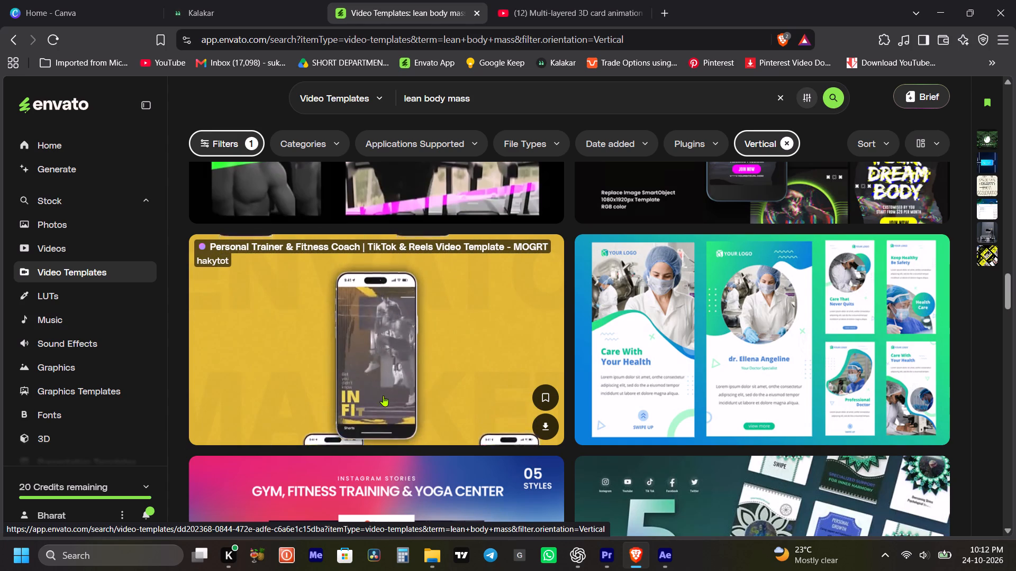
Open the Personal Trainer & Fitness Coach TikTok & Reels template and watch its preview video.
left_click(383, 395)
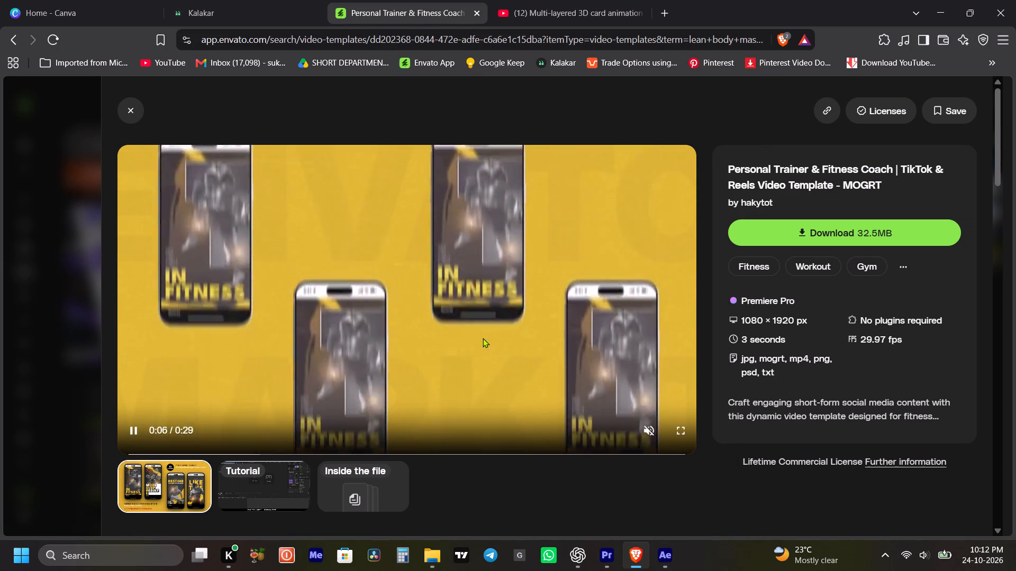
left_click(483, 331)
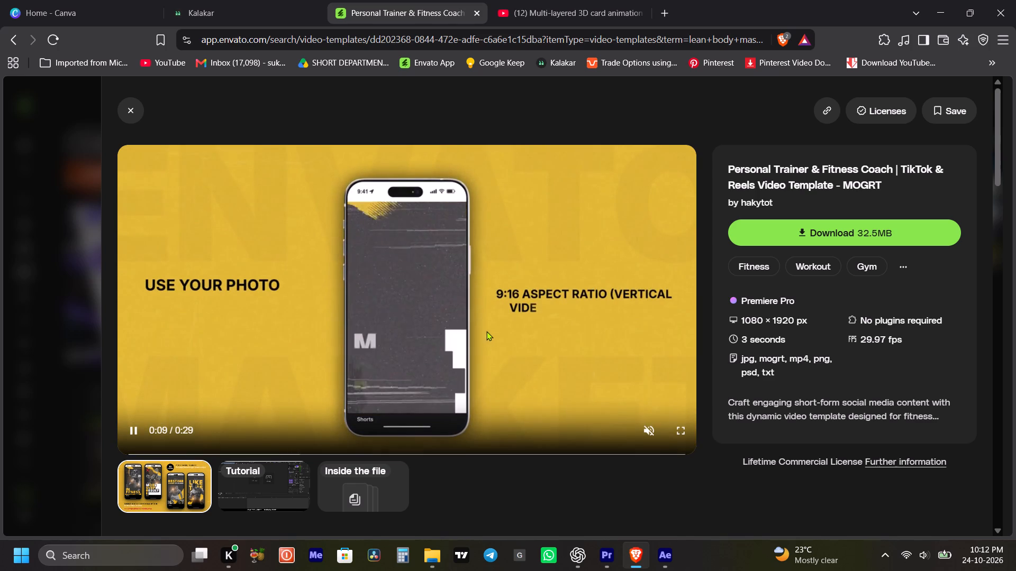
left_click(486, 310)
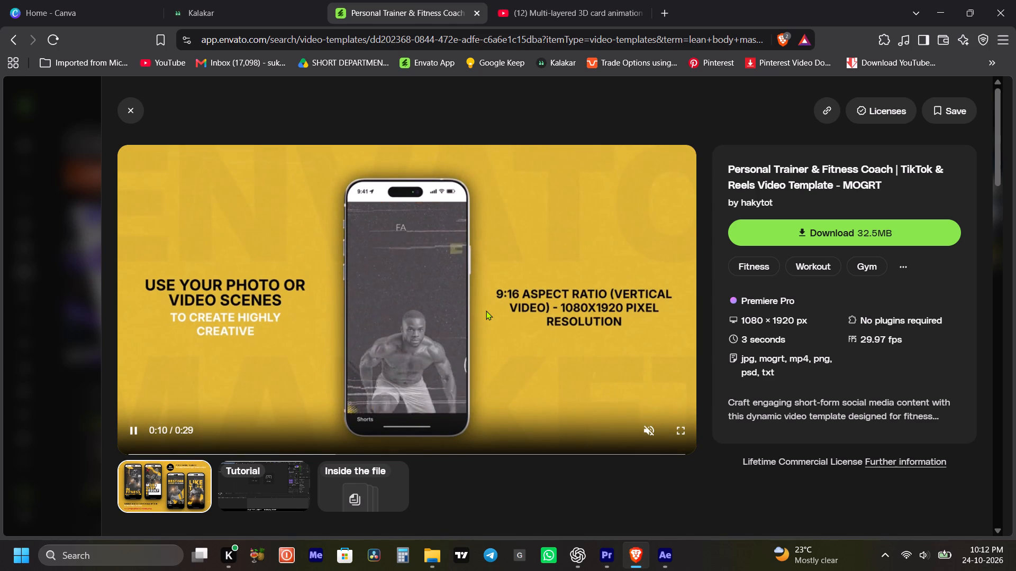
left_click(415, 334)
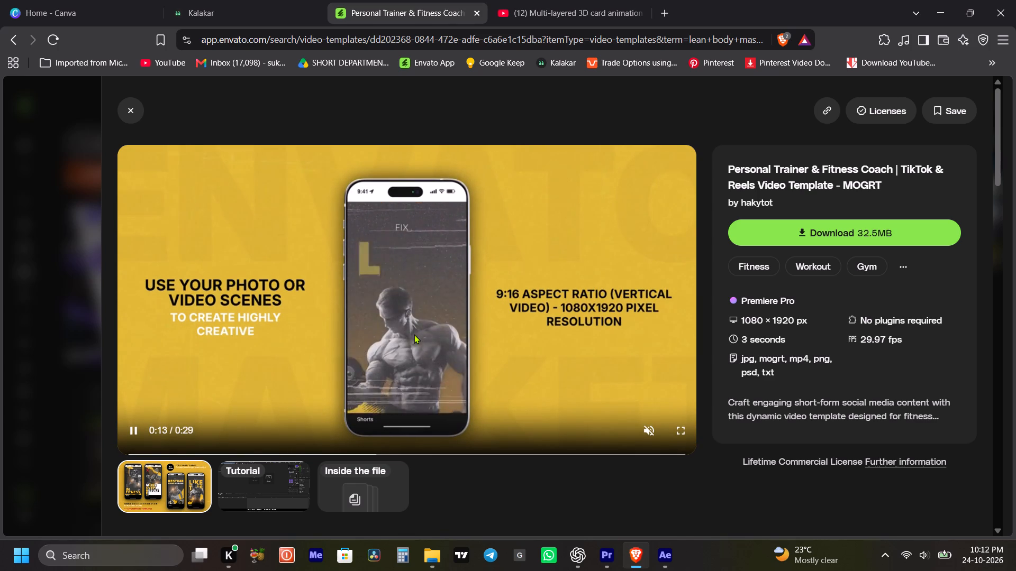
left_click(414, 334)
left_click(343, 377)
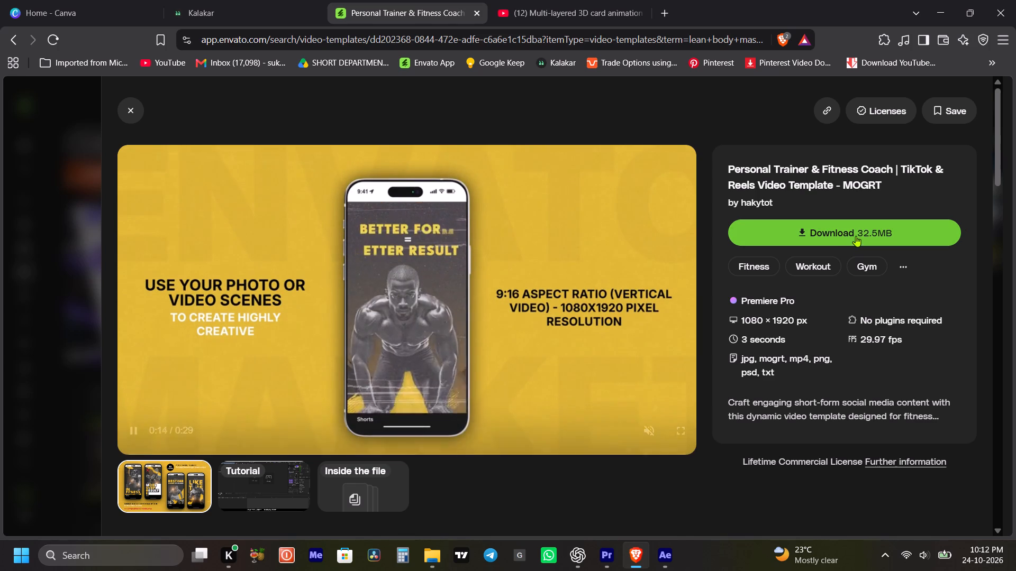
Download the template as a ZIP archive named poppins into the assigment folder on New Volume (D:).
left_click(856, 236)
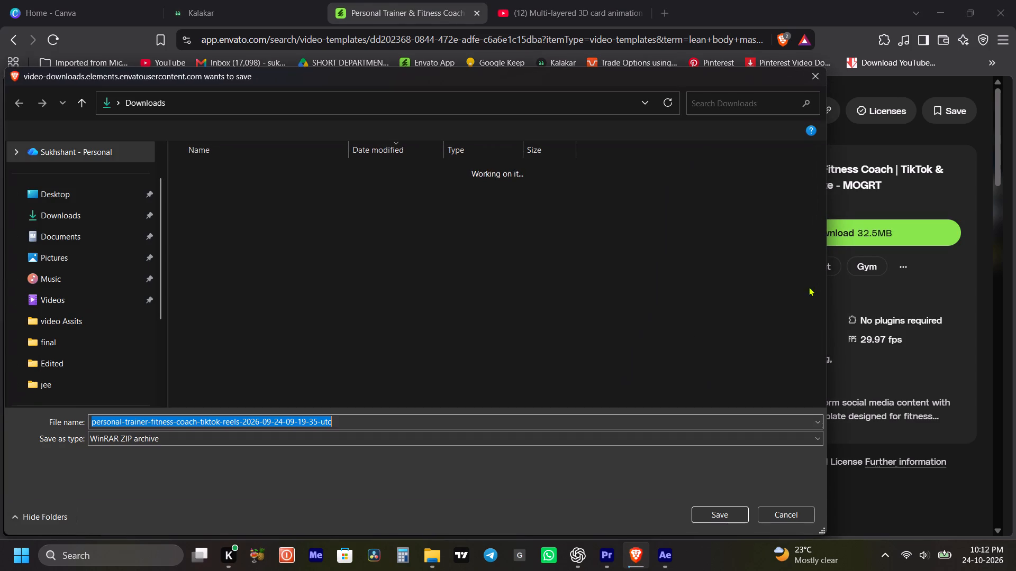
key("ctrl+c")
key("ctrl+c")
scroll(117, 293, "down", 5)
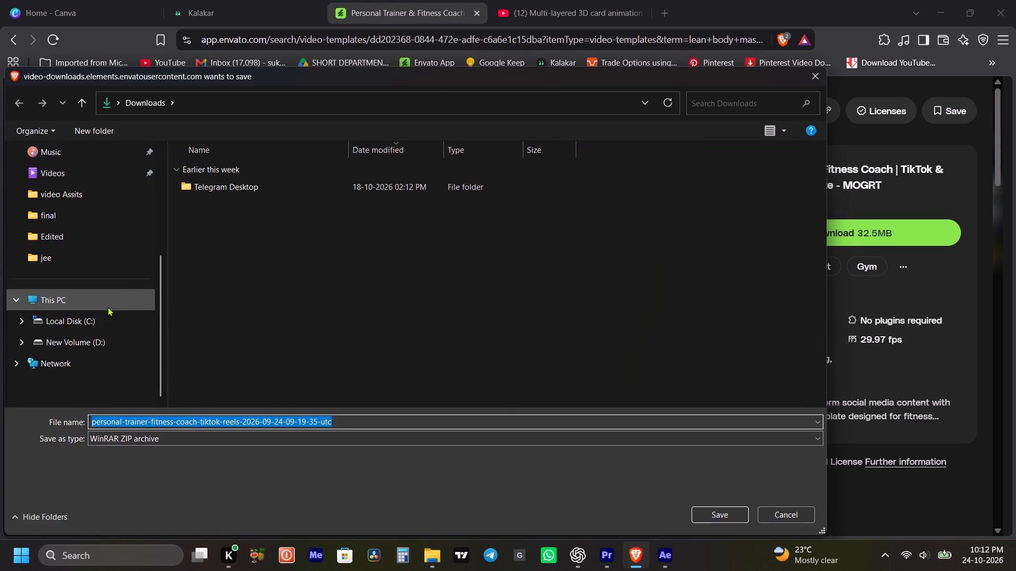
left_click(92, 341)
left_click_drag(574, 331, 560, 320)
scroll(433, 325, "up", 2)
left_click(330, 180)
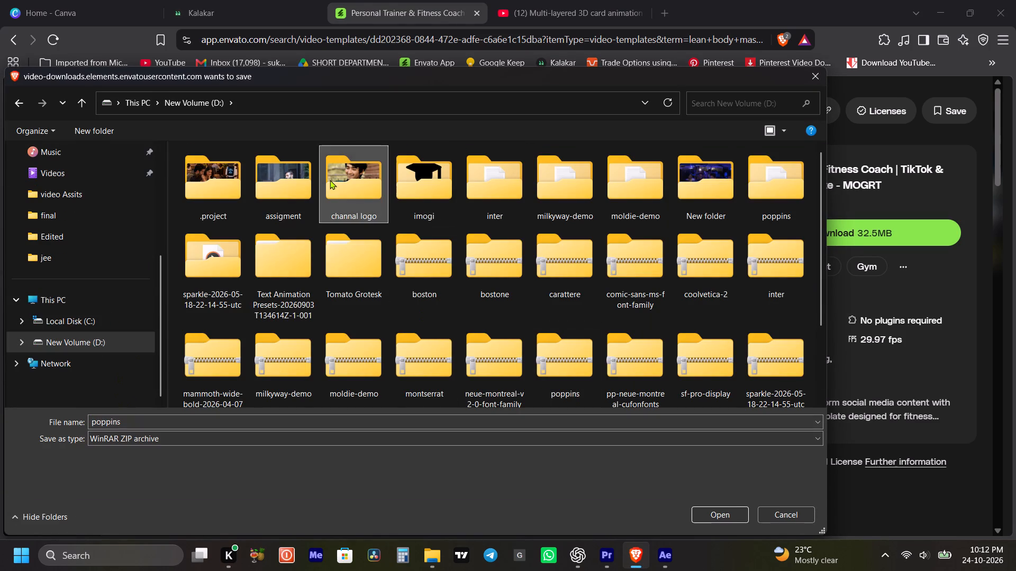
double_click(301, 183)
left_click_drag(629, 313, 622, 315)
left_click_drag(312, 354, 317, 354)
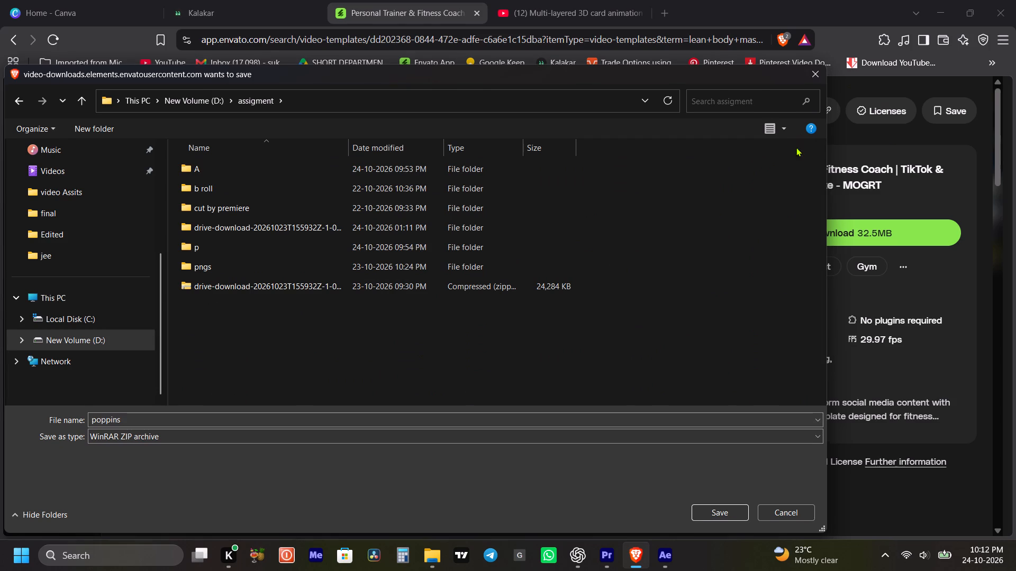
left_click(788, 119)
left_click(781, 133)
left_click(848, 49)
left_click(673, 294)
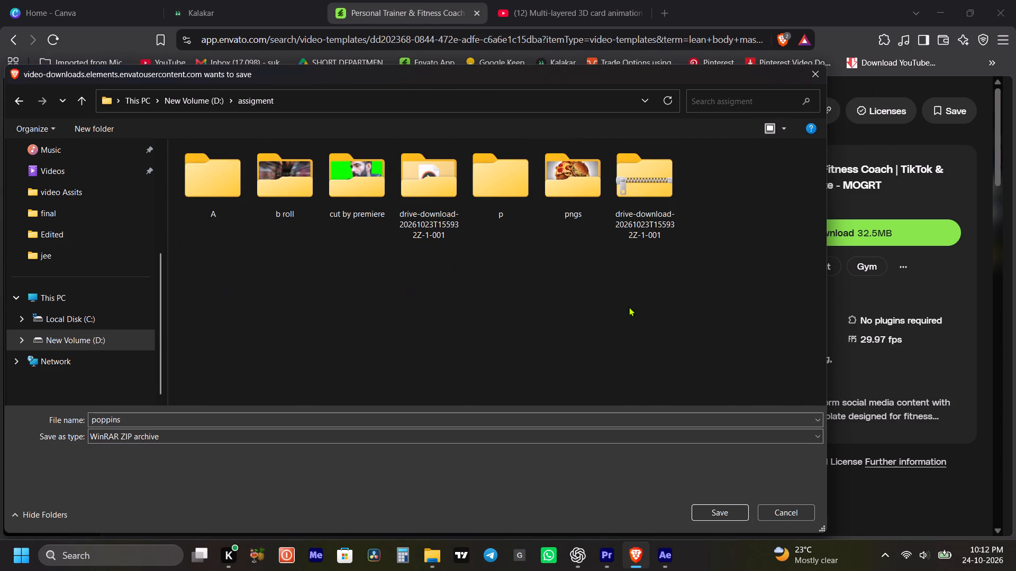
left_click(568, 307)
left_click(567, 333)
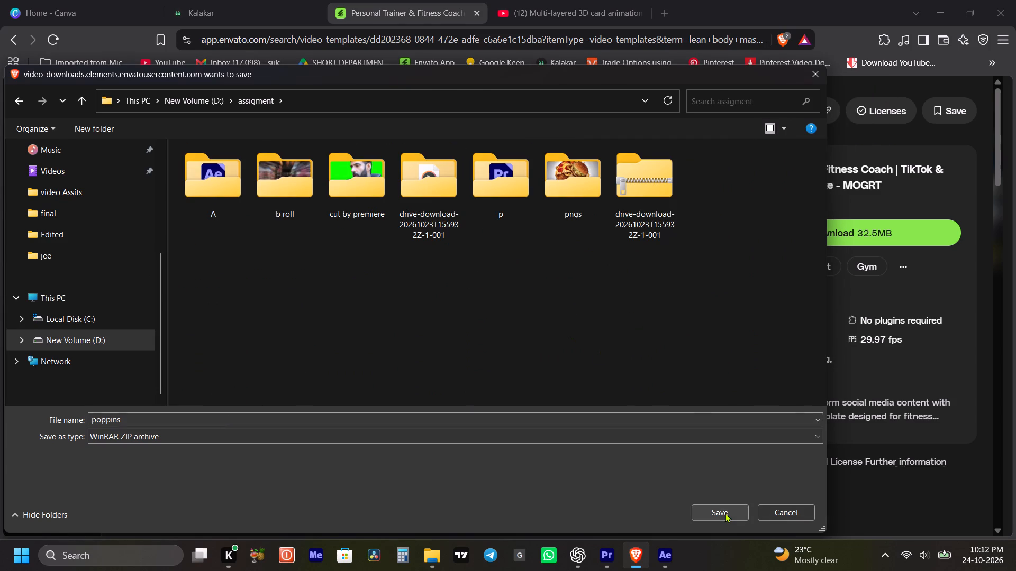
left_click(725, 513)
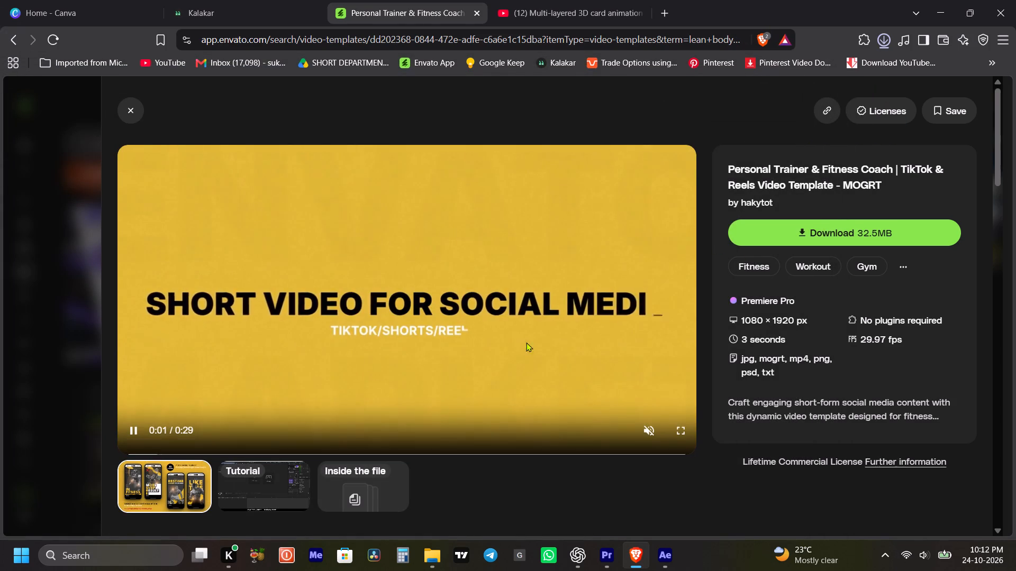
Pause the preview, show the downloaded poppins archive in File Explorer and extract it with WinRAR to a poppins folder.
left_click(353, 345)
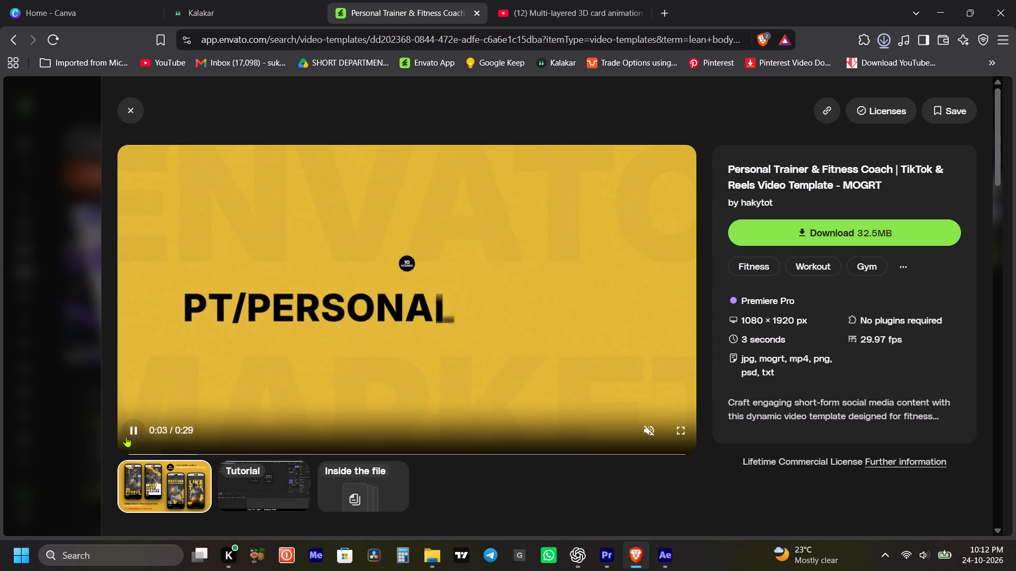
left_click(138, 434)
left_click(888, 42)
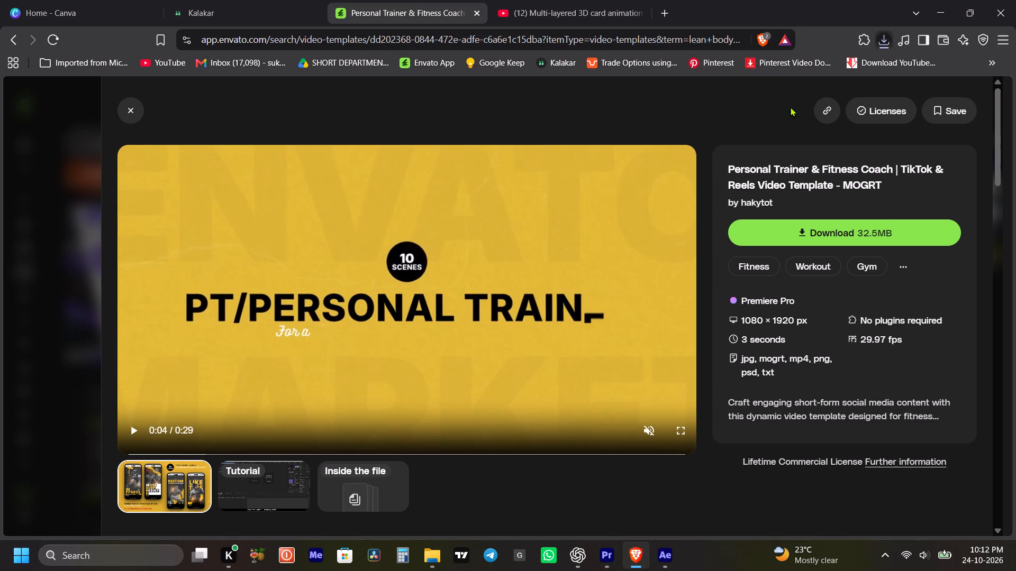
left_click(814, 95)
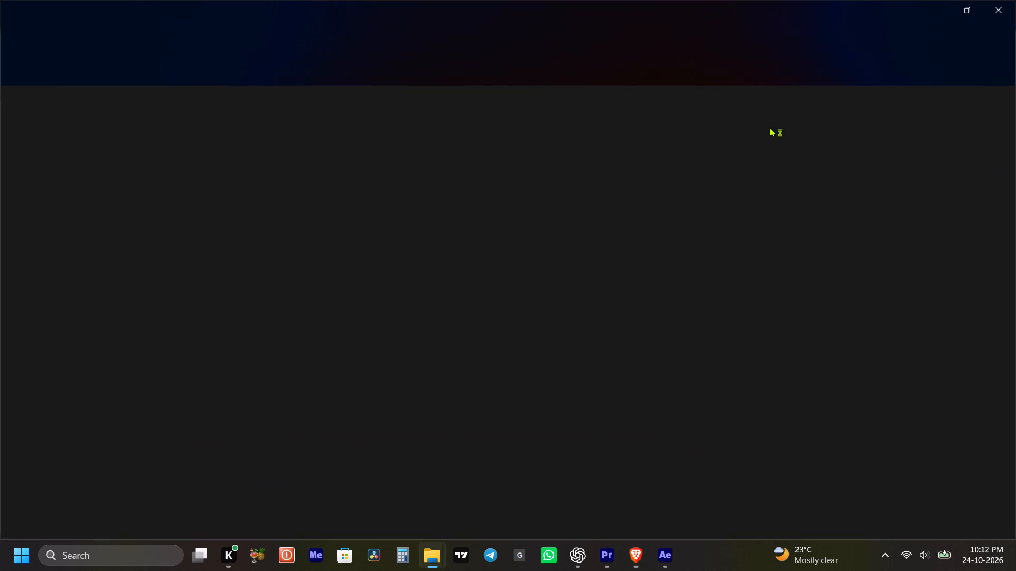
right_click(824, 150)
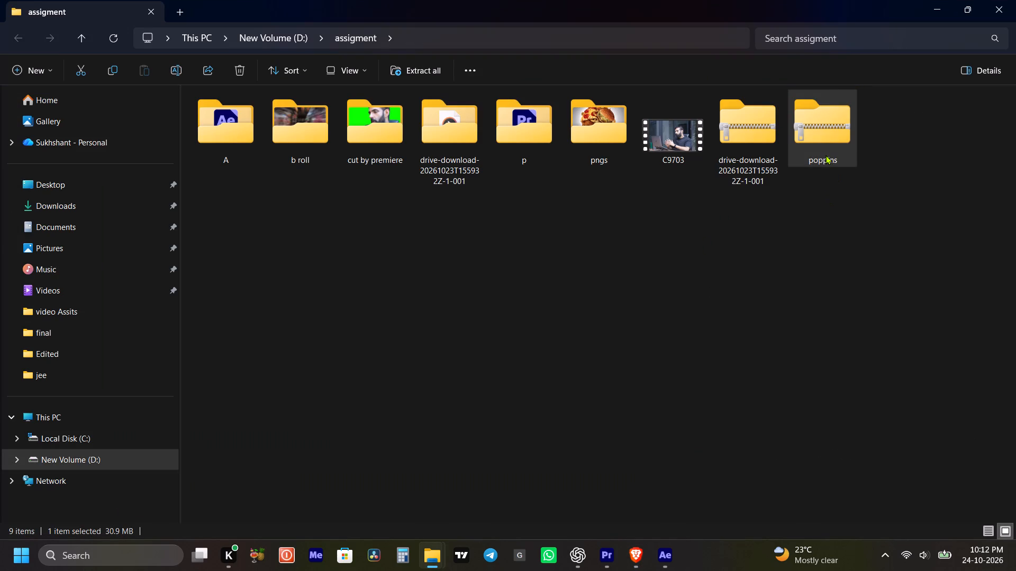
left_click(654, 353)
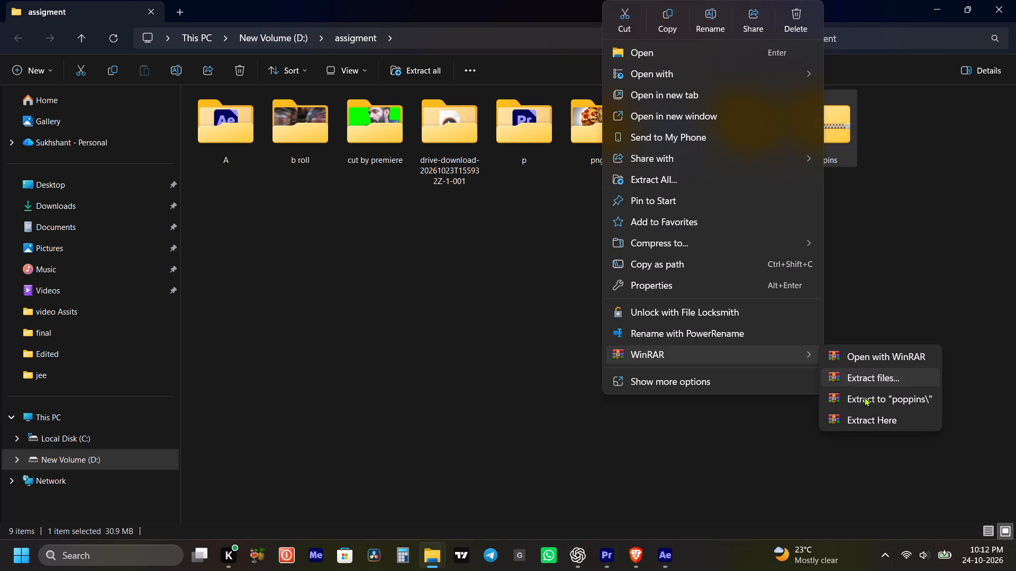
left_click(865, 397)
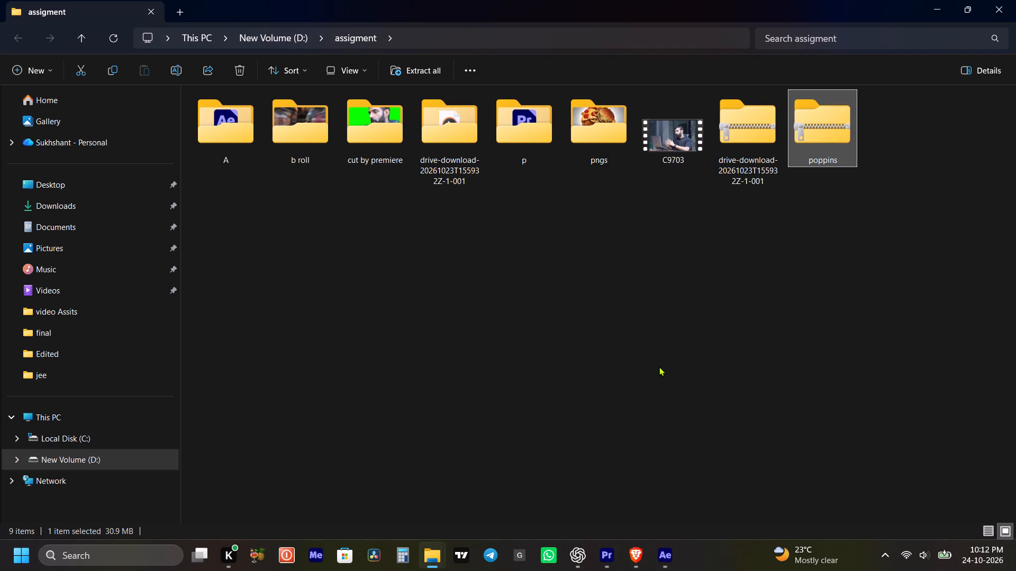
Open the extracted poppins folder inside assigment.
left_click_drag(812, 284, 798, 265)
double_click(673, 130)
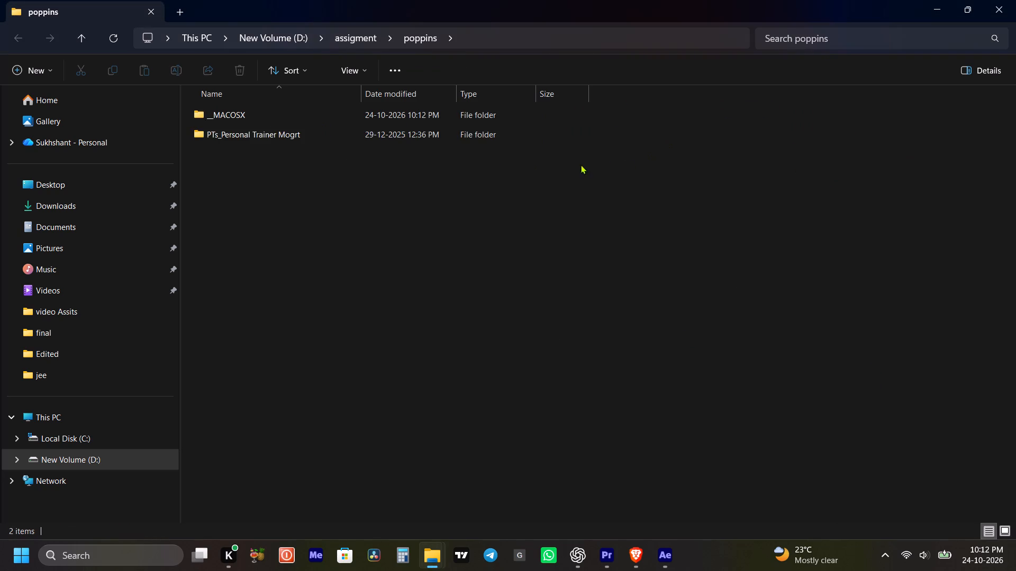
Look through the PTs_Personal Trainer Mogrt folder and its Mogrt subfolder to find the PTs_Personal Trainer template file.
double_click(237, 137)
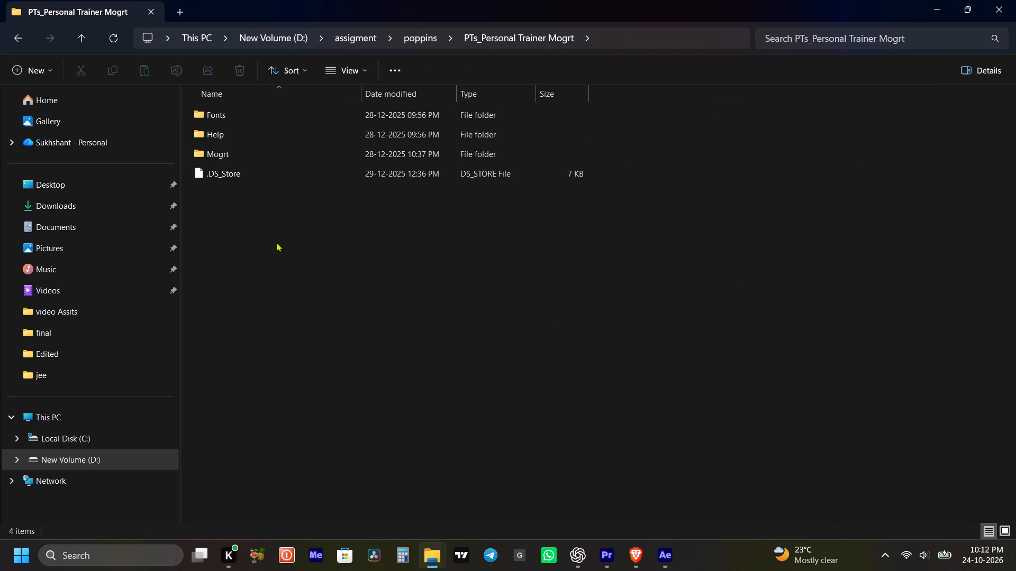
left_click(239, 115)
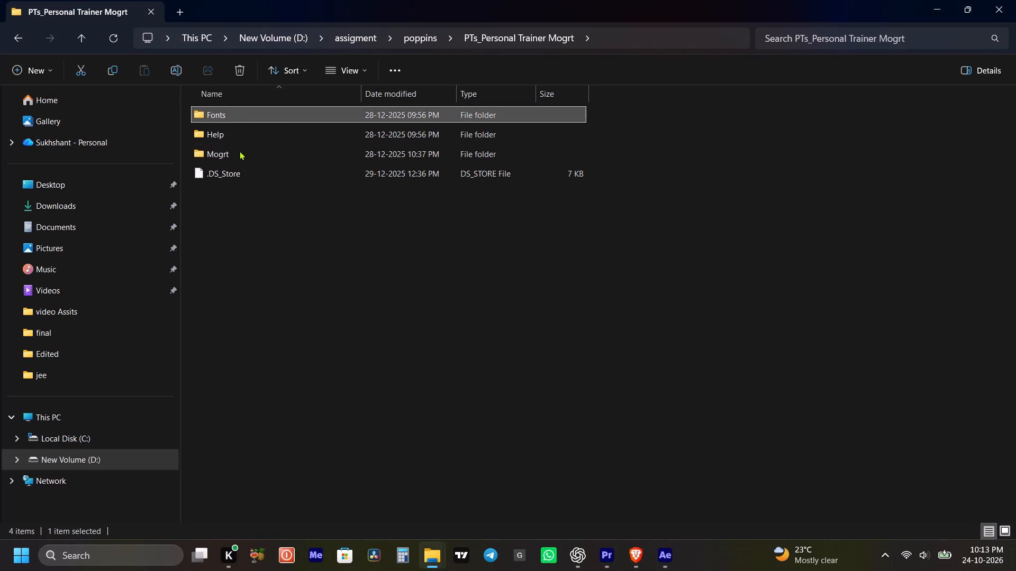
double_click(239, 151)
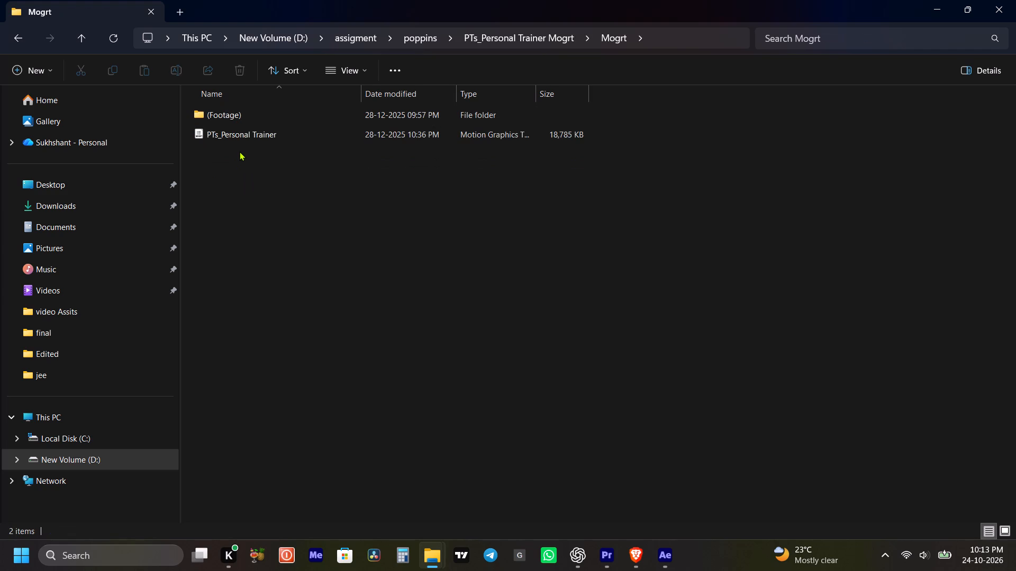
left_click(239, 132)
left_click(257, 169)
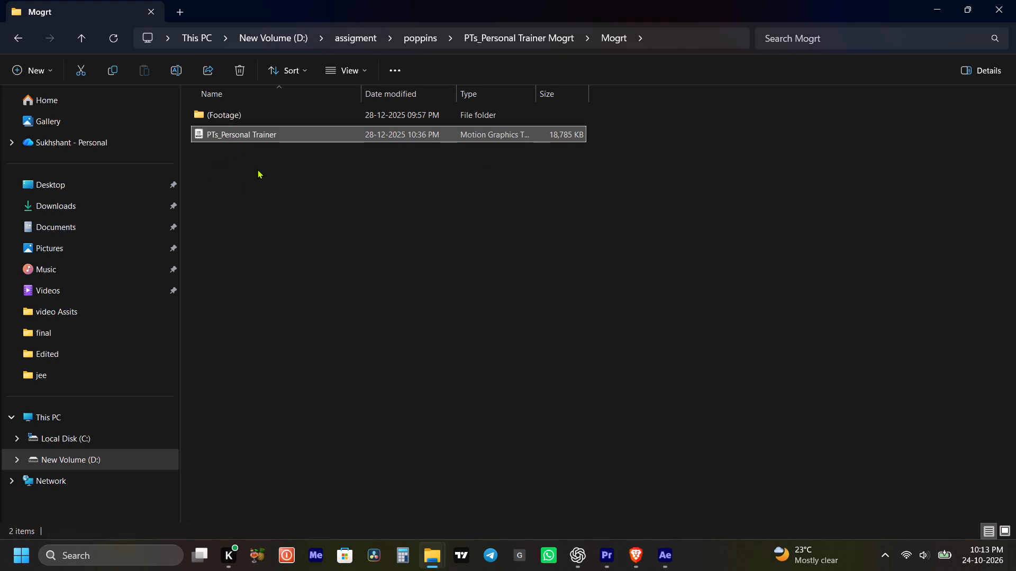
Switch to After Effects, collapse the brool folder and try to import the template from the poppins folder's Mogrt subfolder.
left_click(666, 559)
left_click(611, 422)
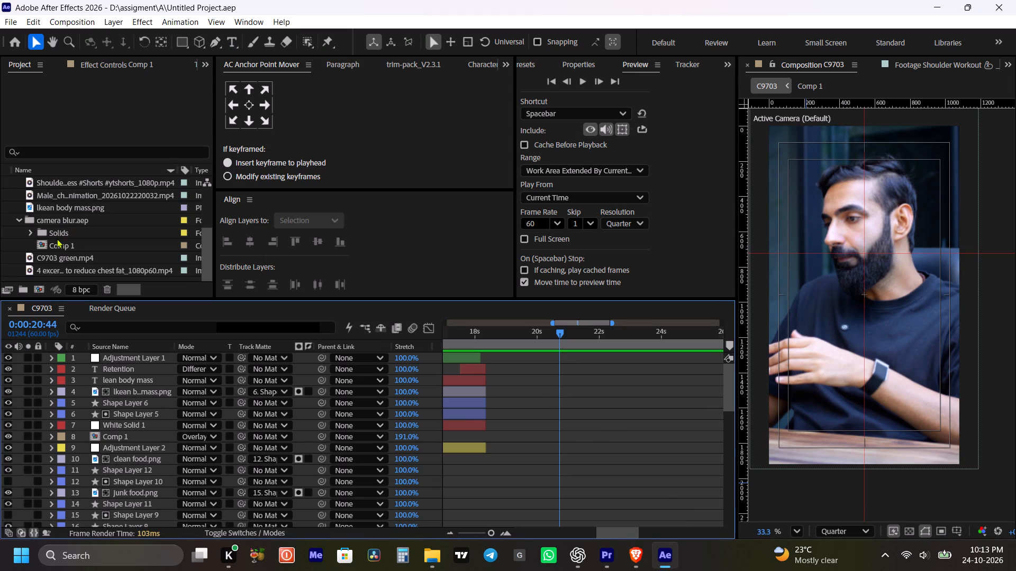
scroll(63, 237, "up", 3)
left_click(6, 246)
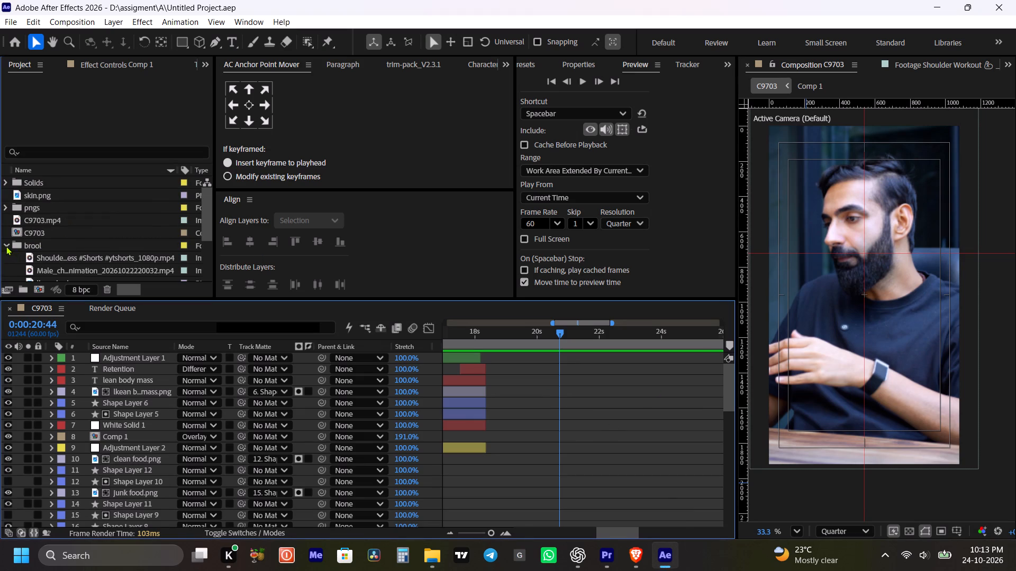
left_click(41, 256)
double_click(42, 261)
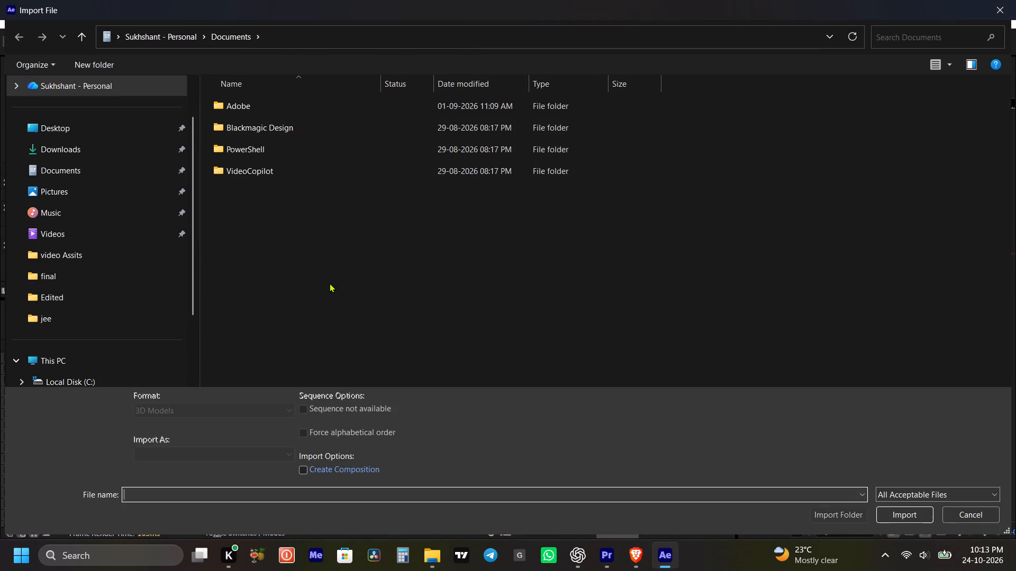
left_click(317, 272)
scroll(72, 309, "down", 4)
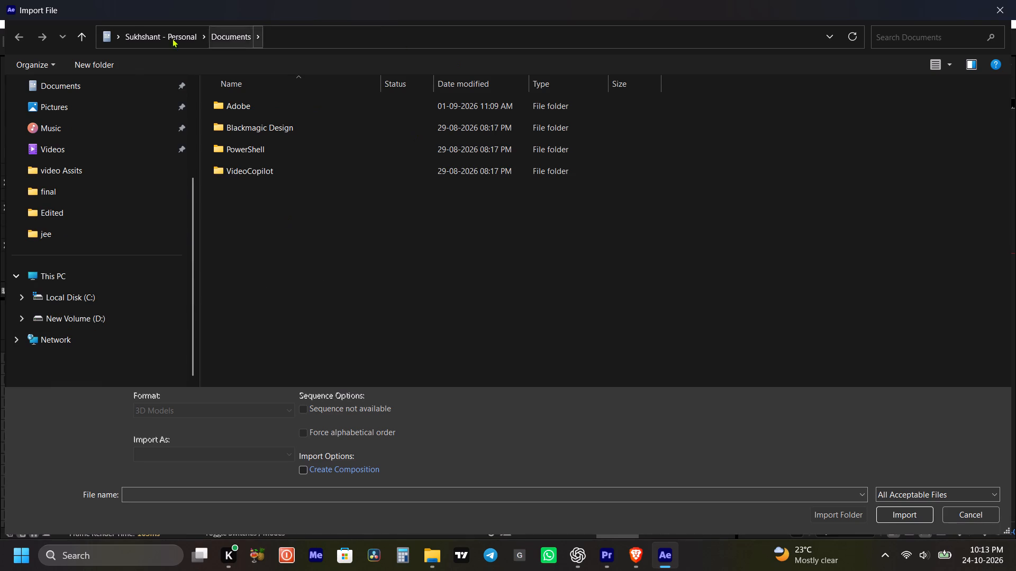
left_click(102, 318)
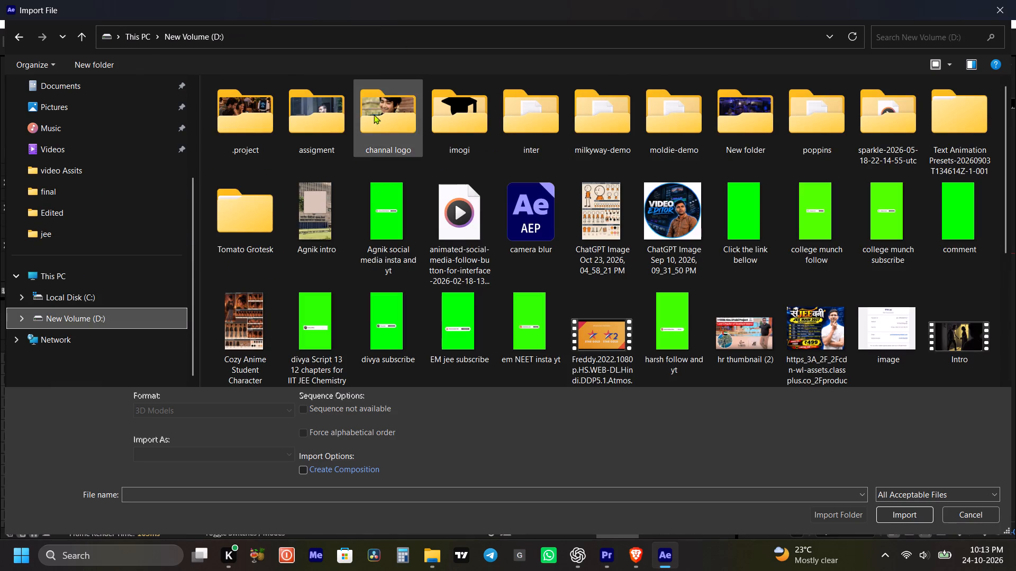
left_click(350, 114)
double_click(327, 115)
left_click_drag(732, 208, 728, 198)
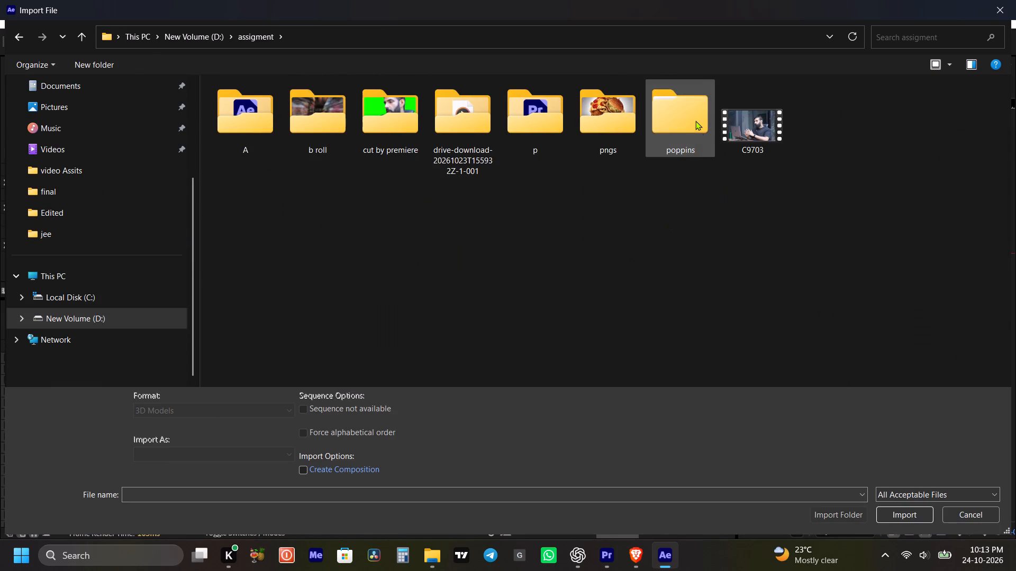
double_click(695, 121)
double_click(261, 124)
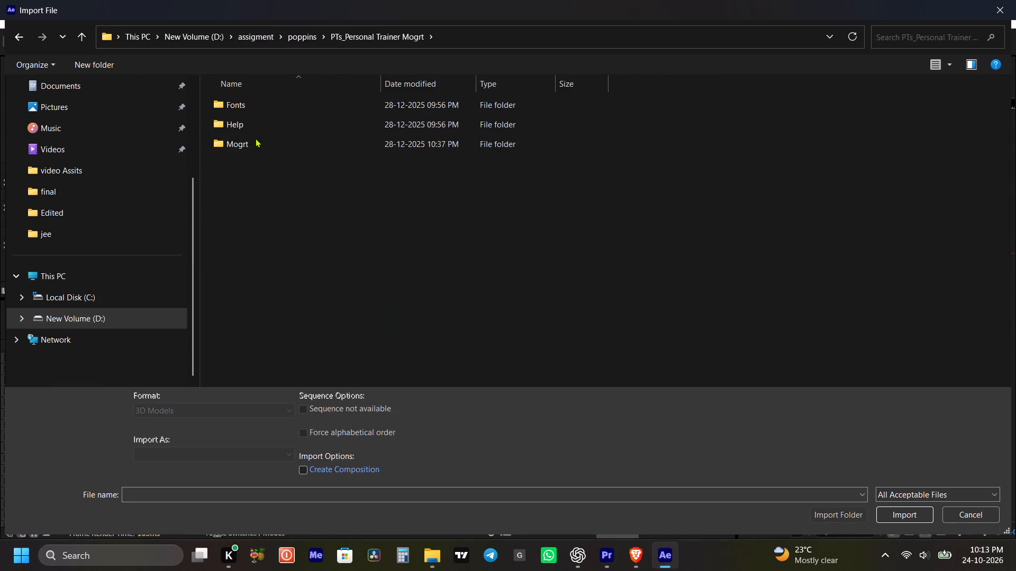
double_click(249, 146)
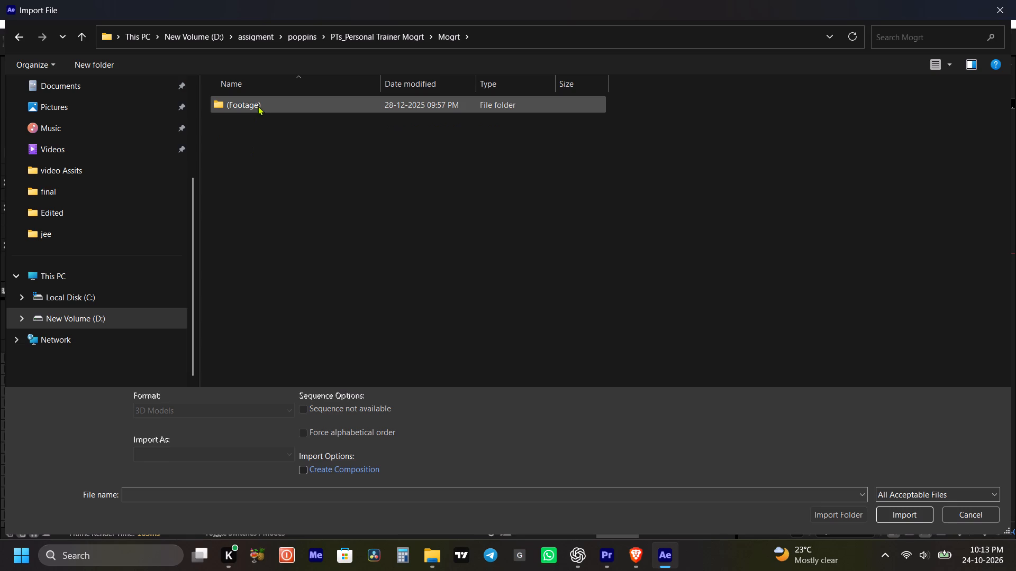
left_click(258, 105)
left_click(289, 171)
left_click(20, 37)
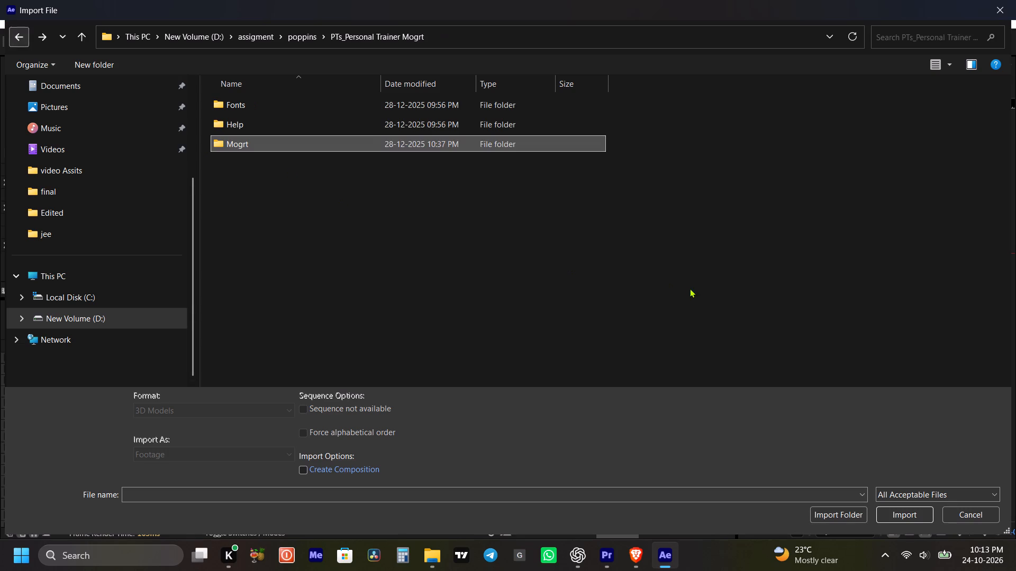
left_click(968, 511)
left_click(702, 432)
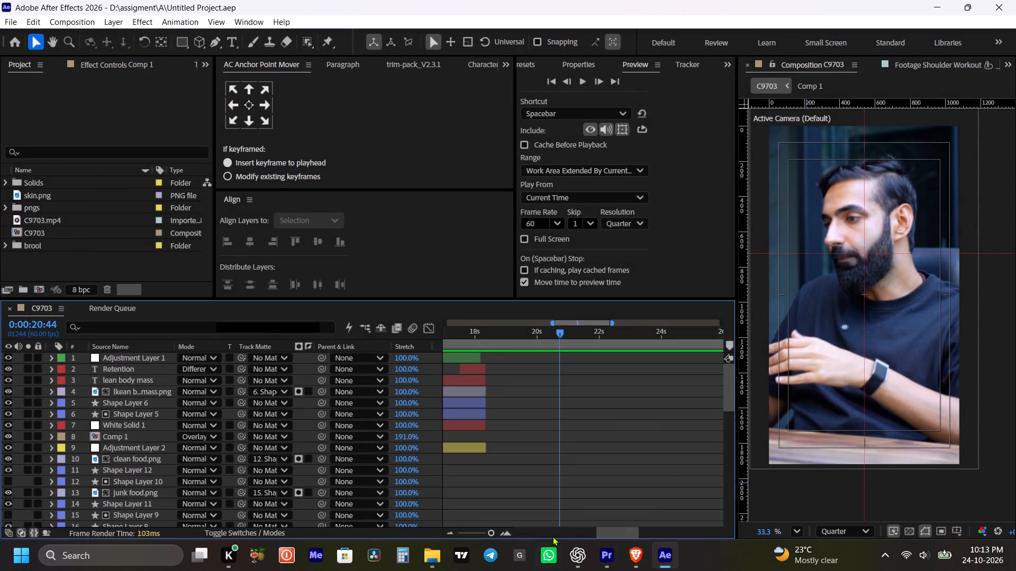
Return to the Mogrt folder in File Explorer and watch the Tutorial video in the template's Help folder.
left_click(413, 556)
left_click(427, 558)
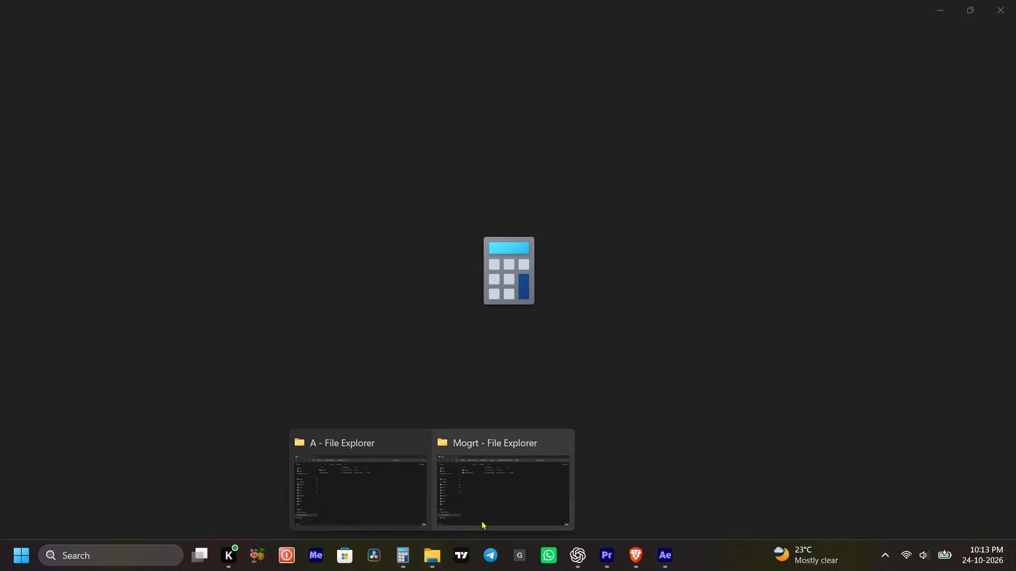
left_click(482, 519)
left_click(473, 324)
left_click(229, 134)
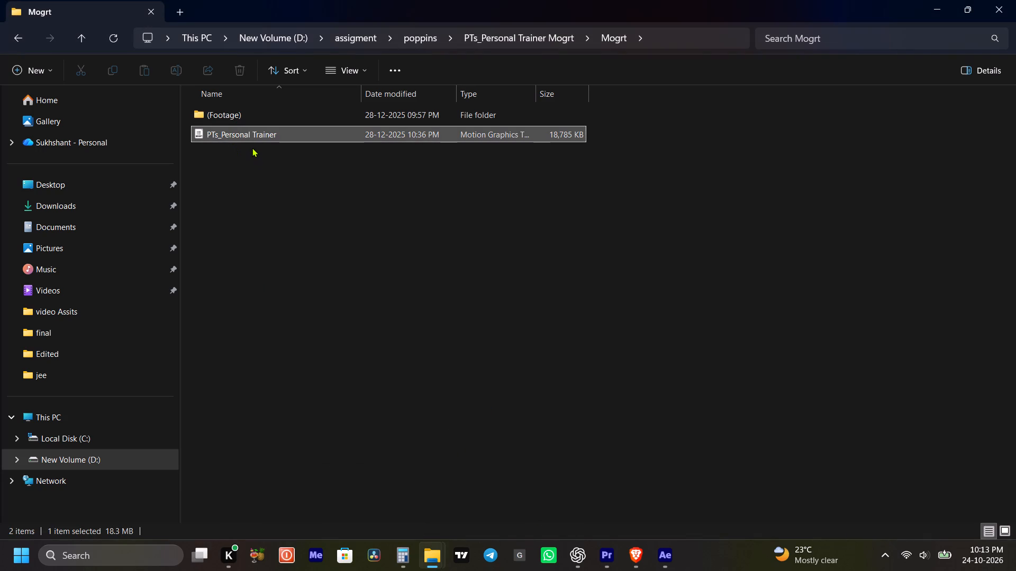
left_click(276, 196)
left_click_drag(332, 359, 292, 298)
left_click(18, 35)
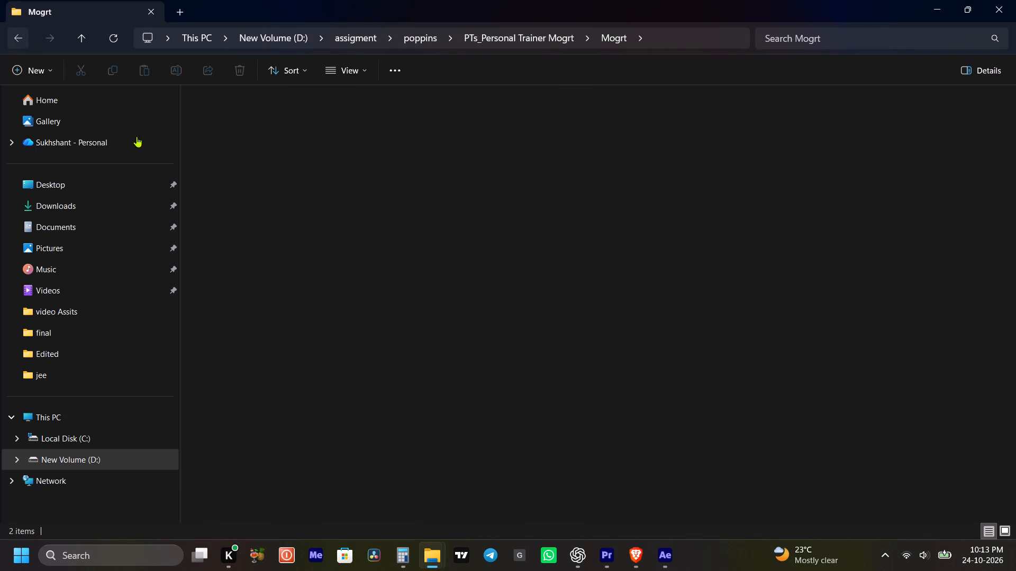
left_click(291, 287)
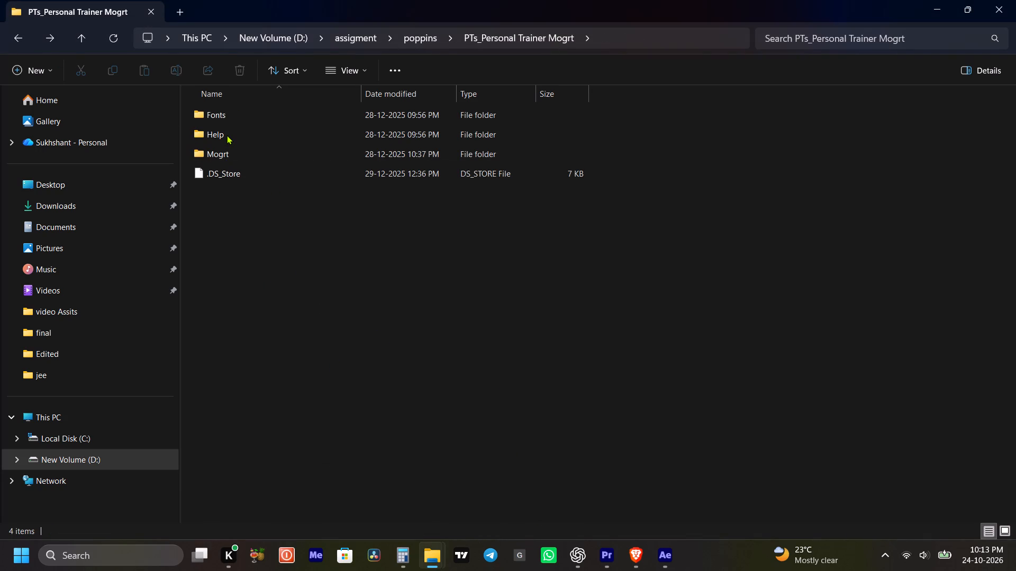
double_click(226, 135)
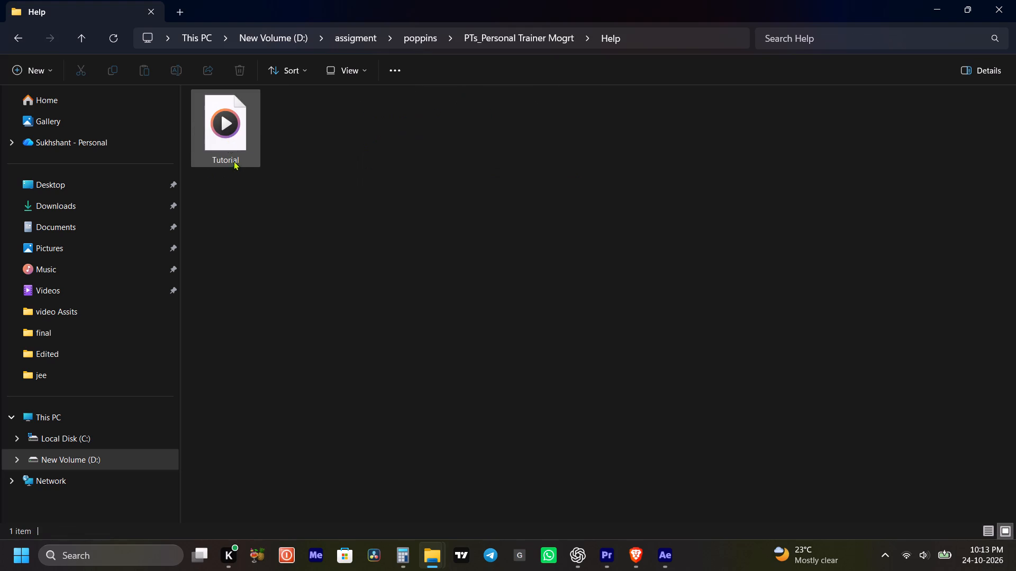
double_click(241, 152)
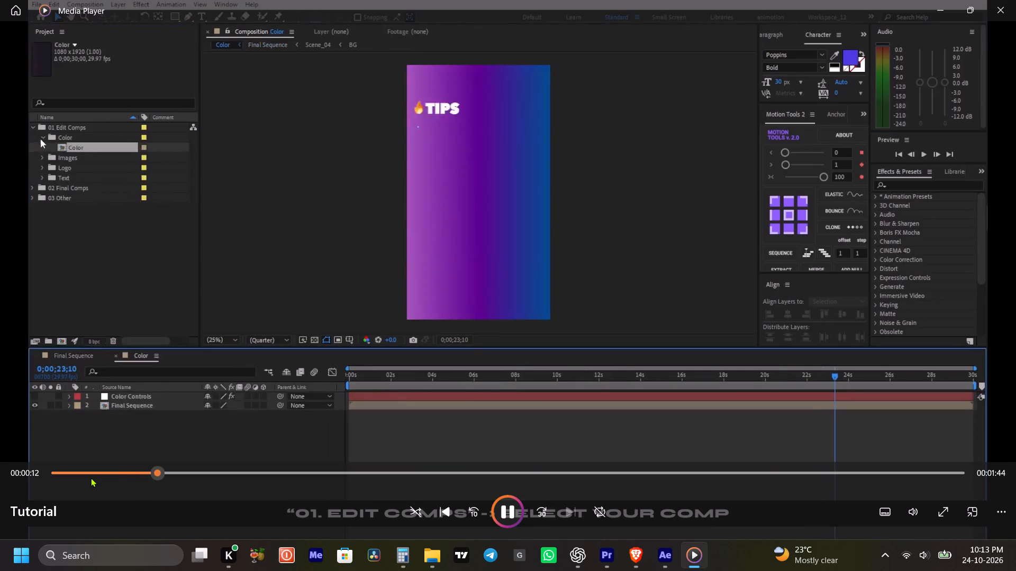
double_click(686, 320)
left_click(1015, 0)
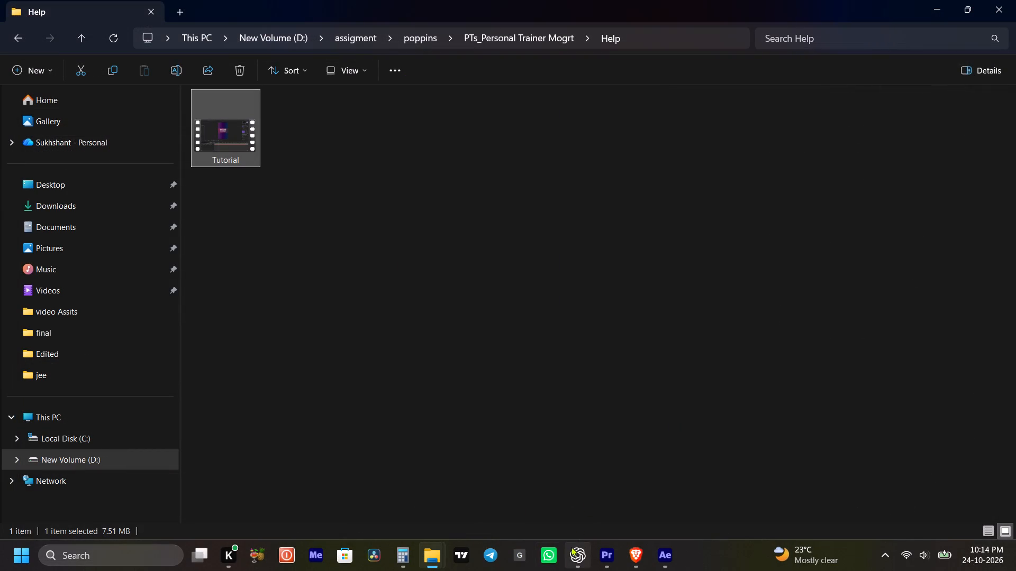
Examine the template's footage files in the 03. Others folder under Mogrt and (Footage).
double_click(438, 549)
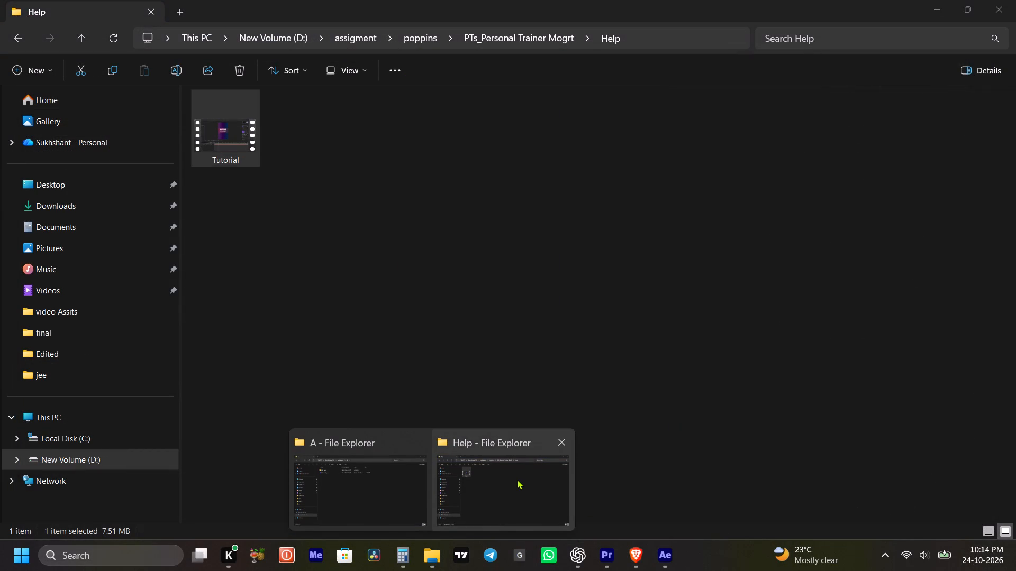
left_click(517, 480)
left_click_drag(317, 289, 315, 273)
left_click(12, 40)
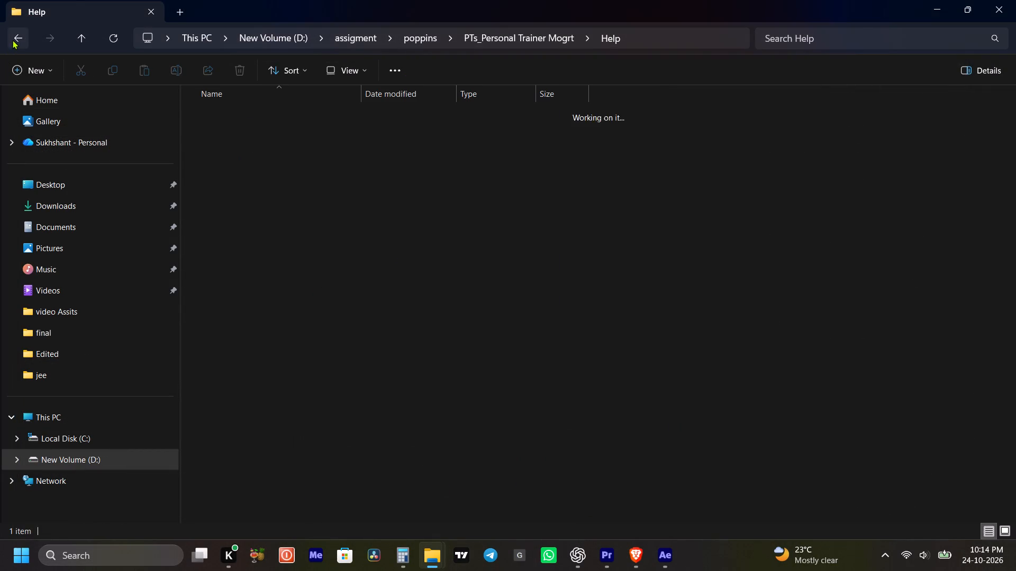
left_click_drag(387, 260, 262, 173)
left_click_drag(233, 210, 228, 191)
left_click(220, 143)
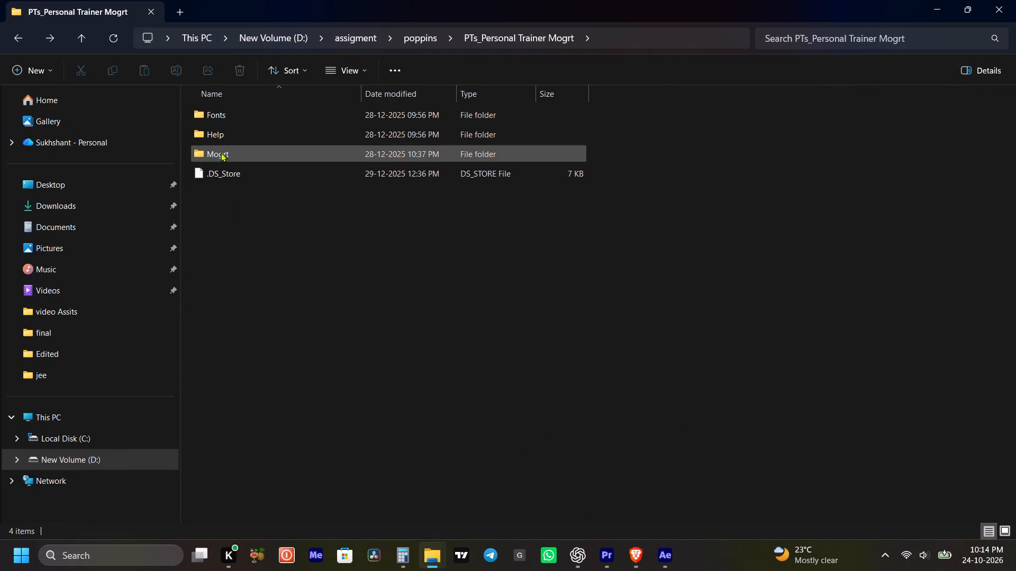
double_click(222, 156)
double_click(232, 111)
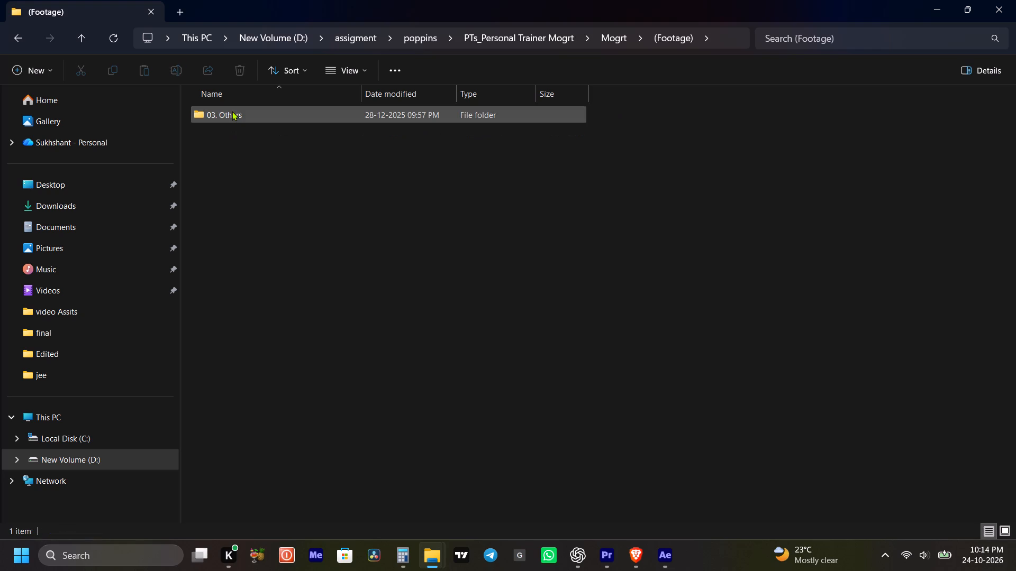
double_click(234, 115)
left_click(338, 254)
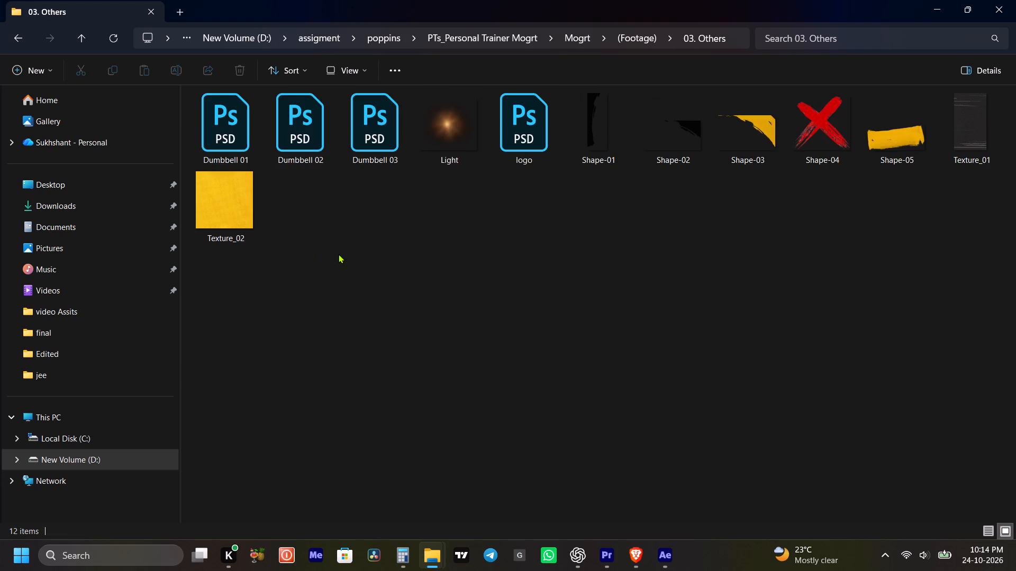
left_click(379, 302)
Check the __MACOSX folder inside poppins and its PTs_Personal Trainer Mogrt subfolder for usable files.
double_click(25, 38)
left_click(24, 39)
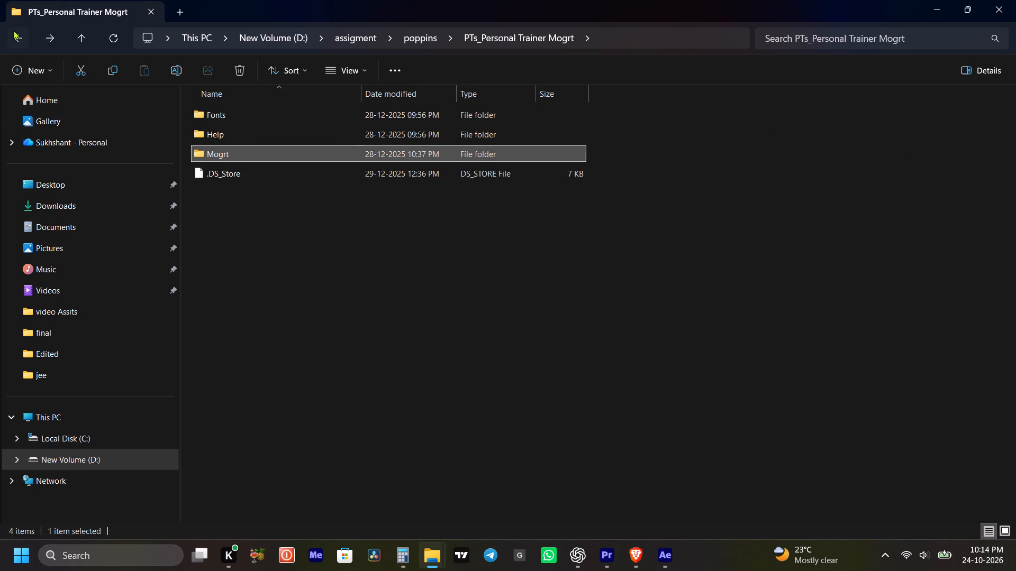
left_click(13, 30)
double_click(233, 113)
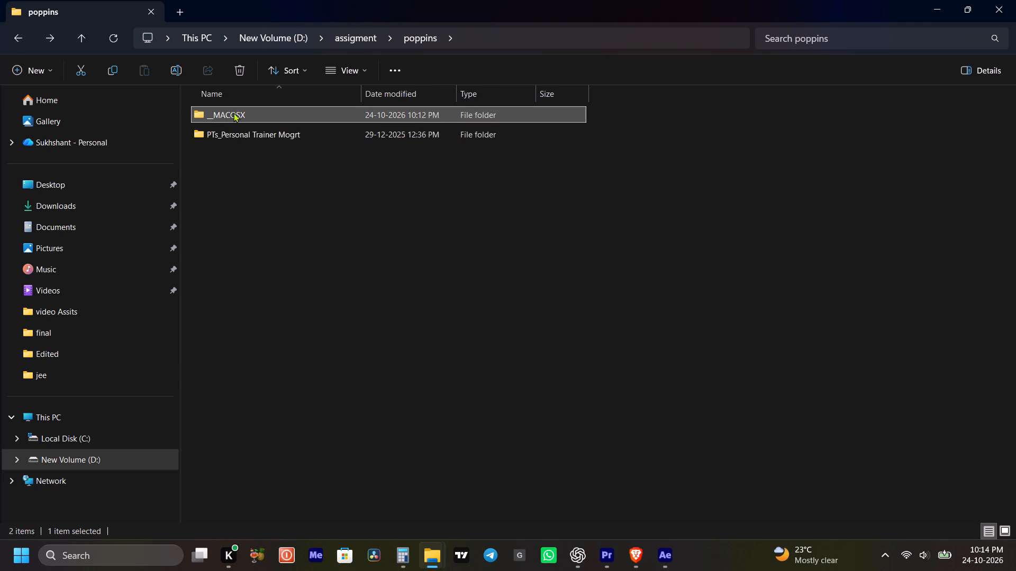
double_click(255, 113)
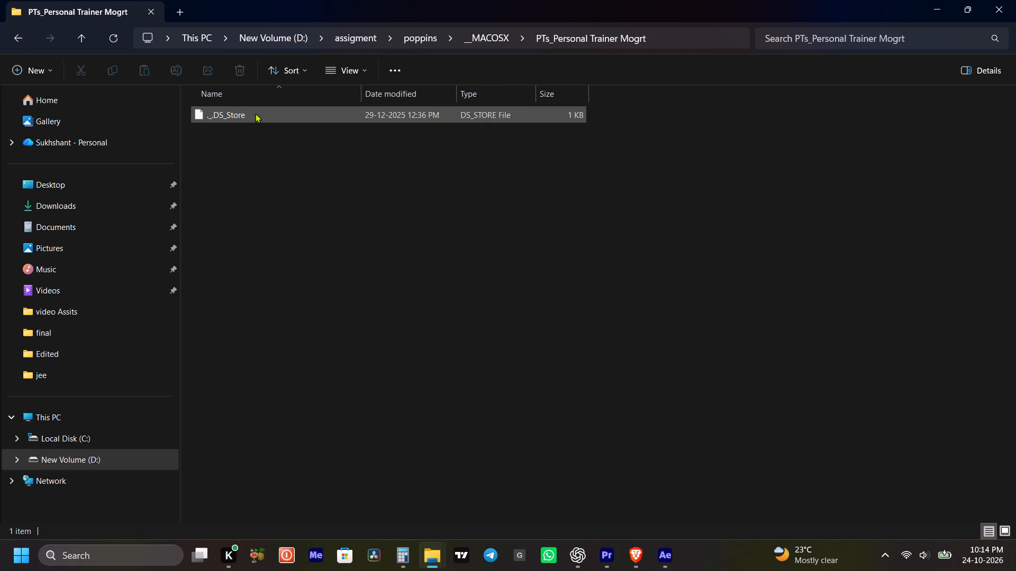
Delete the extracted poppins folder and the poppins ZIP archive from the assigment folder.
double_click(13, 30)
double_click(15, 35)
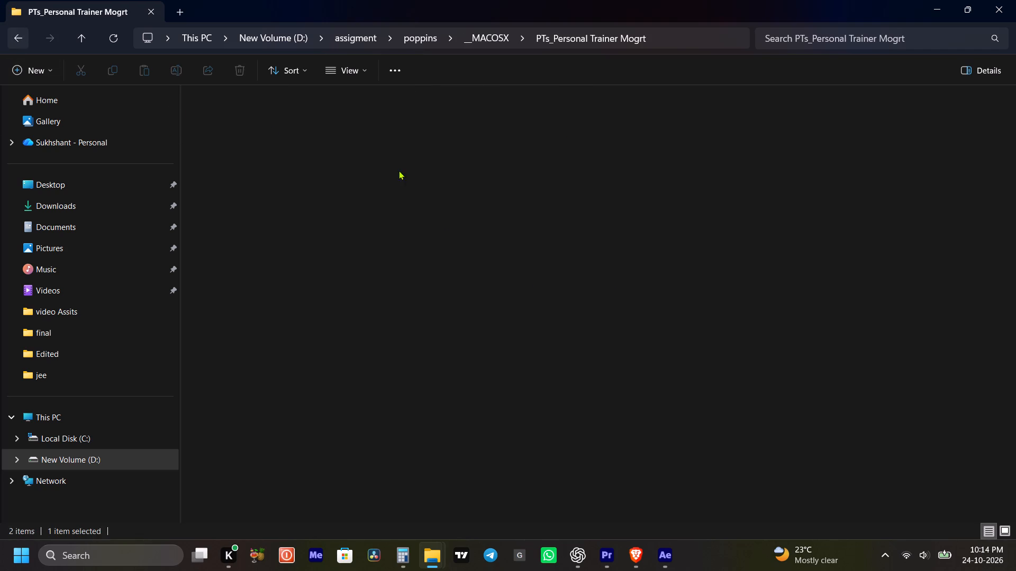
left_click_drag(674, 285, 664, 154)
key("Delete")
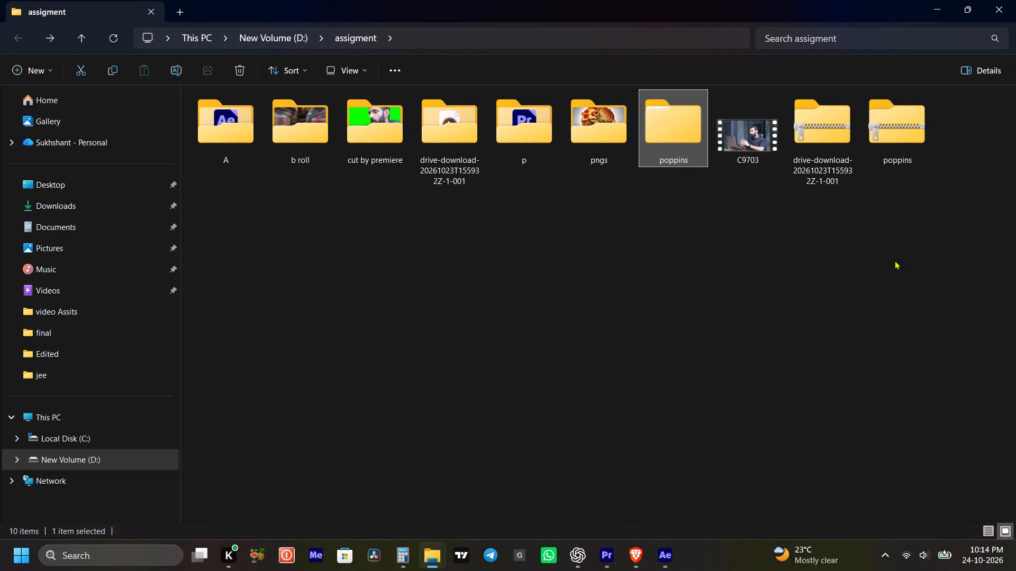
left_click_drag(865, 239, 824, 127)
key("Delete")
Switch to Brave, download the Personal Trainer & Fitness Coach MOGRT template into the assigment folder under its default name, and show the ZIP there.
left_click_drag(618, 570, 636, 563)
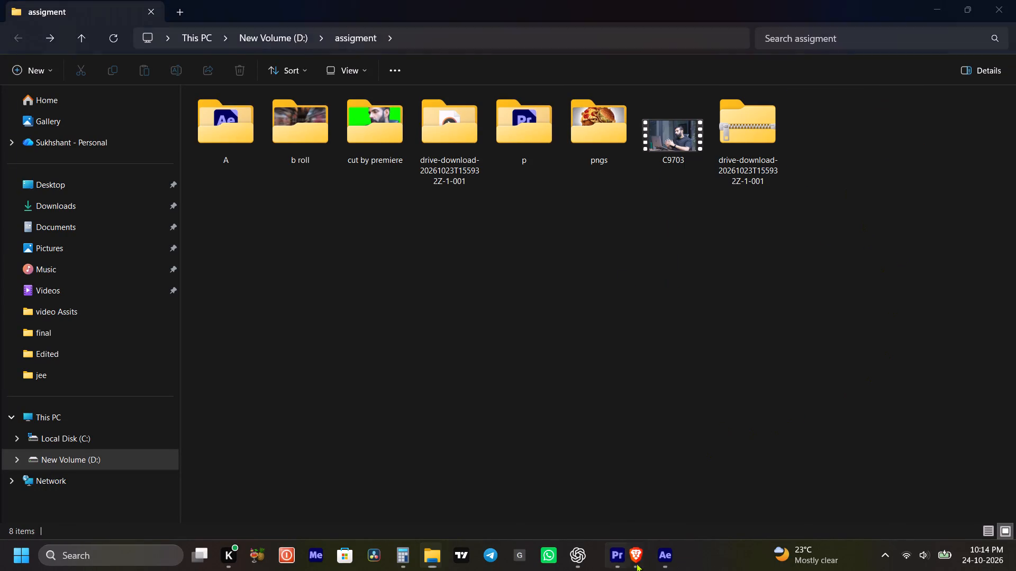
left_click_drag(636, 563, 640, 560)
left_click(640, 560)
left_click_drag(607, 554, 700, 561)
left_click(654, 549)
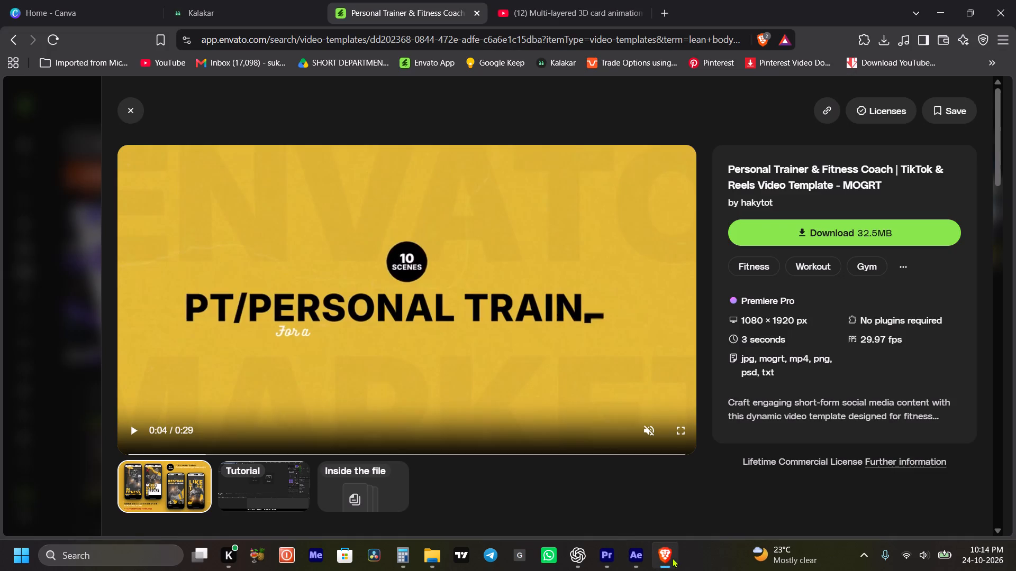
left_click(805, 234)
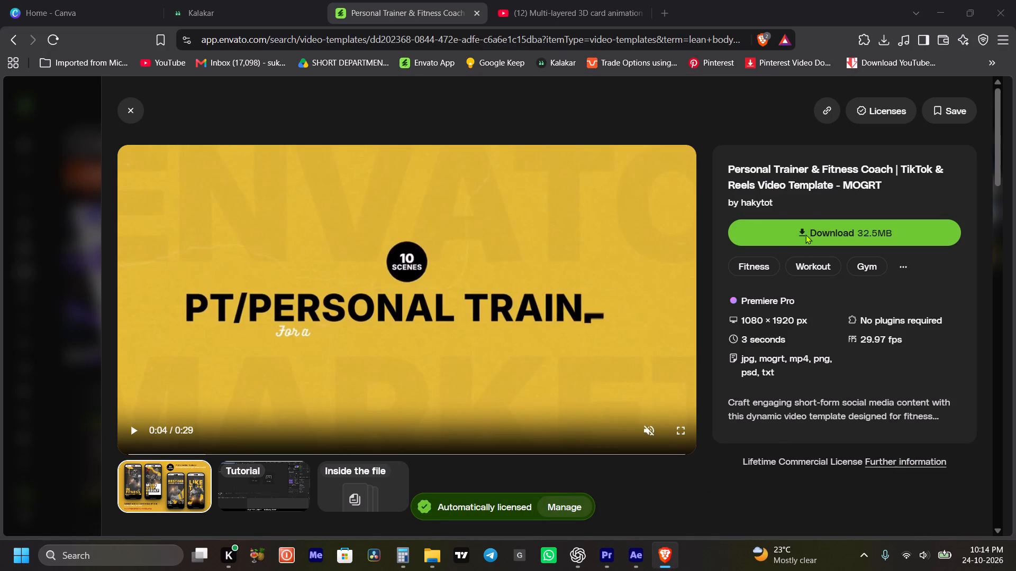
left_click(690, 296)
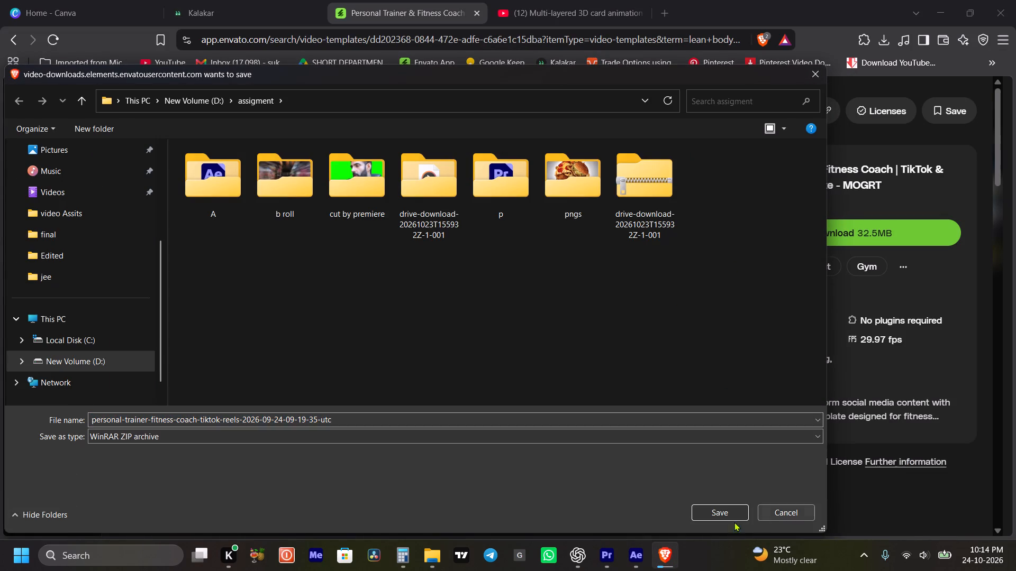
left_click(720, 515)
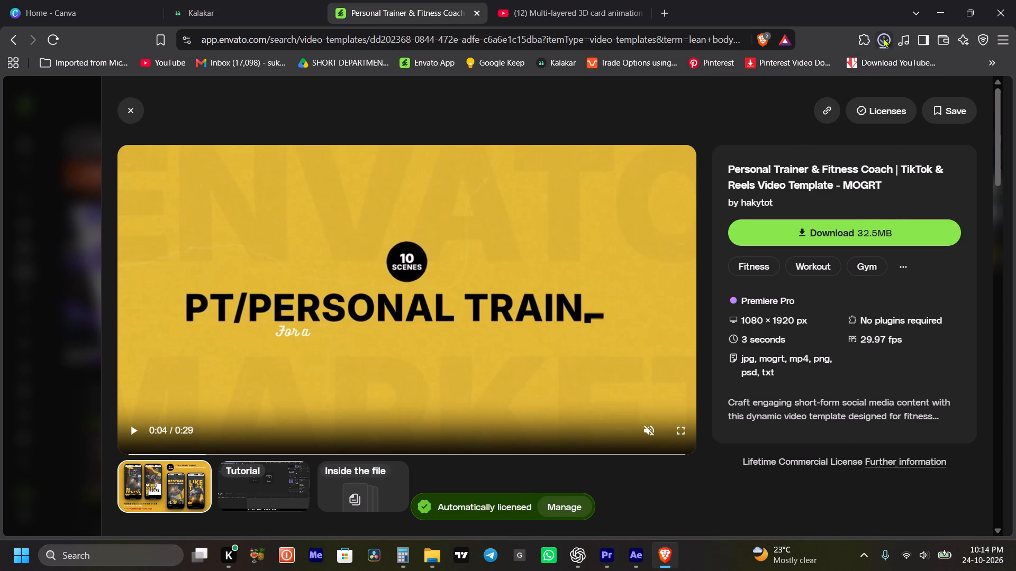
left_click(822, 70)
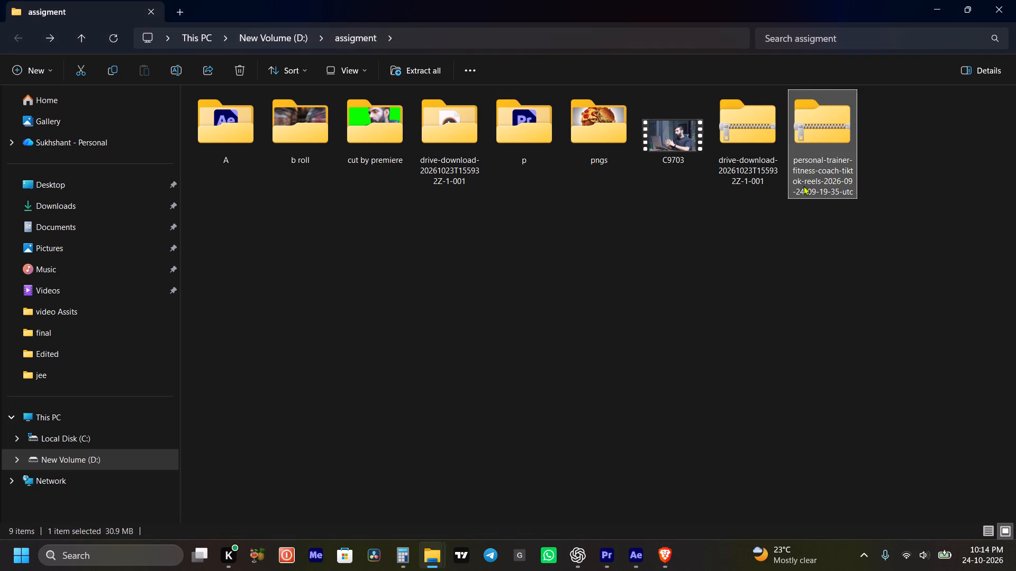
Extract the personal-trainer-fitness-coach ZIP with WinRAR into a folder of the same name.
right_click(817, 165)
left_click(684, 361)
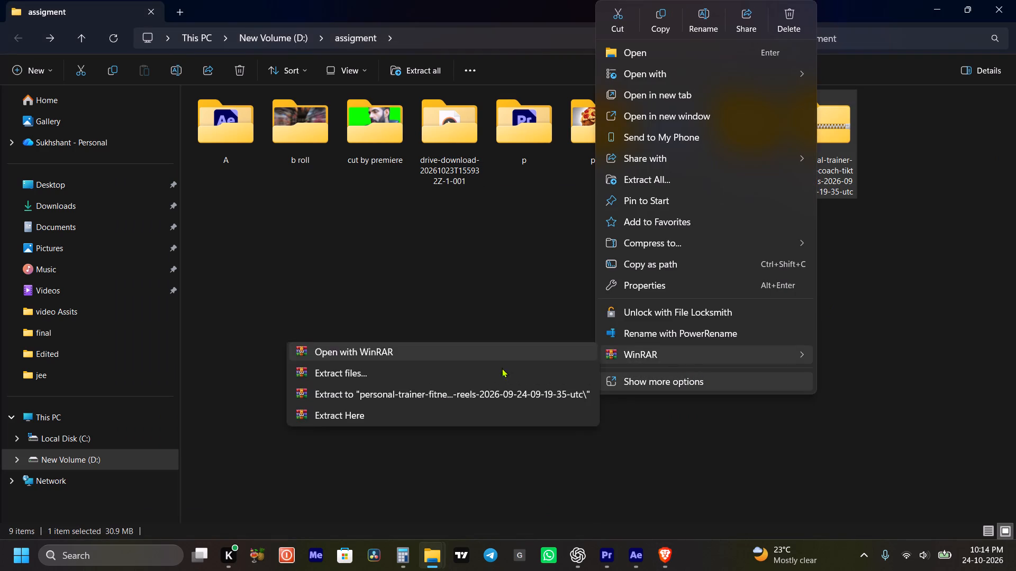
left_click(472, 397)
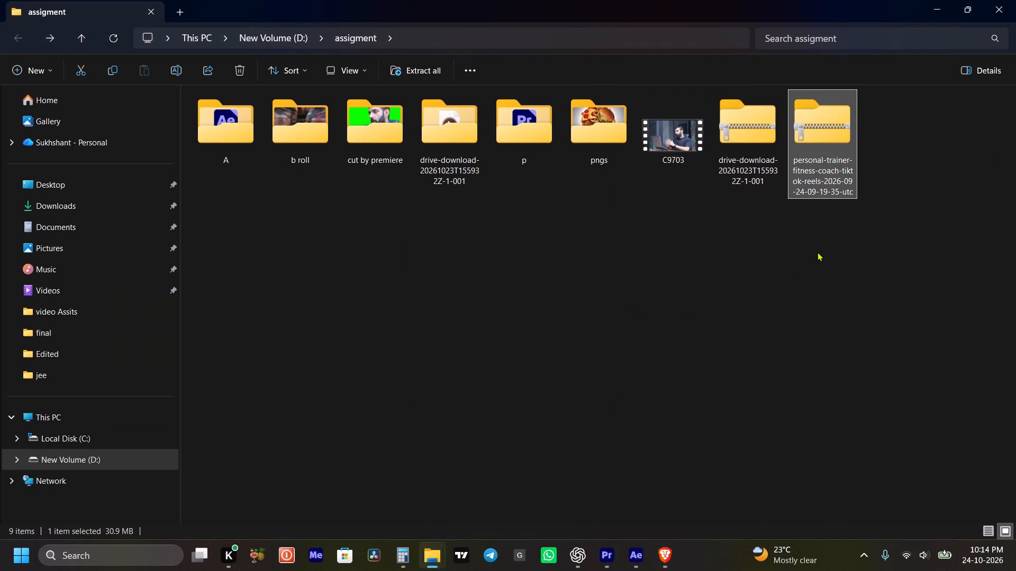
Inspect the extracted template's Mogrt and (Footage) folders and try to open the PTs_Personal Trainer motion graphics template.
double_click(586, 179)
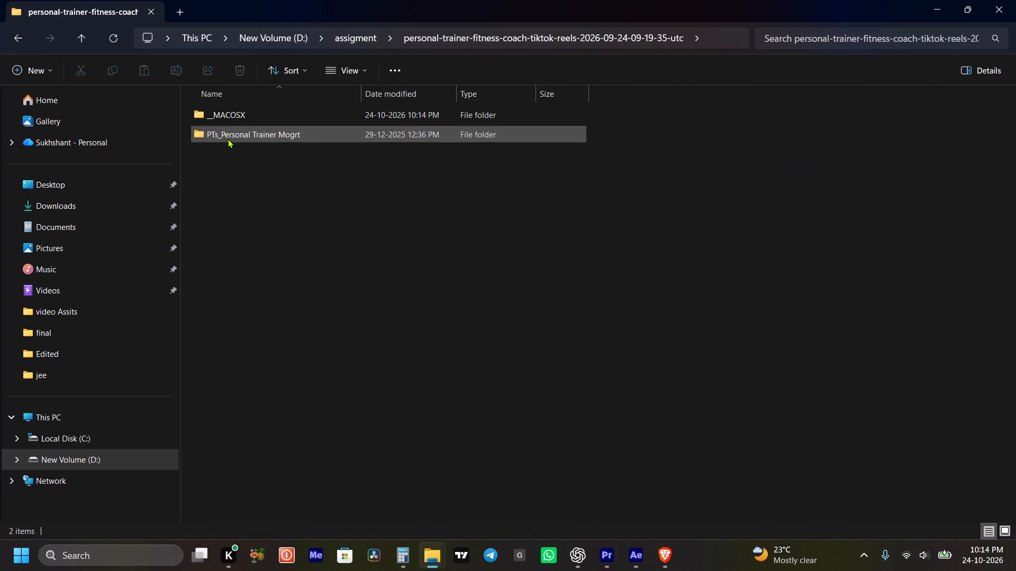
double_click(246, 139)
double_click(242, 155)
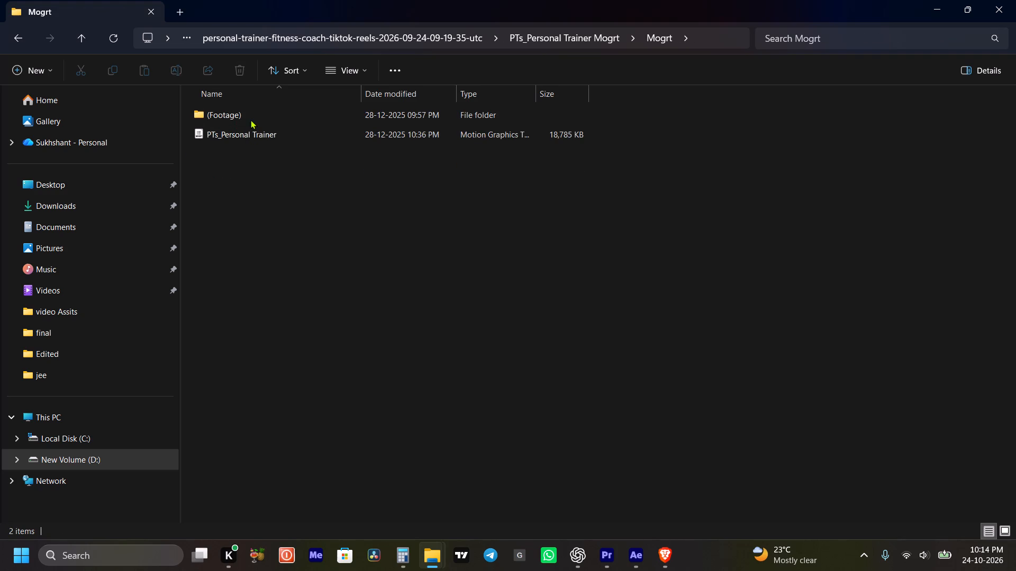
double_click(250, 119)
left_click(12, 39)
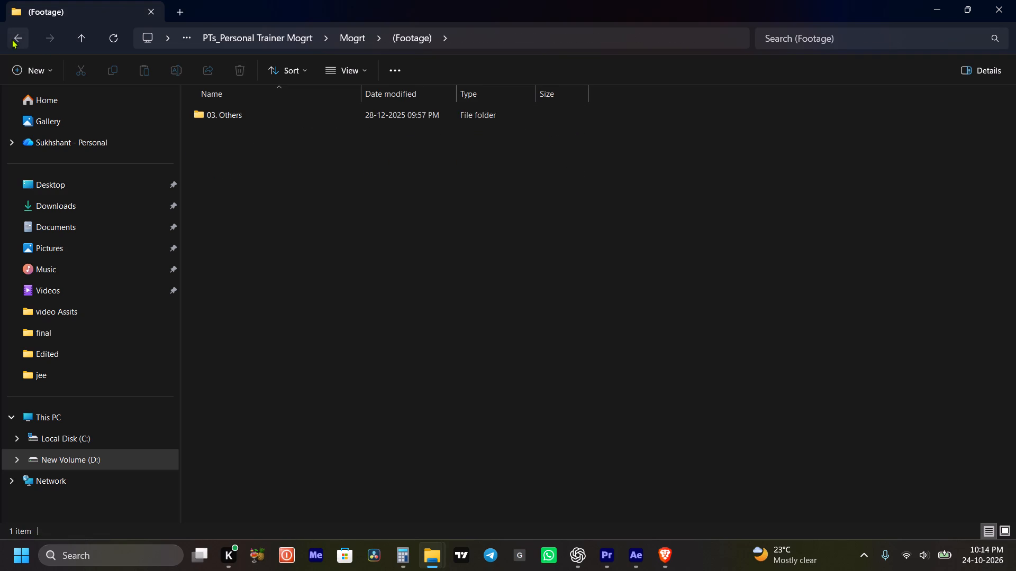
double_click(233, 131)
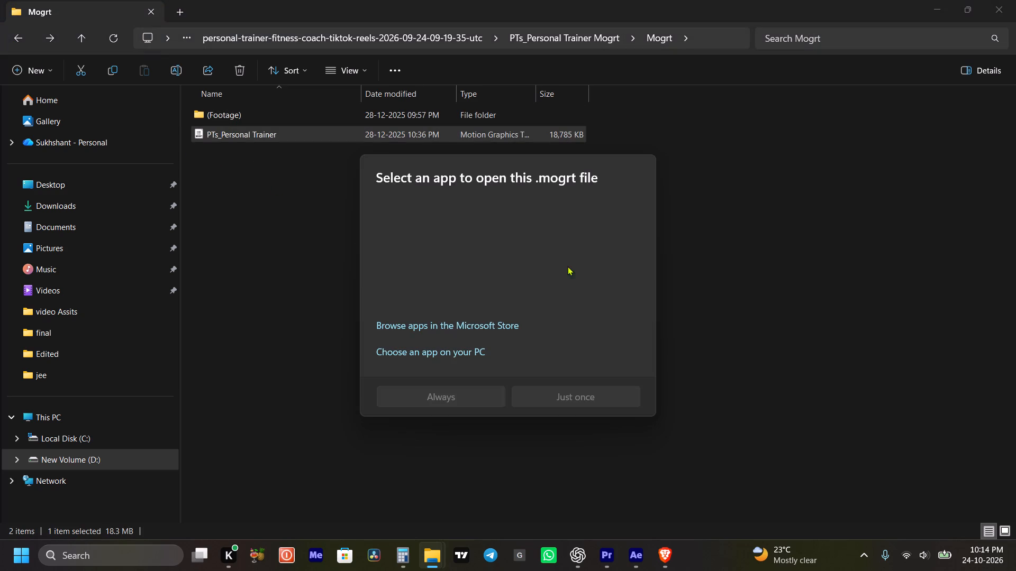
left_click(813, 297)
left_click(214, 223)
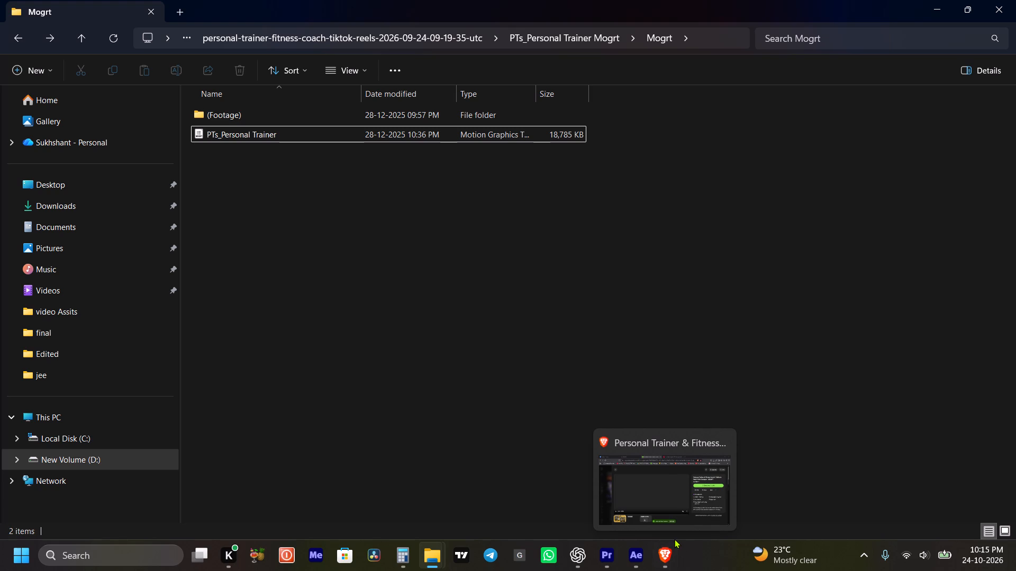
left_click(400, 297)
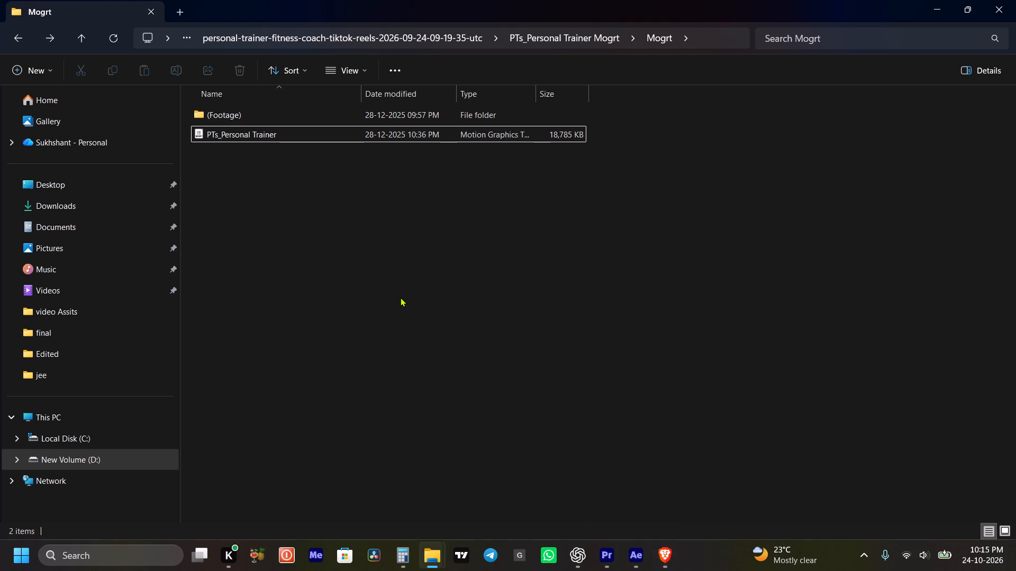
left_click(253, 224)
left_click_drag(362, 248, 345, 220)
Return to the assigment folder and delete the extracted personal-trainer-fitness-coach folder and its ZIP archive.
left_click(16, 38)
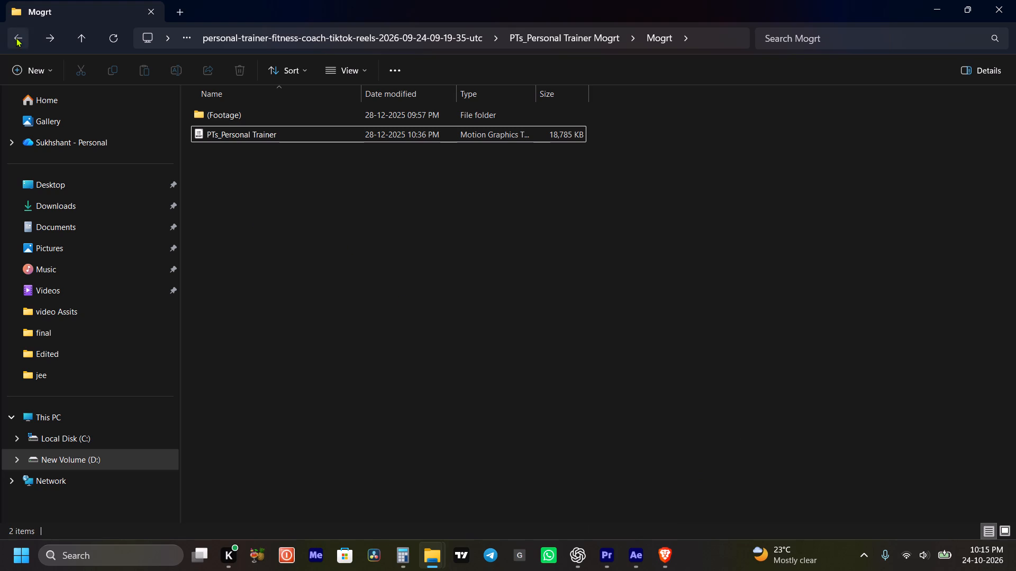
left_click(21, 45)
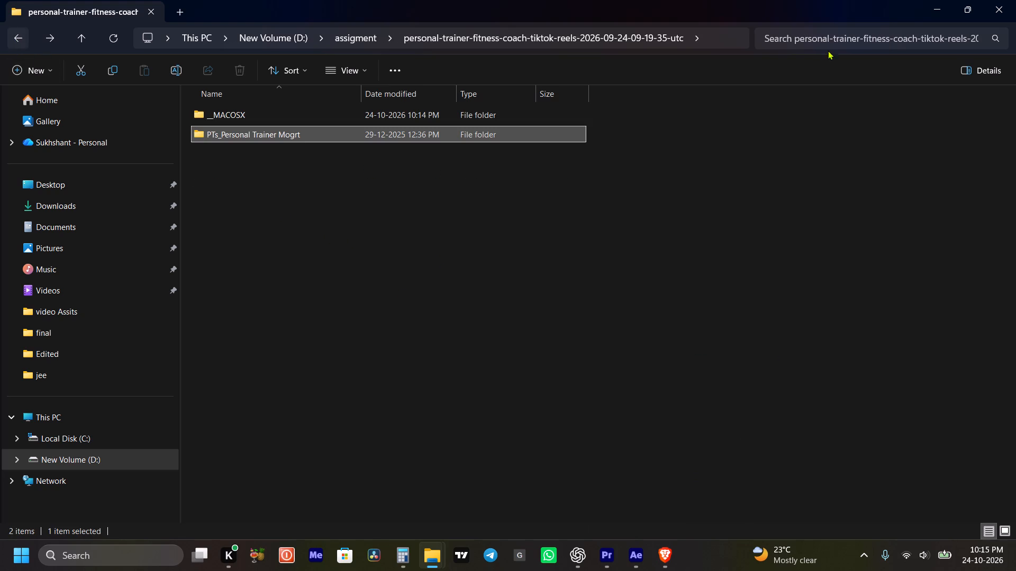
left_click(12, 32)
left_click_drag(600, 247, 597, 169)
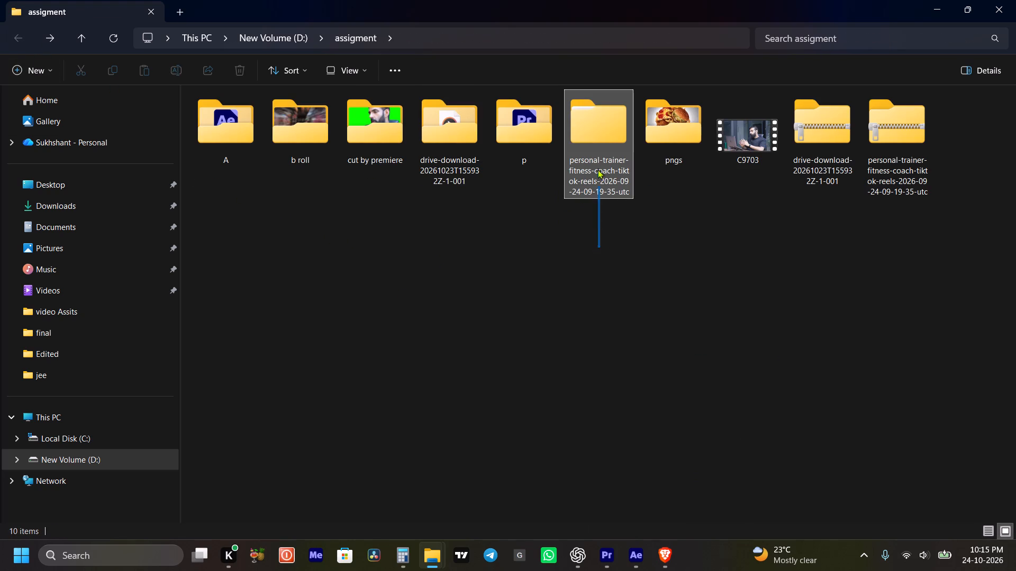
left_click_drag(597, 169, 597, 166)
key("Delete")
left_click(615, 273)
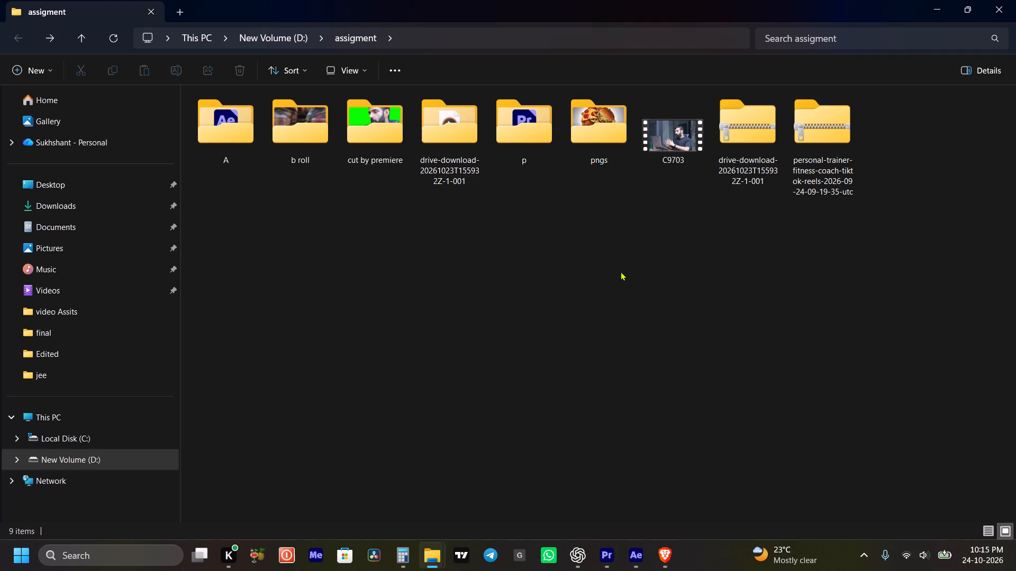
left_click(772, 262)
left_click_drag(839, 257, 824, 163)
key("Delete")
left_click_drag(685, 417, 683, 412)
Switch to After Effects and save the project.
left_click(632, 554)
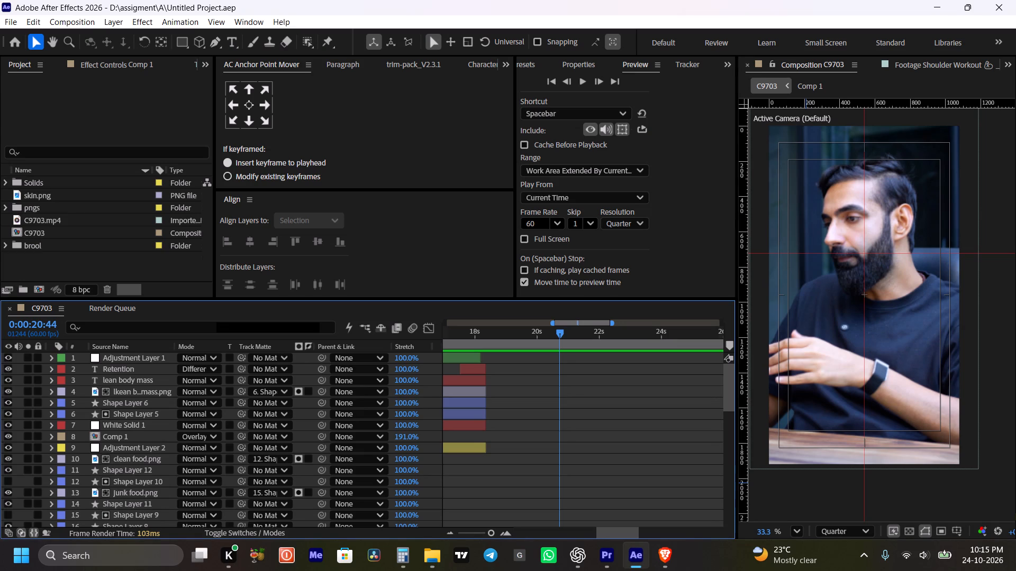
scroll(1015, 512, "up", 5)
left_click(1015, 512)
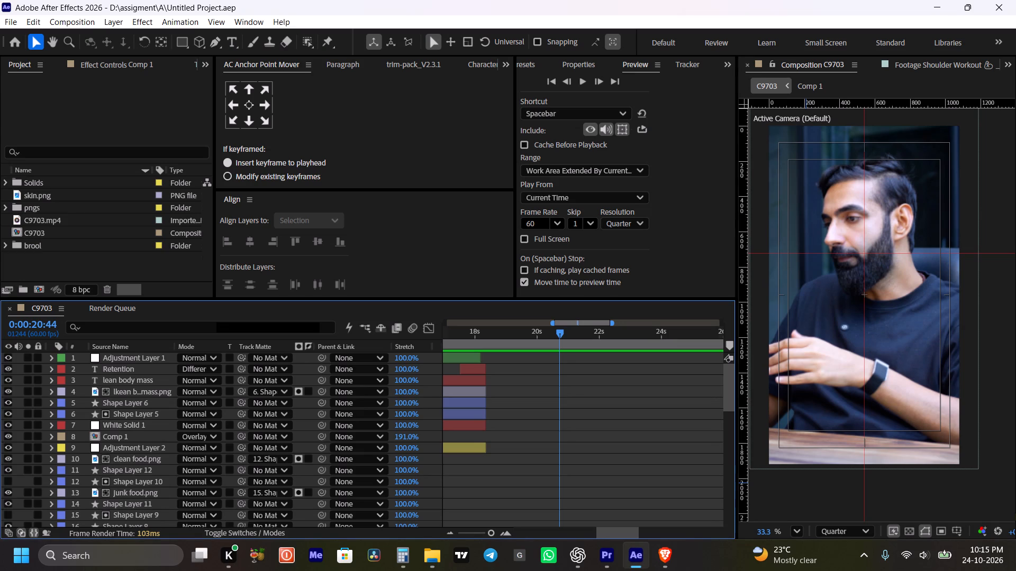
right_click(1015, 512)
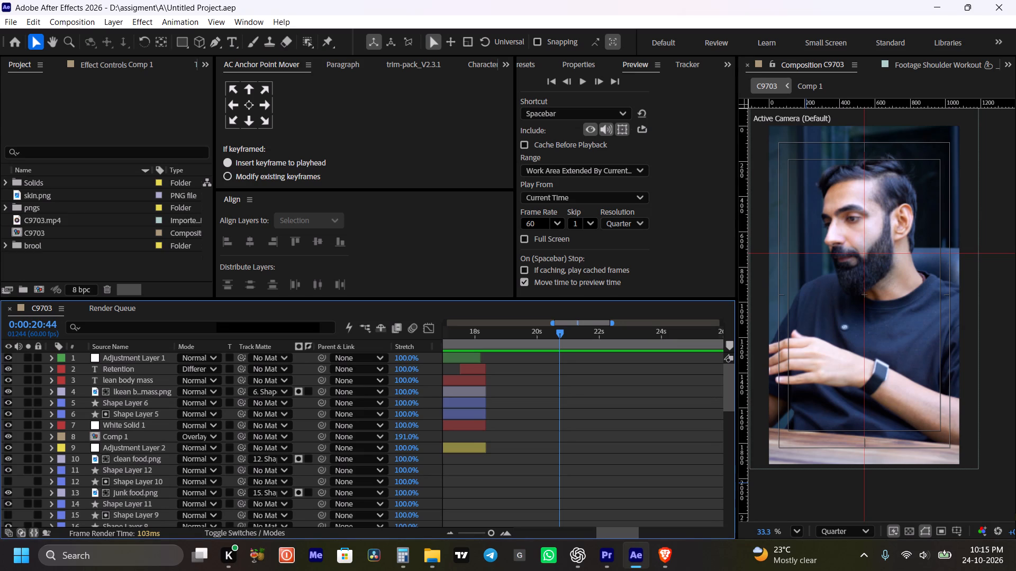
right_click(1015, 512)
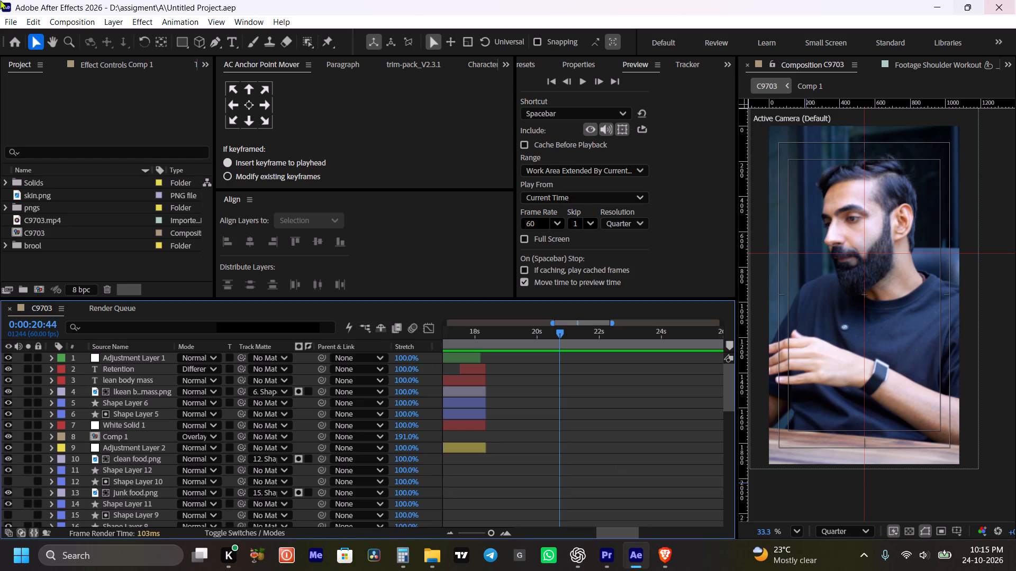
key("ctrl+s")
Preview the C9703 composition from about 0:00:17:51, near the end of the lean body mass layers.
left_click(569, 415)
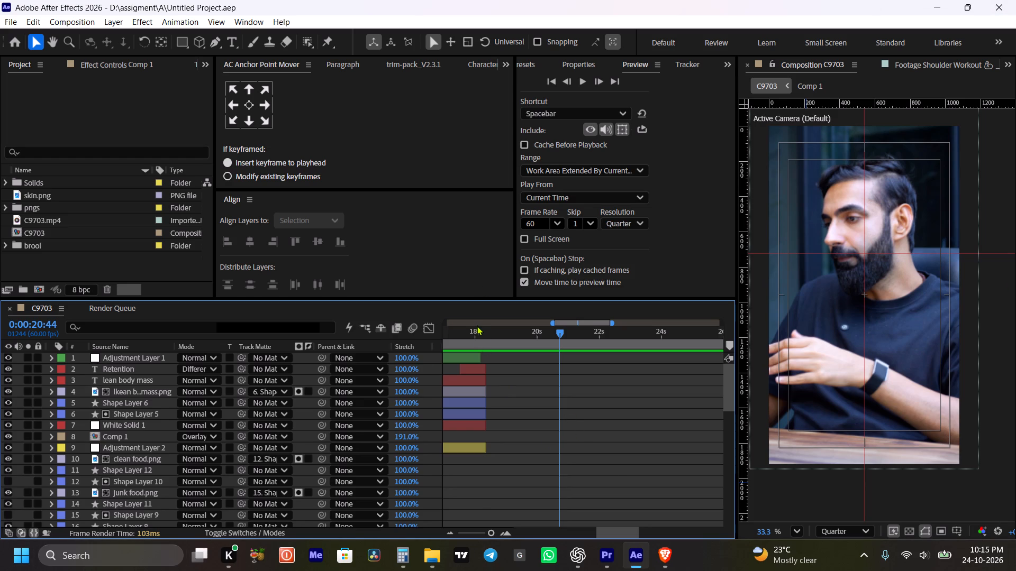
left_click(477, 325)
left_click(470, 336)
key("space")
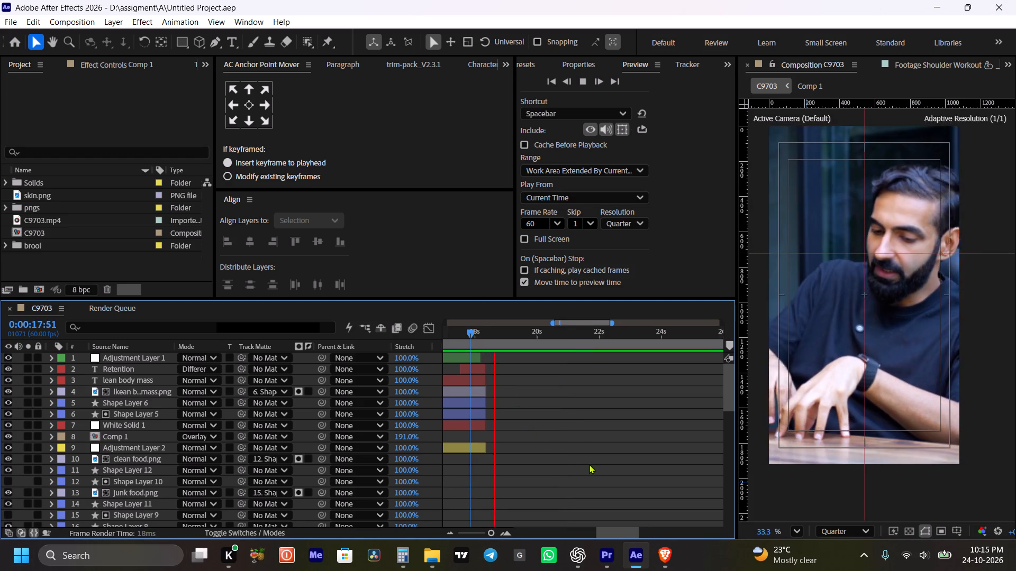
key("space")
Switch to Brave, replay the Personal Trainer & Fitness Coach template preview and pause it on the RESTIME scene at 0:12.
left_click(650, 570)
left_click(742, 338)
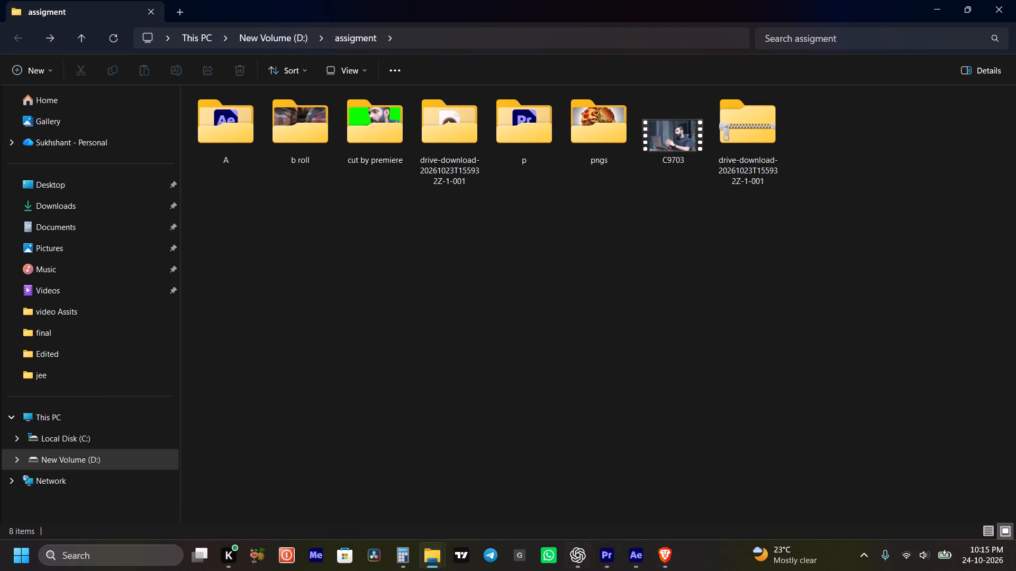
left_click(663, 552)
left_click(466, 279)
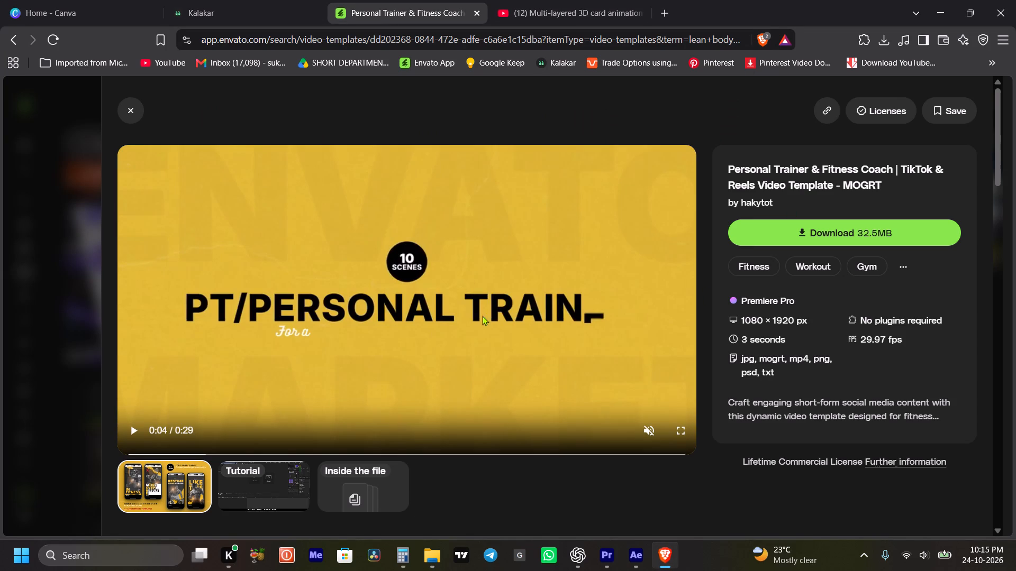
left_click(373, 347)
left_click(413, 334)
left_click(134, 430)
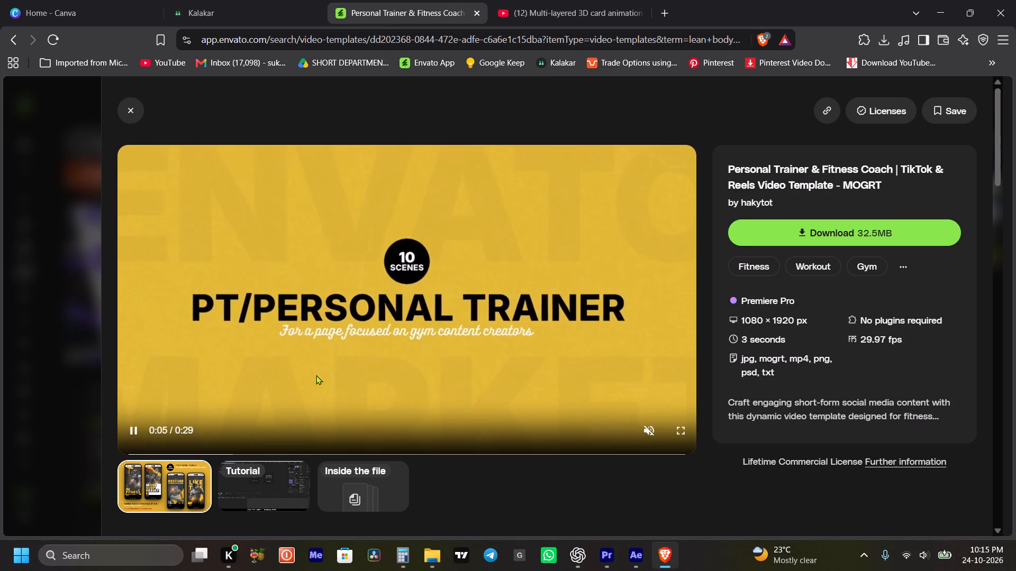
left_click(439, 310)
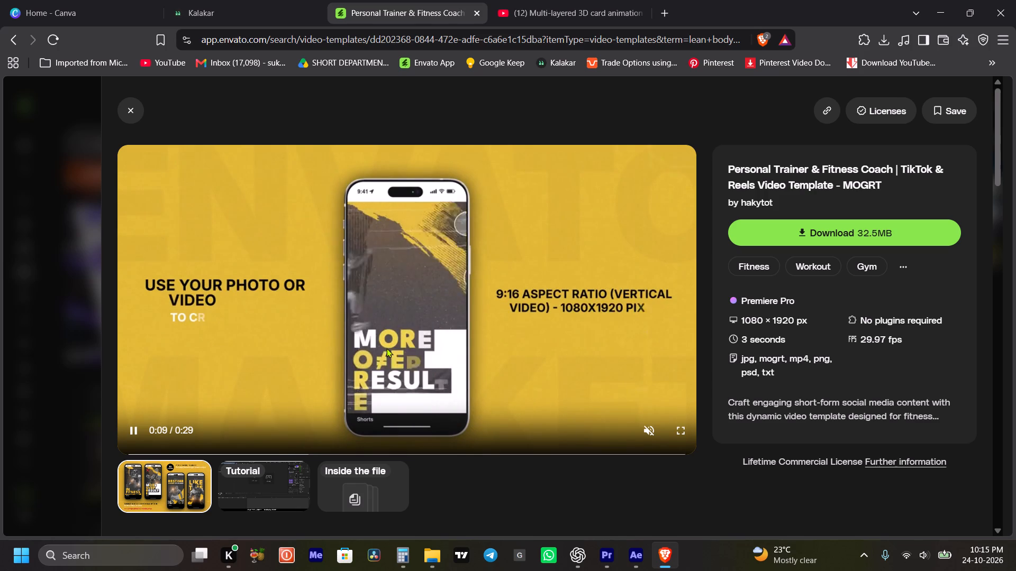
left_click(420, 287)
left_click(437, 317)
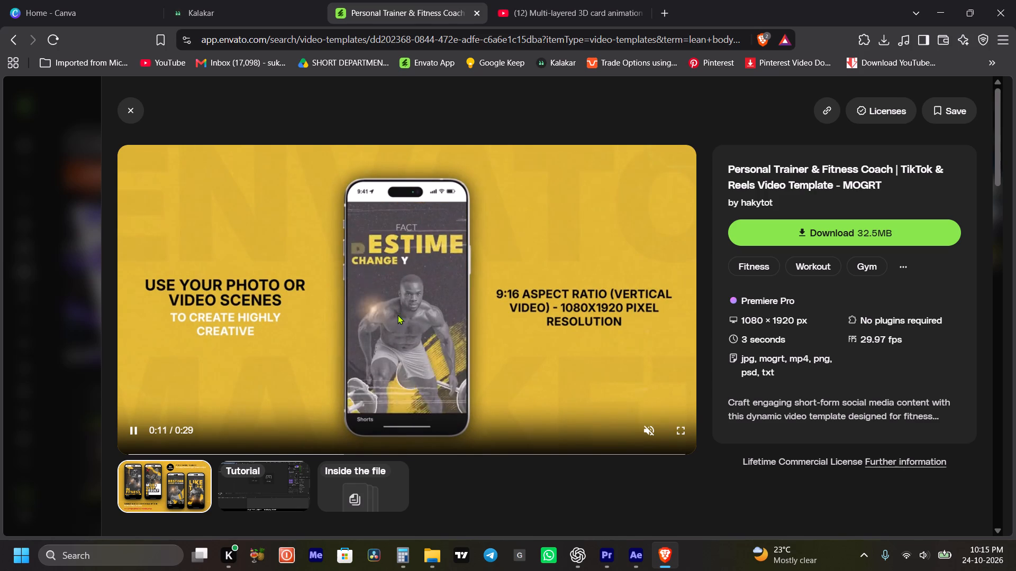
left_click(448, 310)
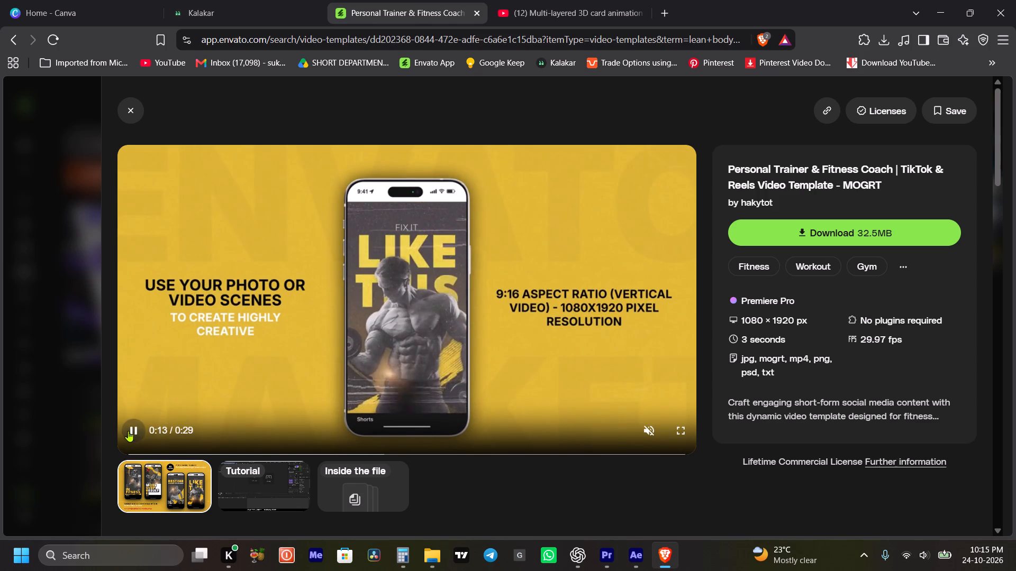
left_click(136, 431)
left_click(366, 455)
left_click(365, 453)
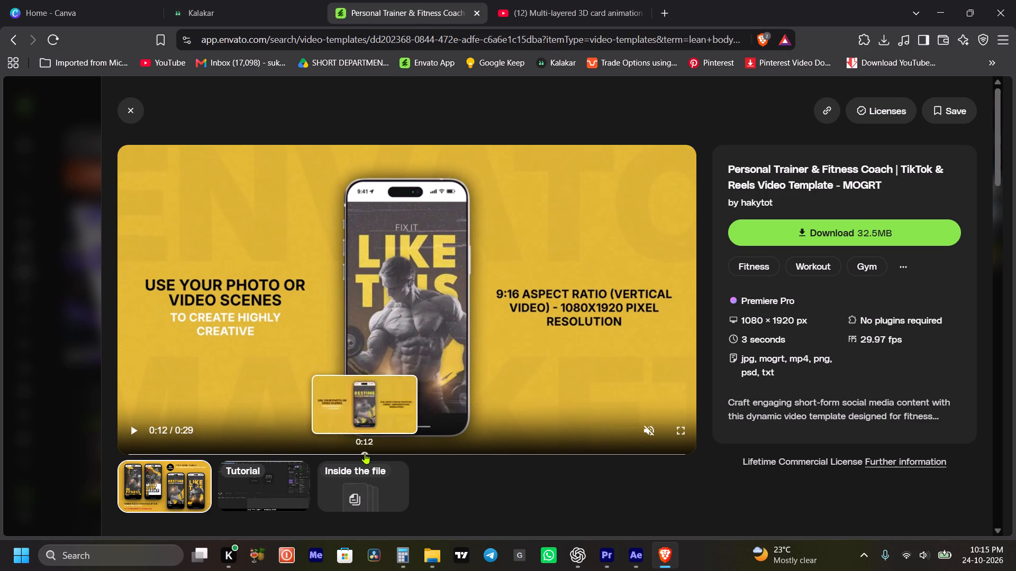
left_click(326, 453)
left_click(135, 436)
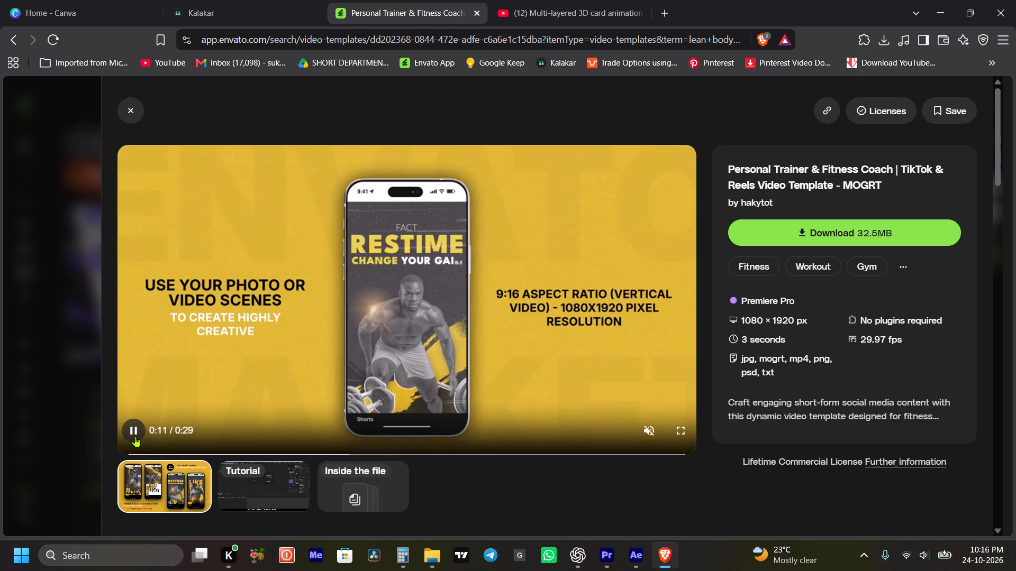
double_click(135, 433)
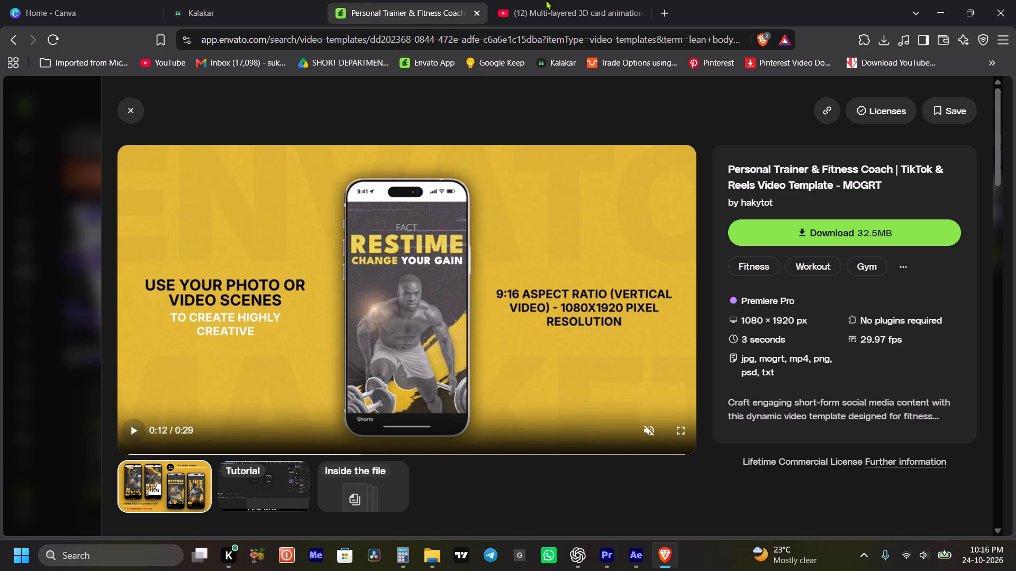
left_click(338, 454)
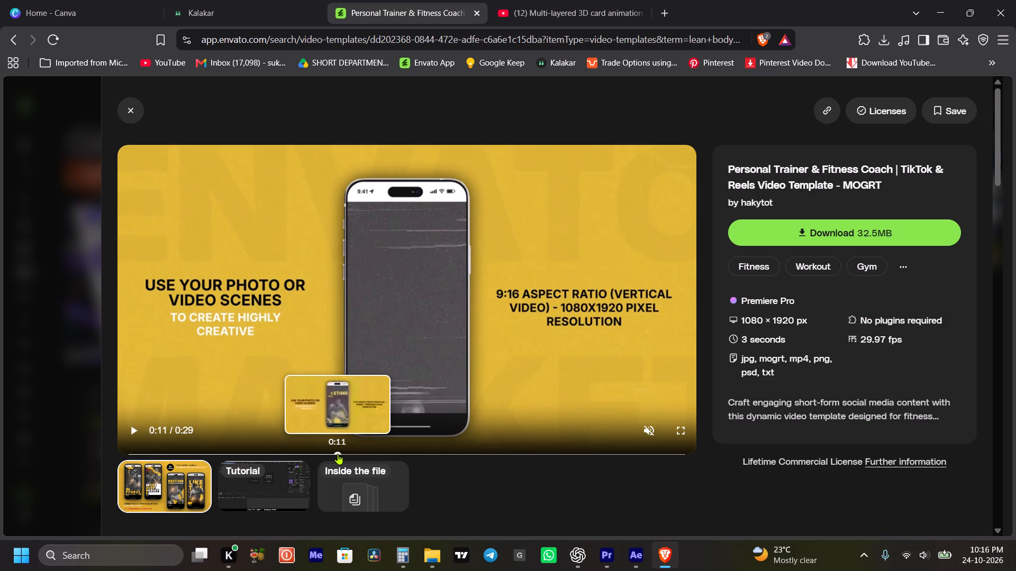
left_click(326, 454)
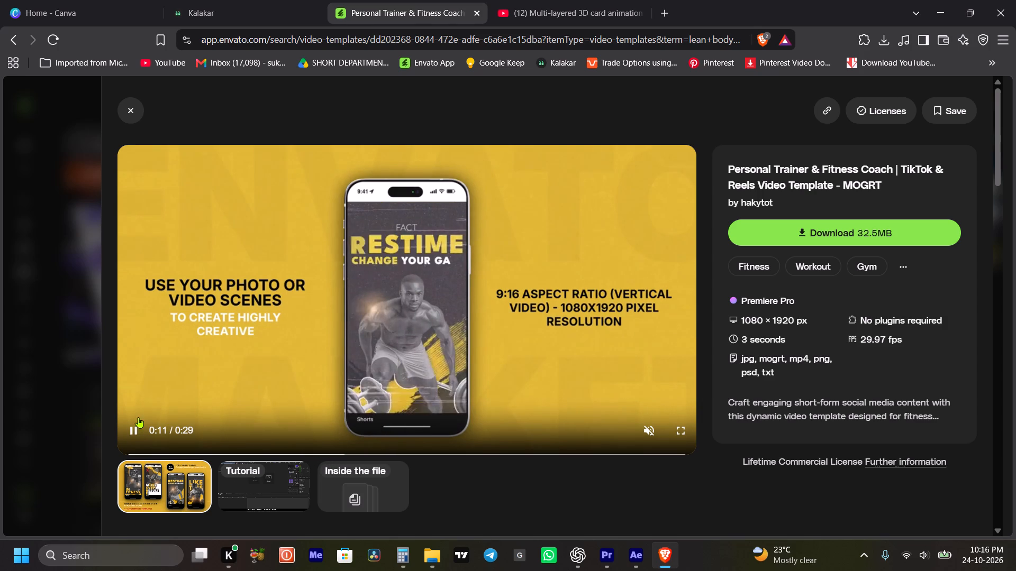
left_click(133, 426)
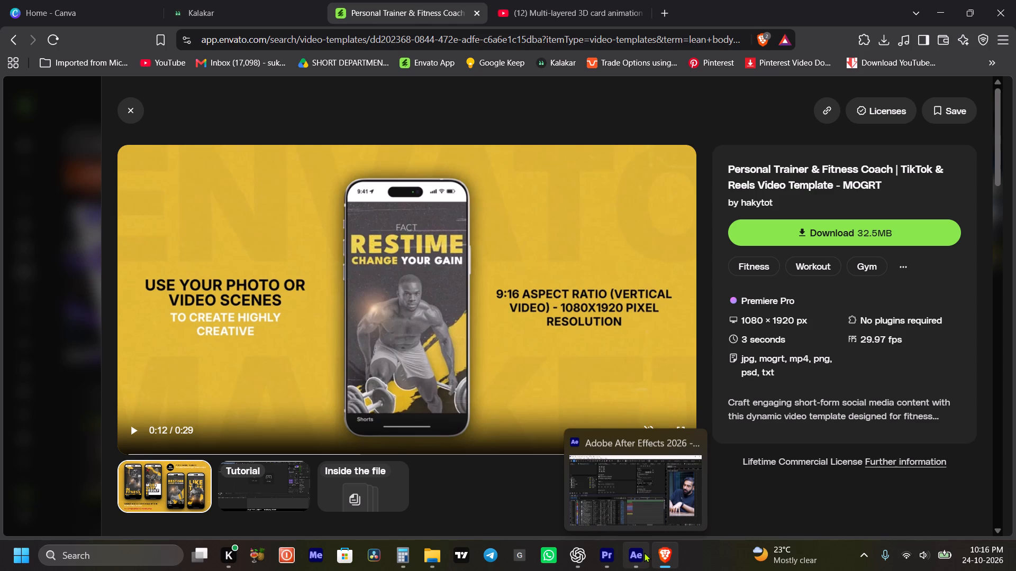
key("shift+super+s")
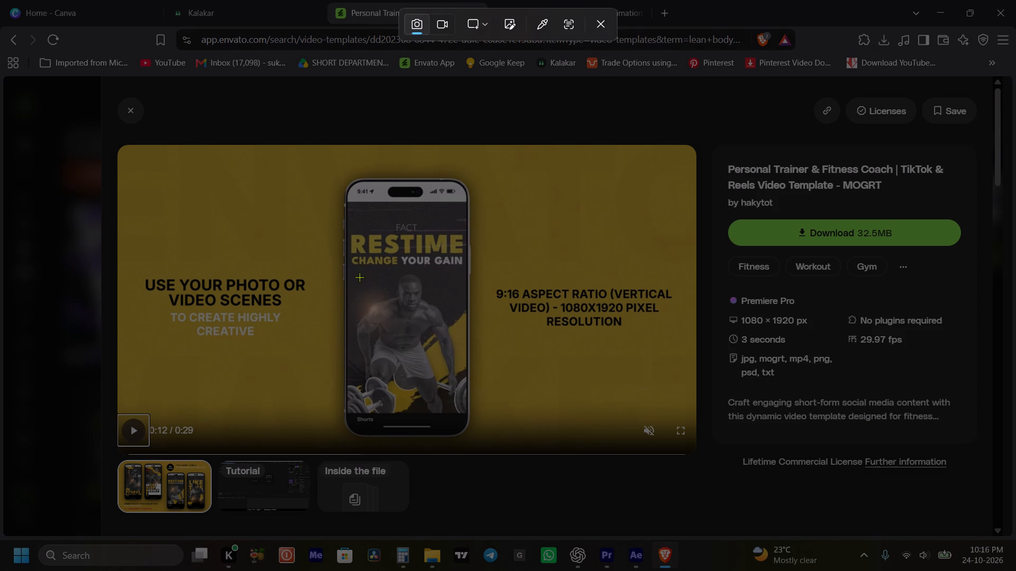
left_click_drag(356, 268, 462, 403)
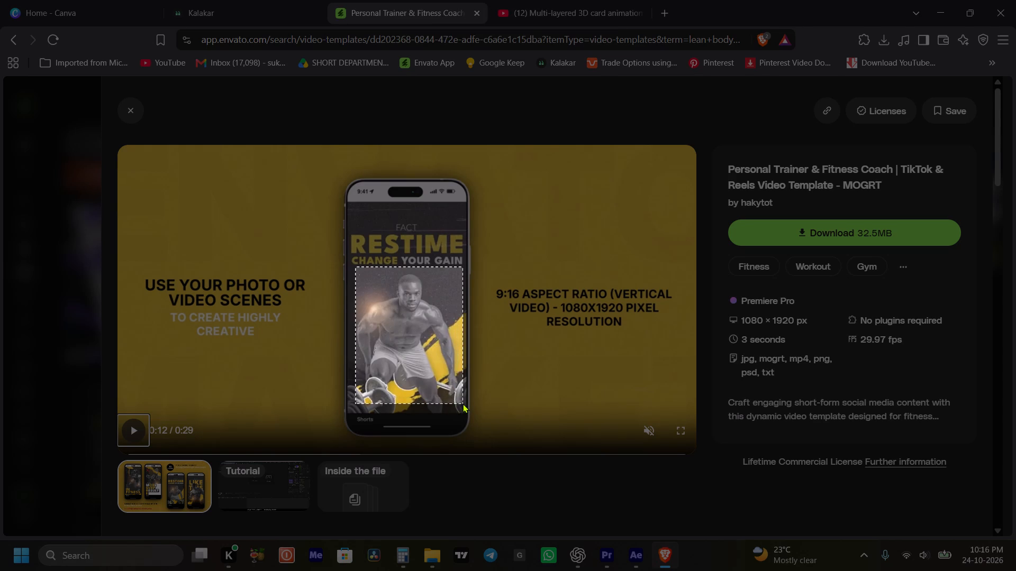
left_click_drag(462, 403, 461, 399)
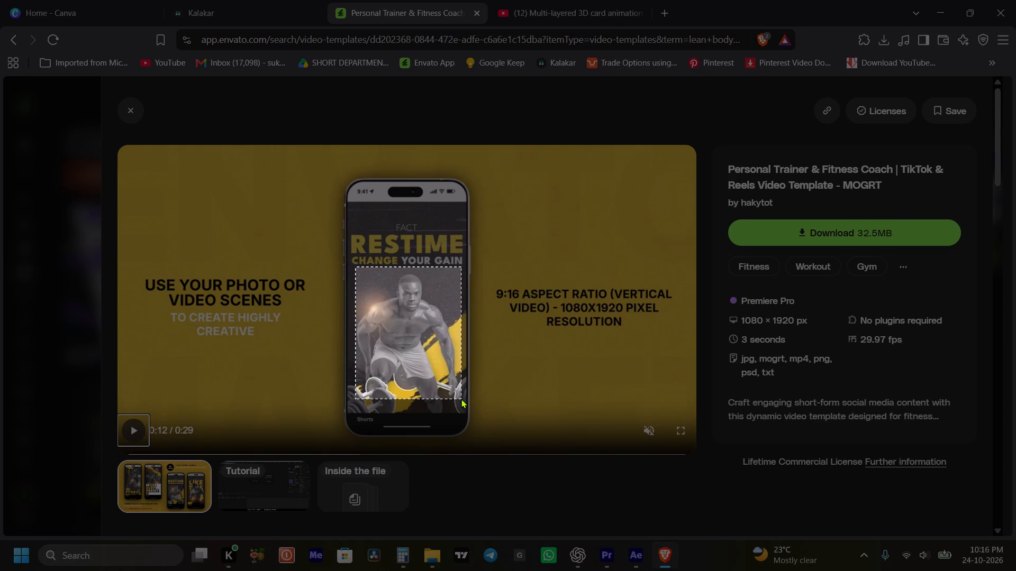
left_click_drag(461, 399, 459, 397)
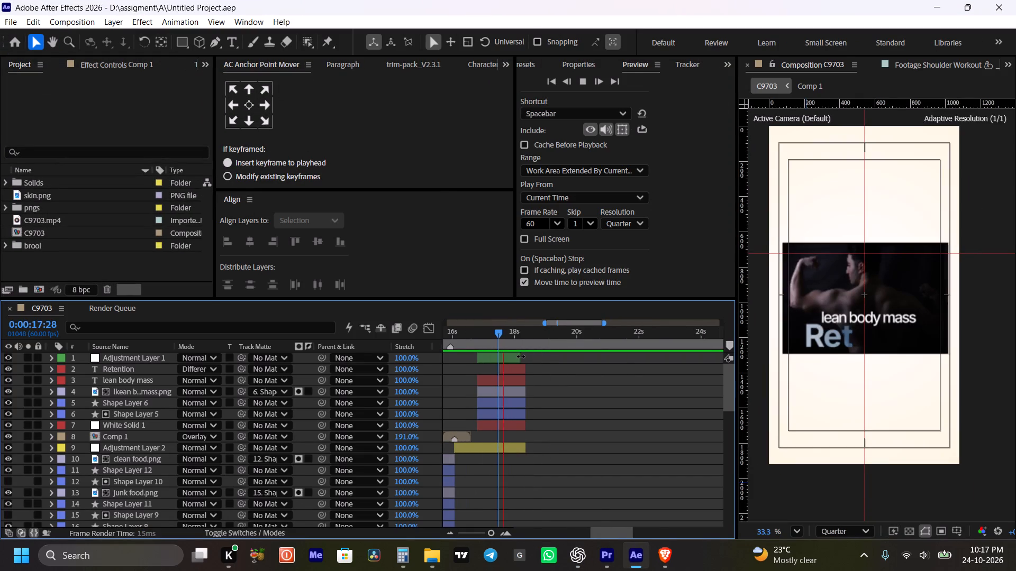
key("space")
key("space")
key("space")
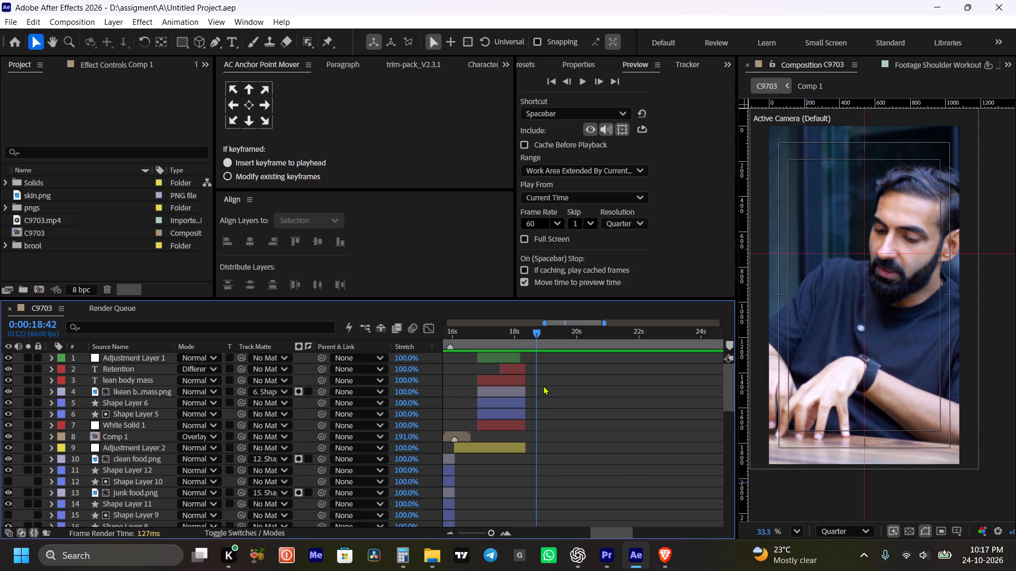
Extend the end of the White Solid 1 layer in C9703 to about 22 seconds.
left_click_drag(525, 426, 646, 440)
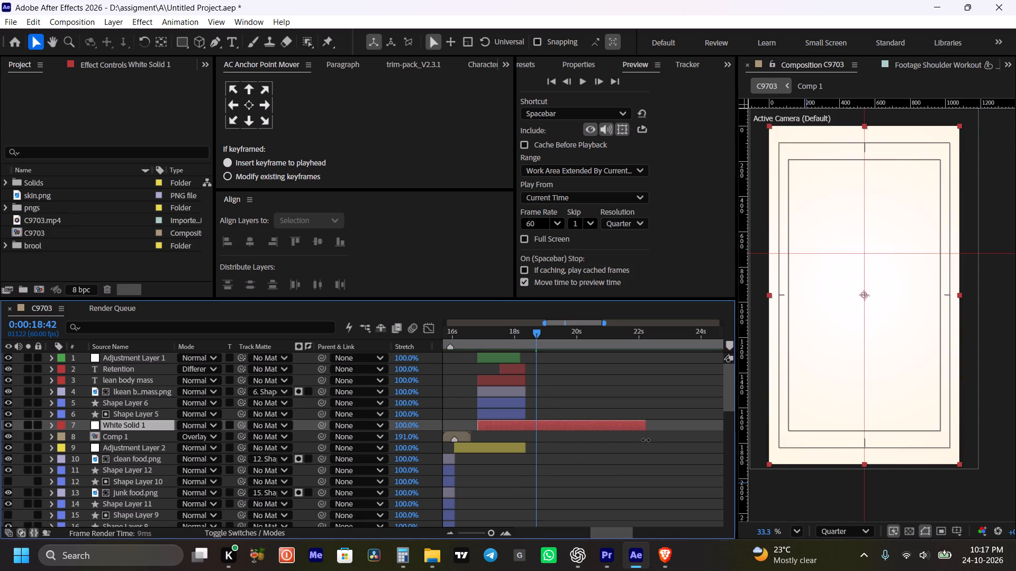
left_click_drag(646, 440, 646, 440)
Preview C9703 from about 0:00:18:00 to check the transition from the Retention text to the extended white background.
key("space")
left_click_drag(569, 382, 561, 439)
left_click(526, 333)
key("space")
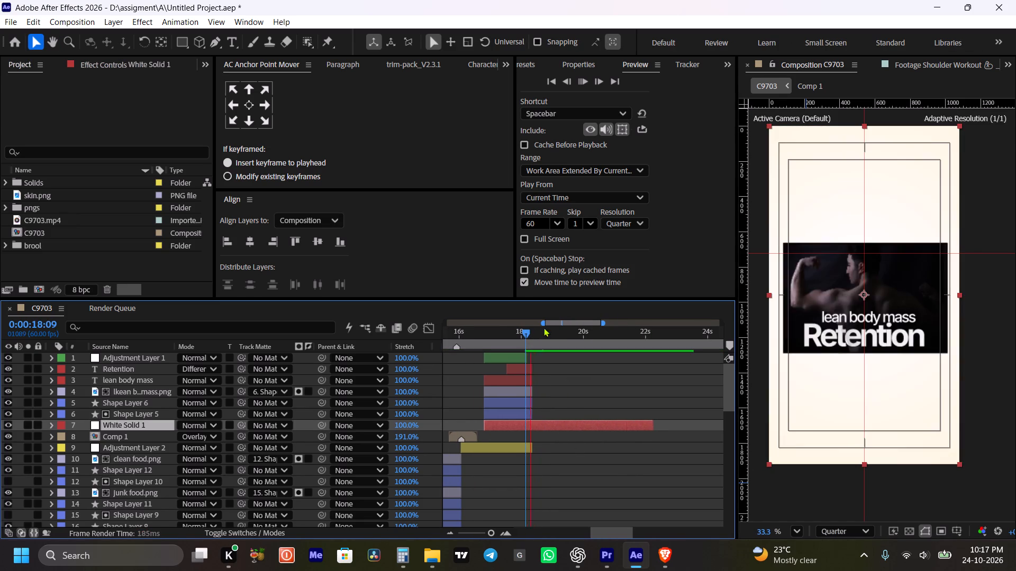
key("space")
left_click_drag(535, 332, 521, 336)
key("space")
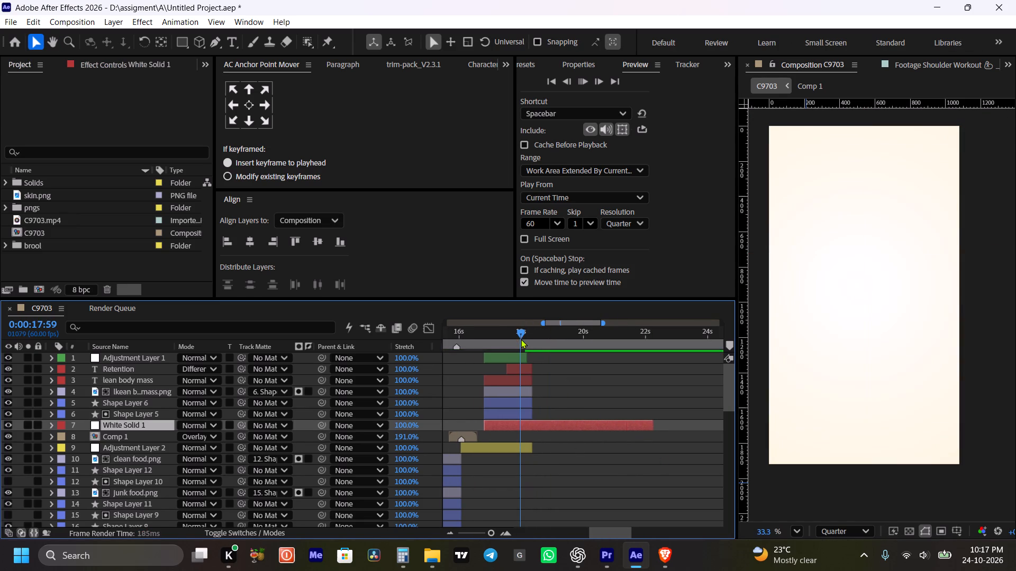
key("space")
left_click(578, 389)
key("space")
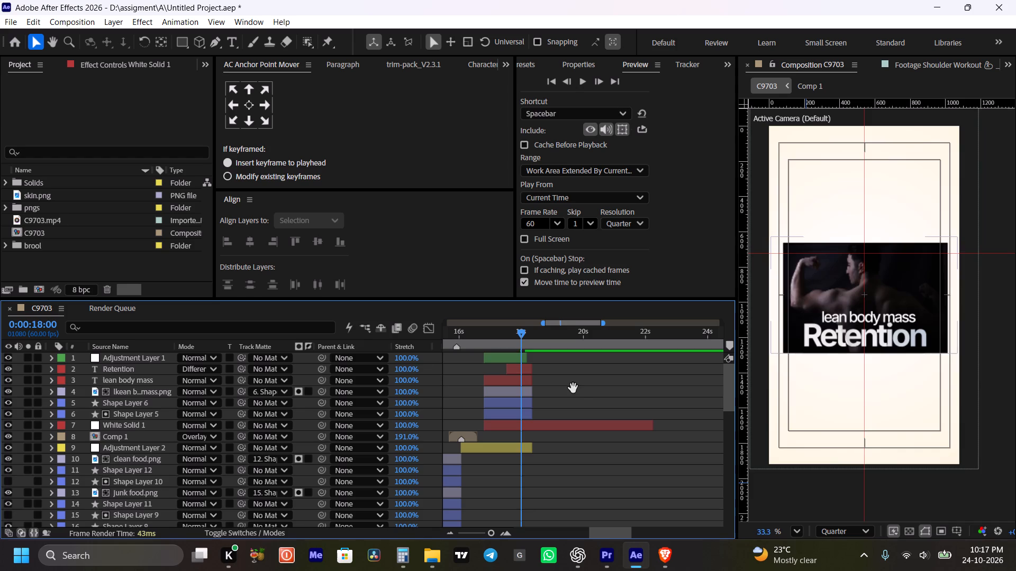
key("space")
key("space")
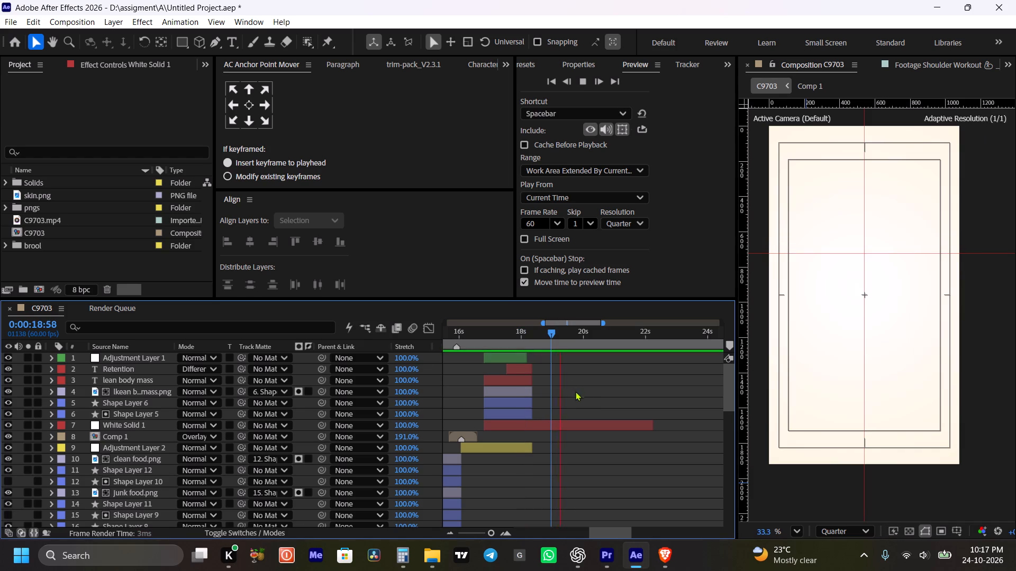
key("space")
Save the After Effects project with the extended white solid.
left_click(591, 395)
key("ctrl+s")
left_click(595, 392)
Switch to Brave, search for "dumble pngs" in a new tab and open PNGWing's Dumbbell png images result.
left_click(664, 558)
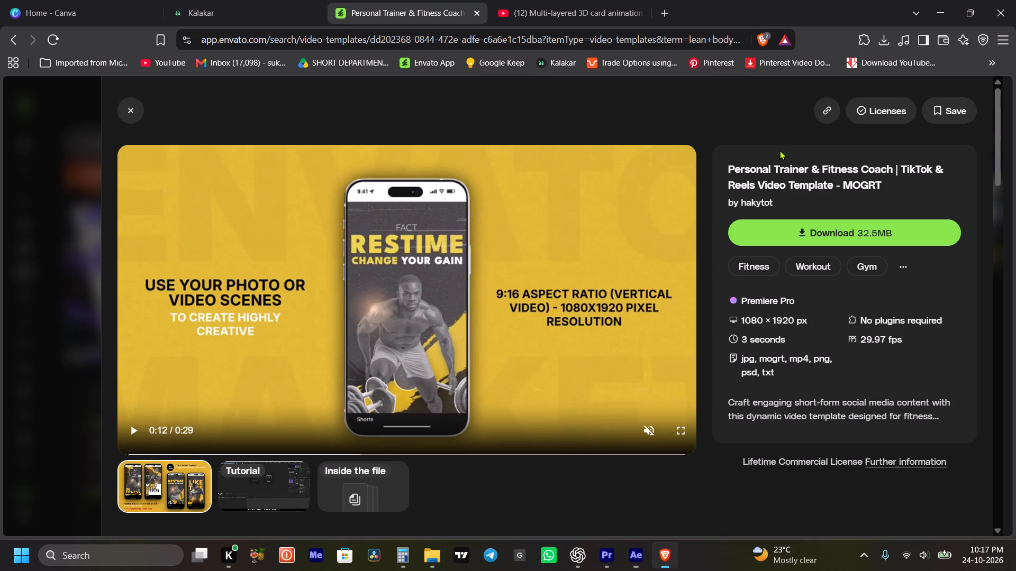
left_click(654, 13)
left_click(663, 13)
left_click(610, 26)
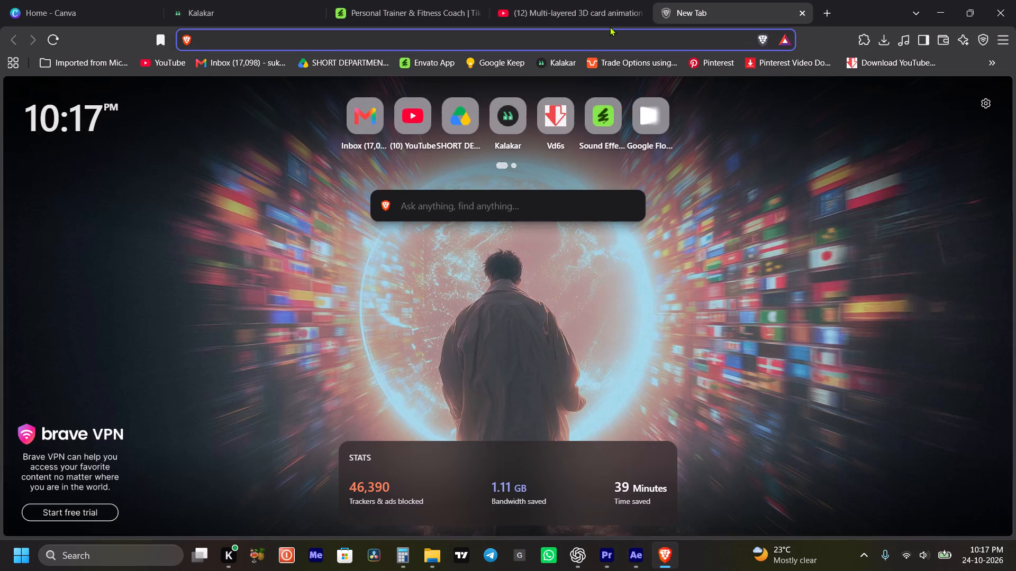
type("dubk")
key("BackSpace")
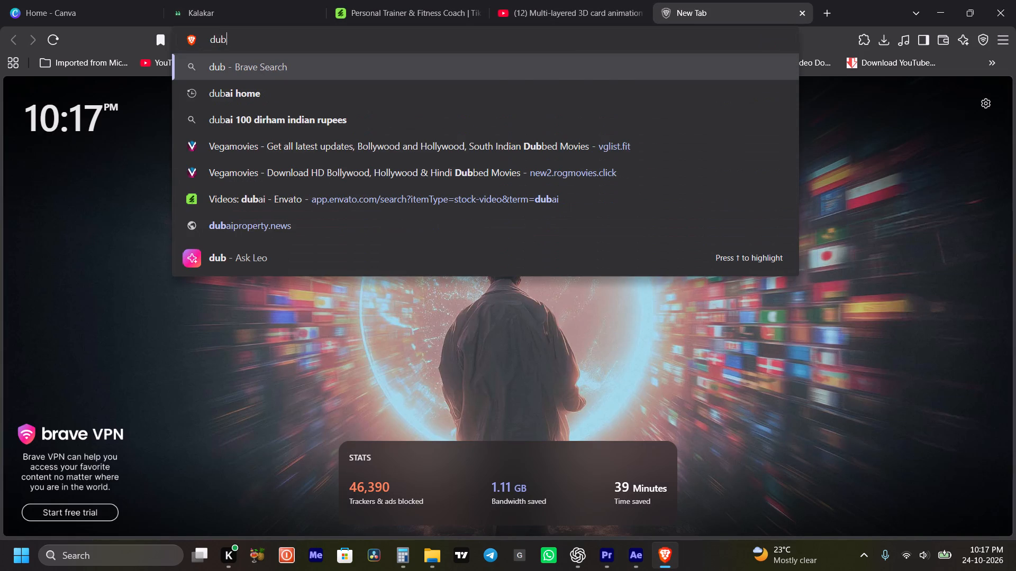
key("BackSpace")
type("mble")
key("space")
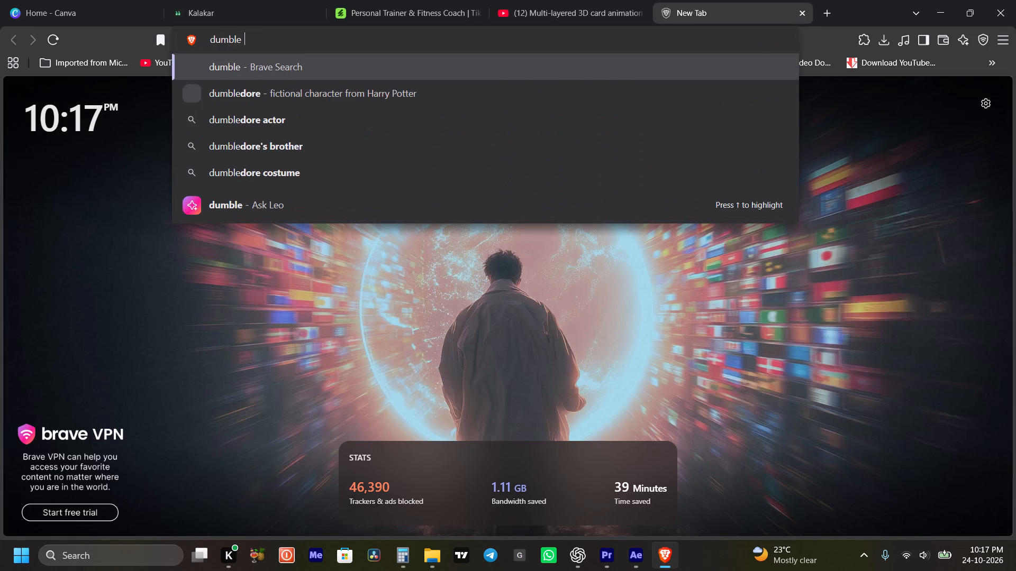
type("pngs")
key("Return")
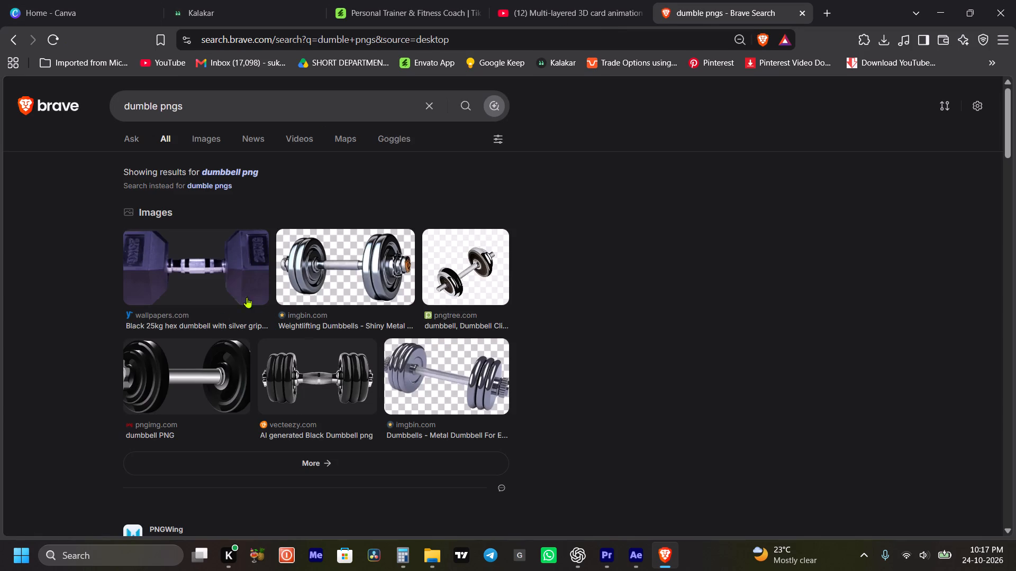
scroll(520, 391, "down", 5)
left_click(205, 208)
left_click(198, 218)
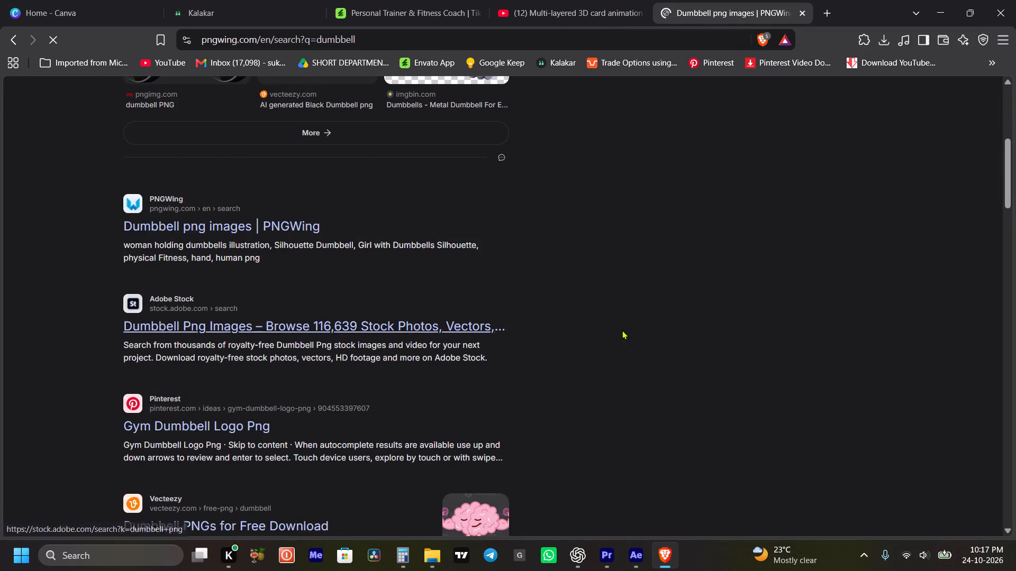
Browse the PNGWing dumbbell images and open the 1337x1336px PNG of the stacked black plate dumbbells.
scroll(437, 337, "down", 2)
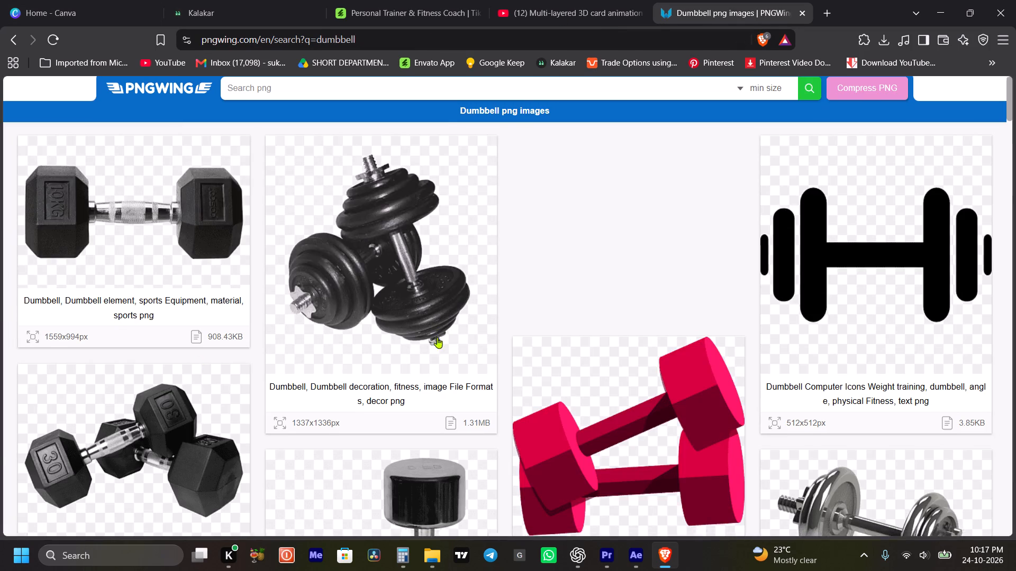
scroll(437, 337, "down", 1)
scroll(437, 337, "up", 3)
scroll(425, 325, "down", 5)
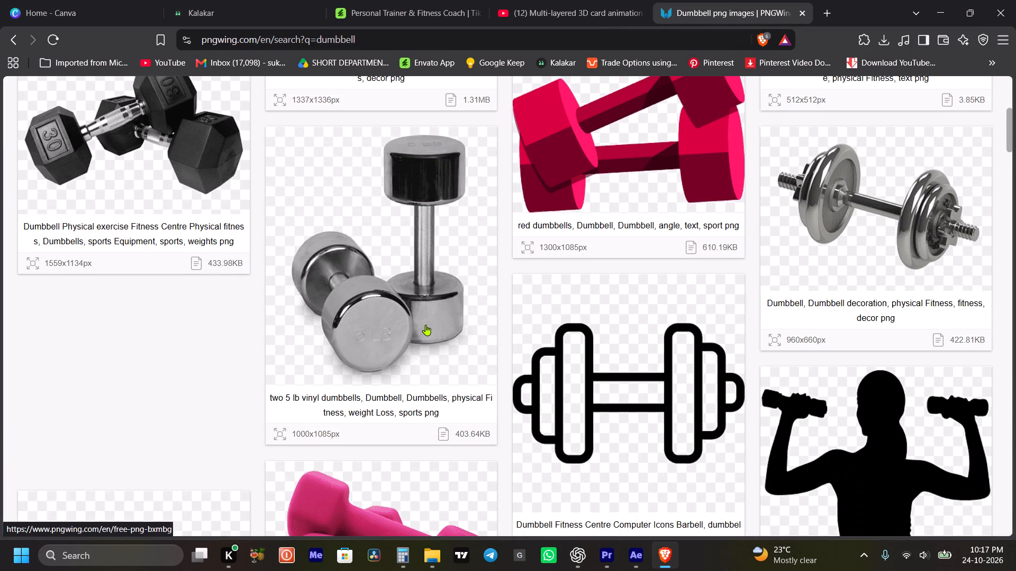
scroll(425, 325, "down", 6)
scroll(425, 325, "up", 5)
scroll(425, 325, "down", 3)
scroll(425, 325, "up", 10)
left_click(403, 271)
scroll(513, 301, "down", 5)
scroll(513, 301, "up", 1)
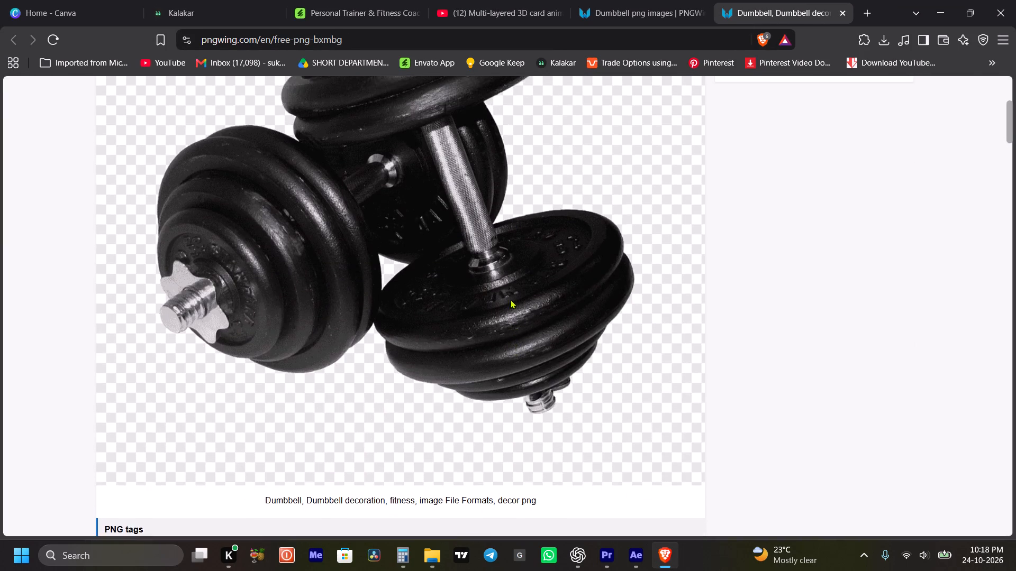
Start the download of the stacked black plate dumbbells PNG and complete the character-order verification.
scroll(510, 299, "up", 1)
scroll(510, 299, "down", 8)
left_click(414, 375)
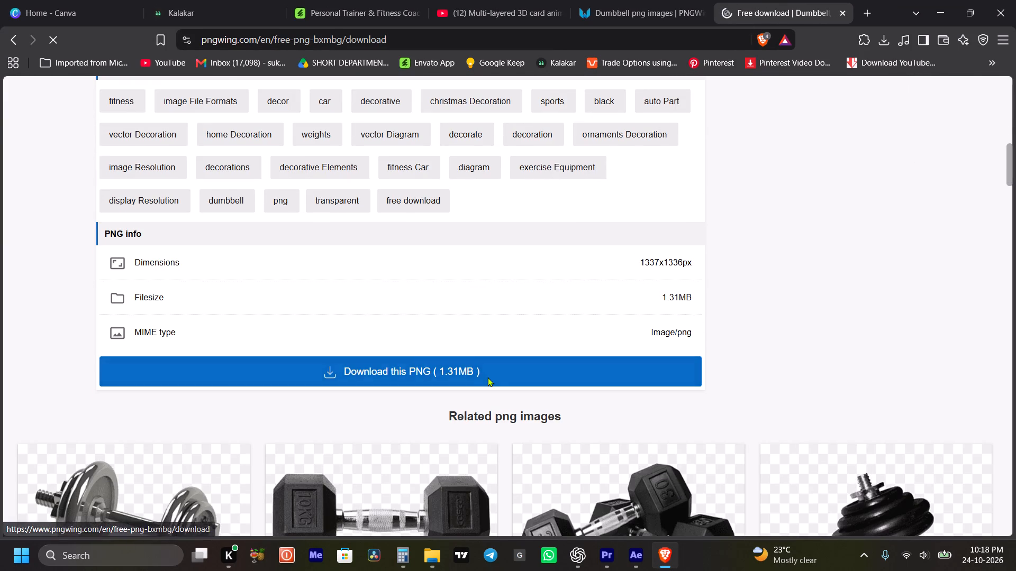
scroll(527, 356, "down", 3)
left_click(491, 257)
left_click(494, 244)
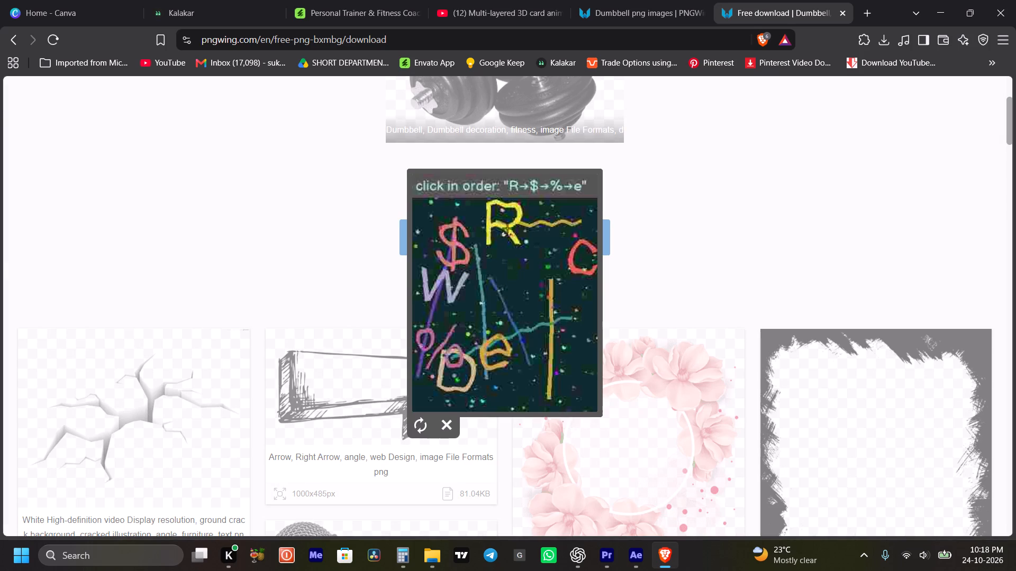
left_click(506, 226)
left_click(444, 234)
left_click(441, 338)
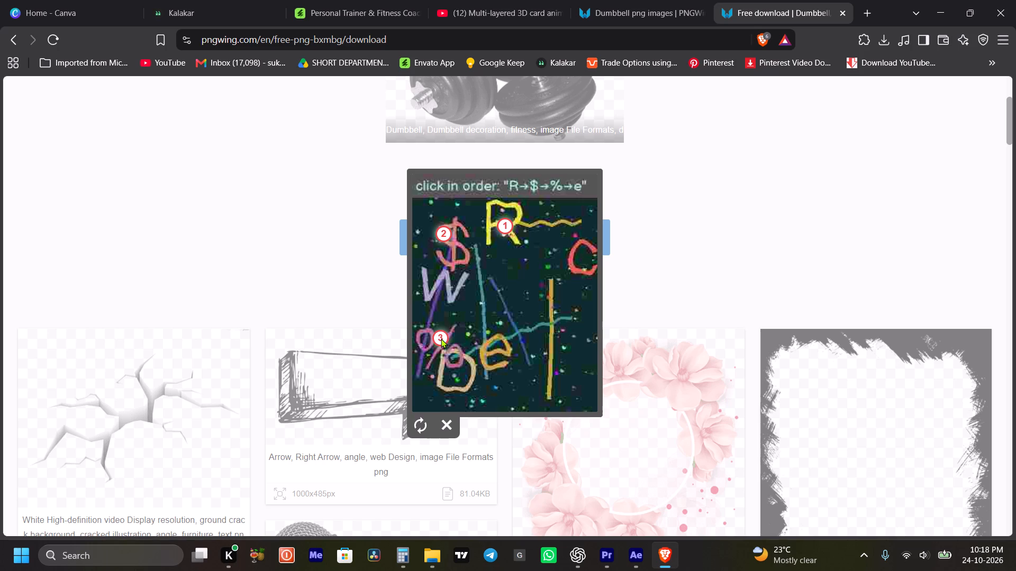
left_click(493, 351)
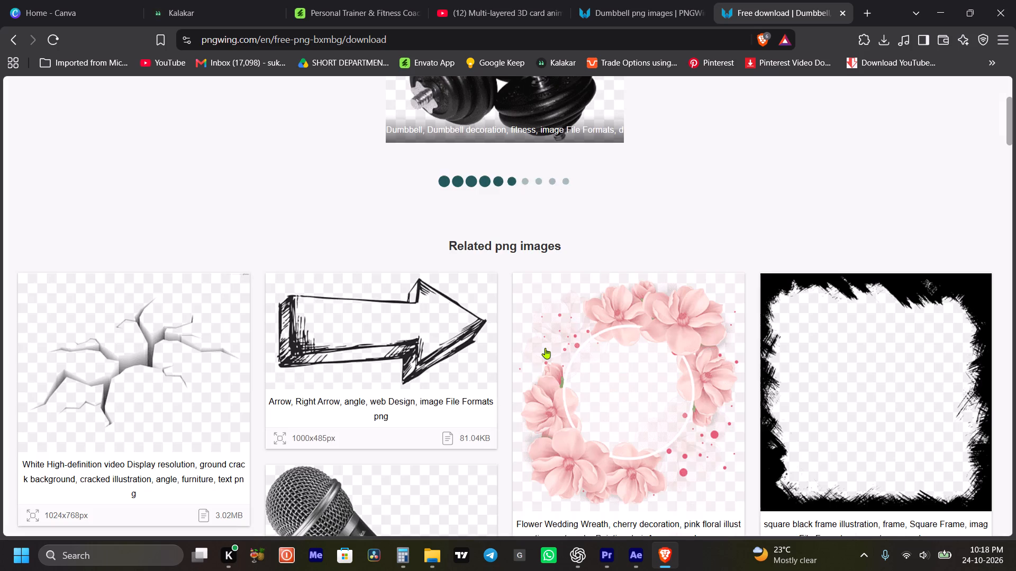
scroll(620, 215, "up", 3)
scroll(620, 215, "down", 5)
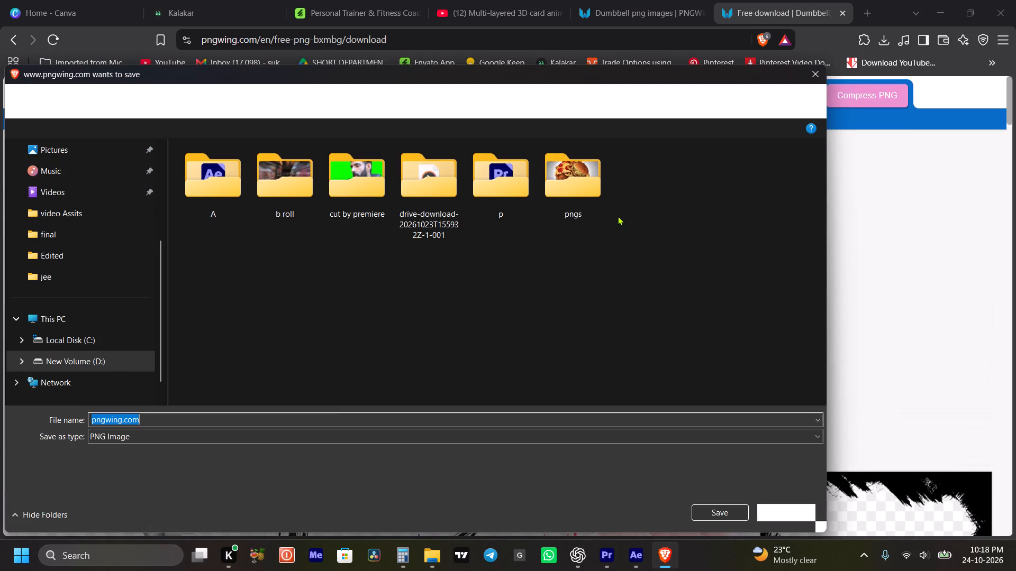
Save the dumbbell PNG as c in the pngs folder inside assigment on drive D.
key("ctrl+c")
key("ctrl+c")
key("ctrl+c")
key("ctrl+c")
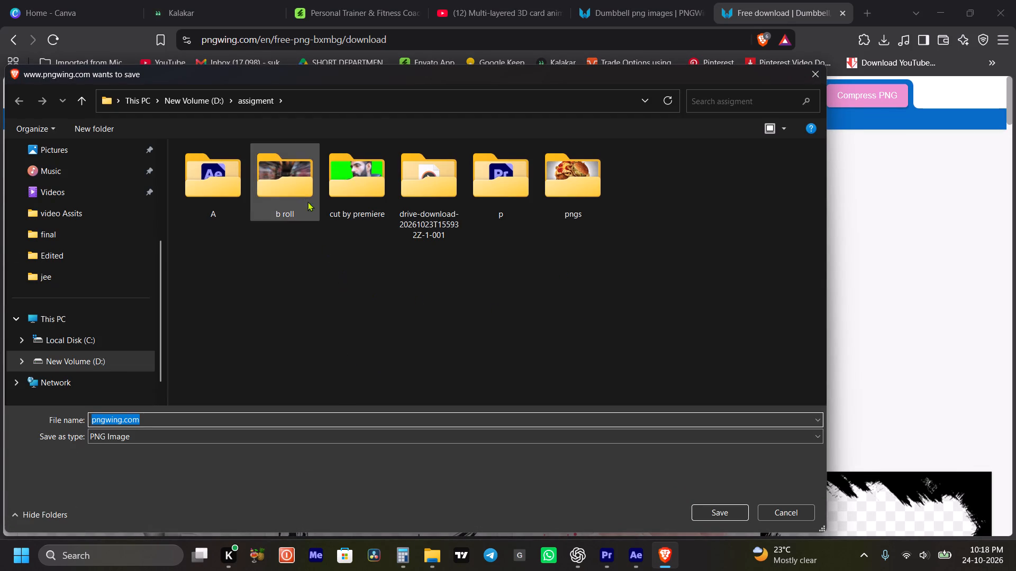
double_click(585, 183)
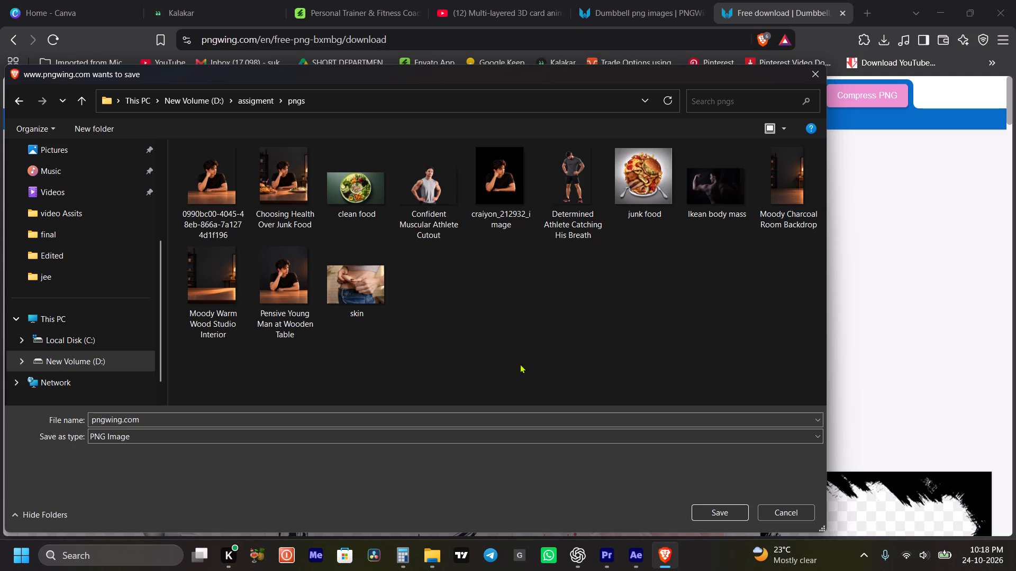
left_click(514, 347)
left_click(493, 412)
left_click(493, 414)
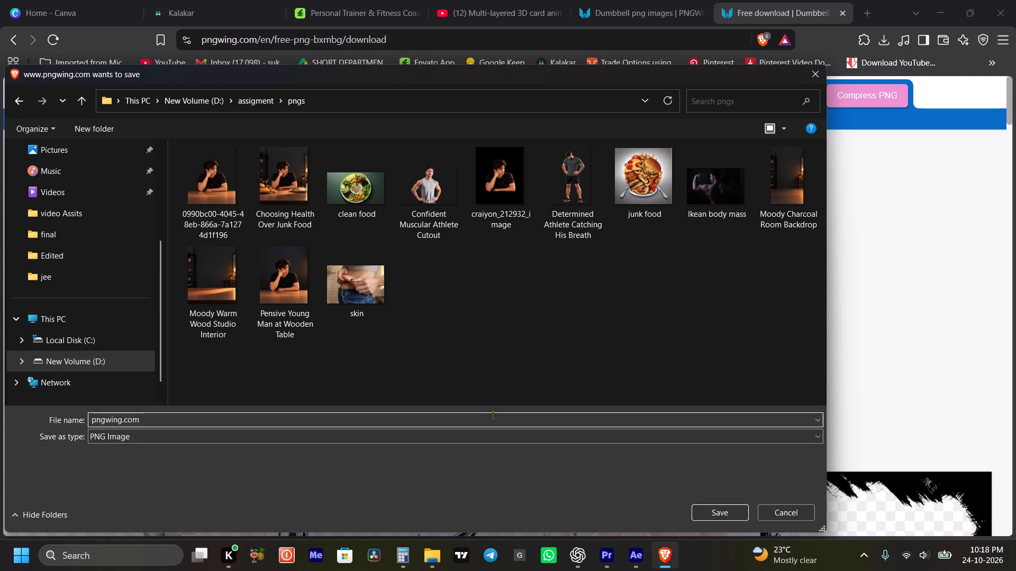
key("ctrl+a")
key("Tab")
key("d")
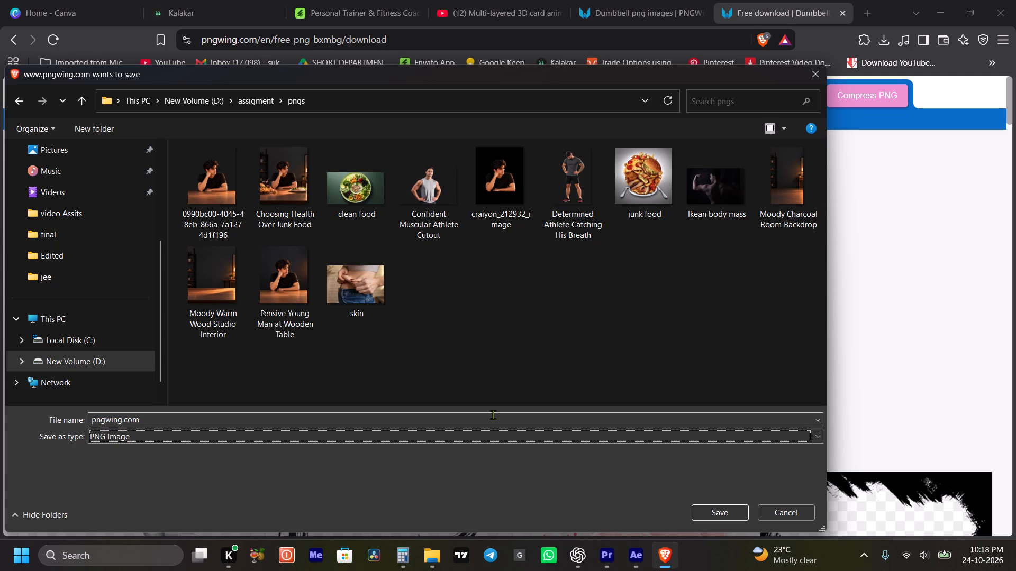
left_click(478, 418)
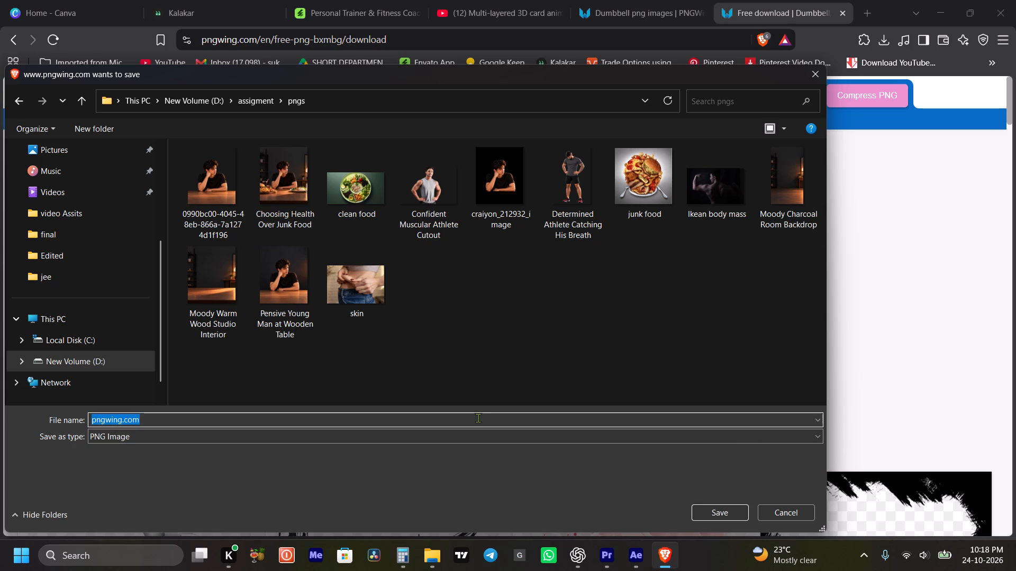
key("shift+d")
type("ub")
key("BackSpace")
type("mble")
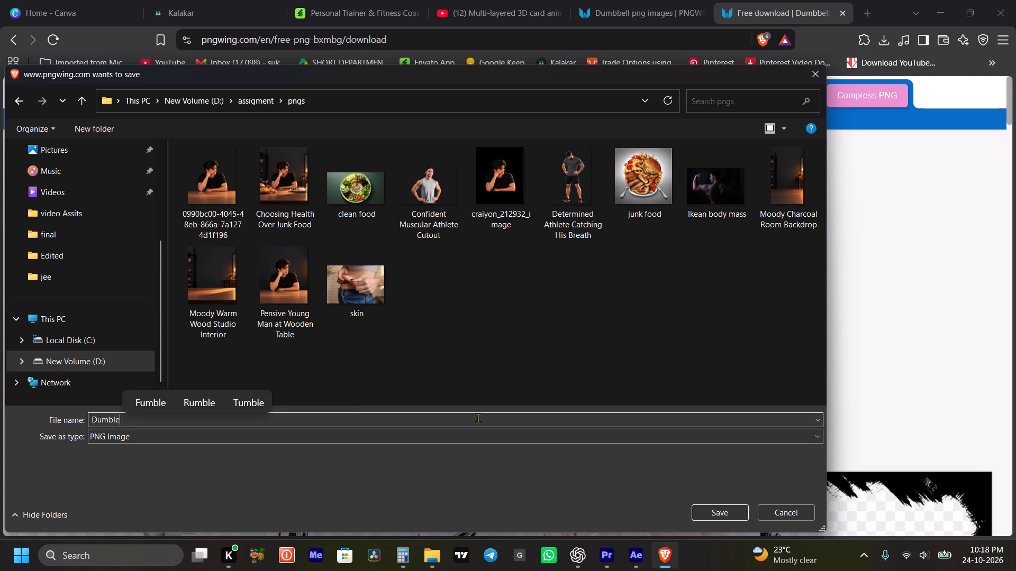
key("ctrl+a")
key("c")
key("Return")
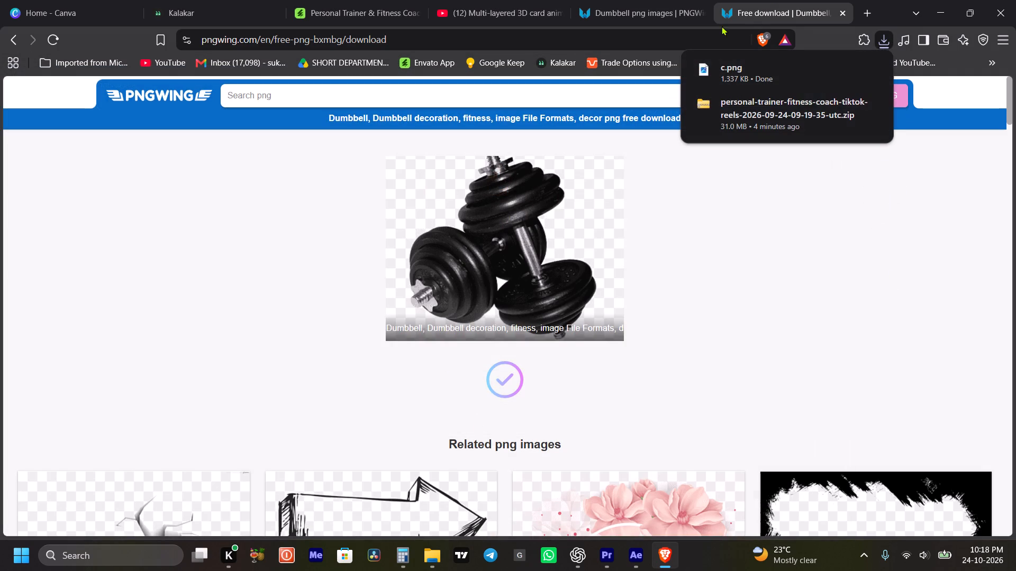
Import the downloaded c.png into the pngs folder of the After Effects project.
left_click_drag(737, 86, 631, 551)
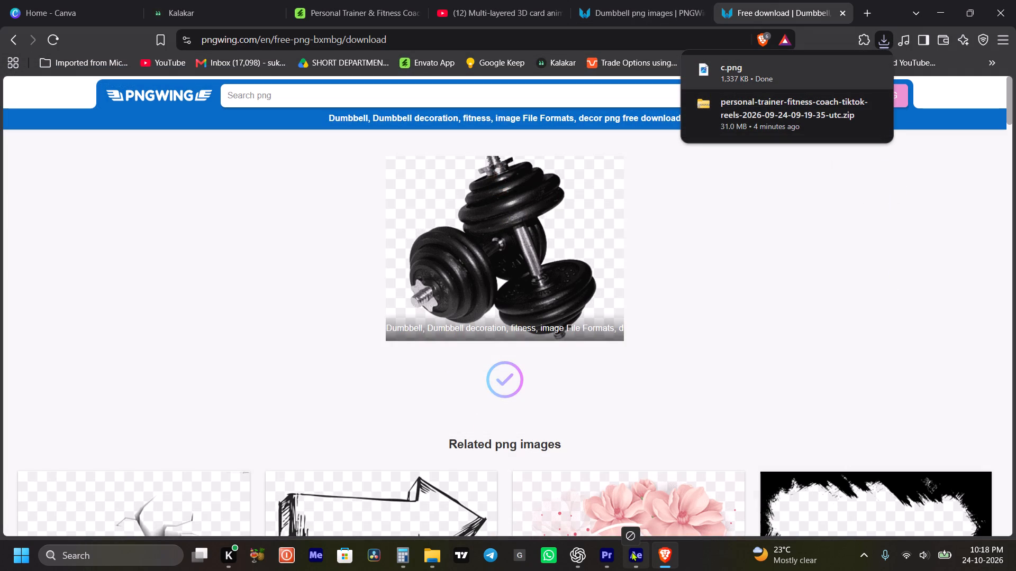
left_click_drag(631, 551, 49, 213)
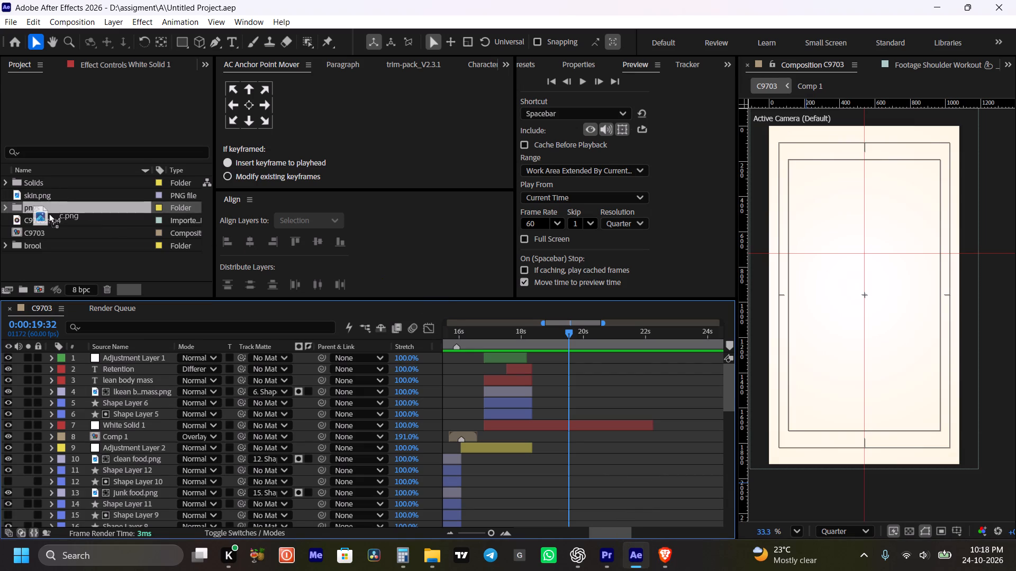
left_click_drag(49, 213, 42, 205)
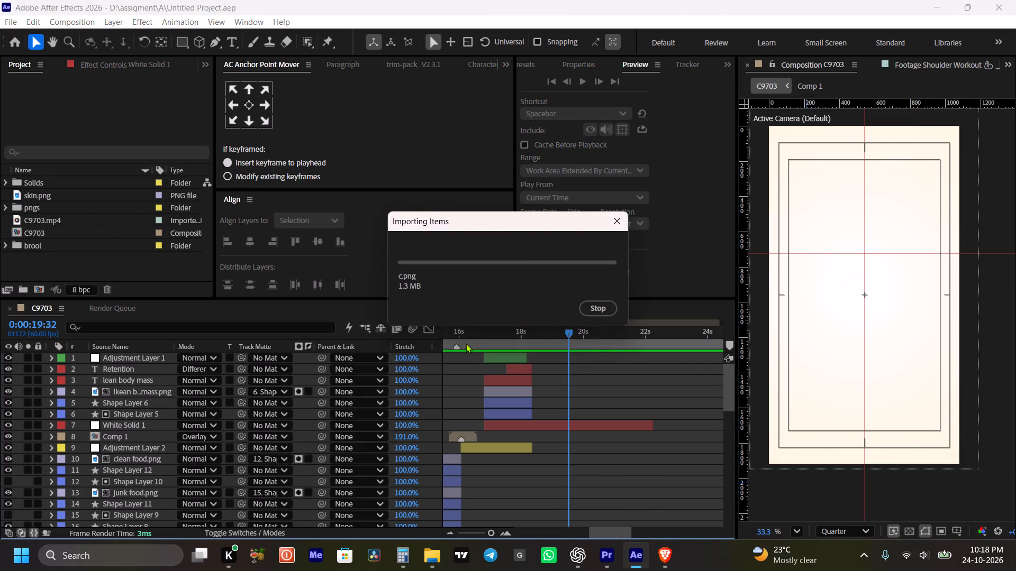
Add c.png to the C9703 timeline as the topmost layer, starting at 0:00:18:21.
left_click(6, 205)
scroll(66, 253, "down", 1)
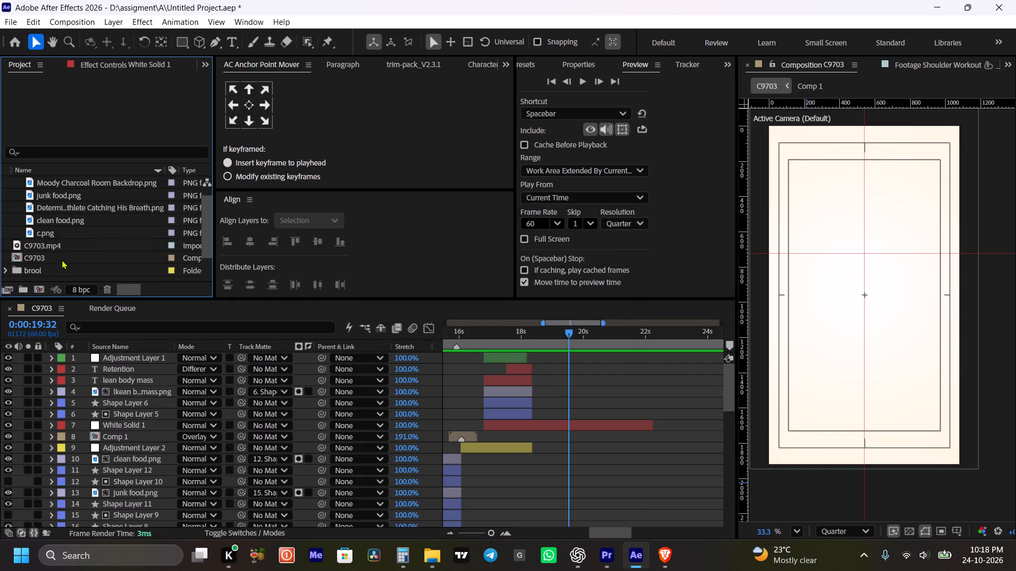
left_click(49, 234)
left_click_drag(48, 231, 481, 413)
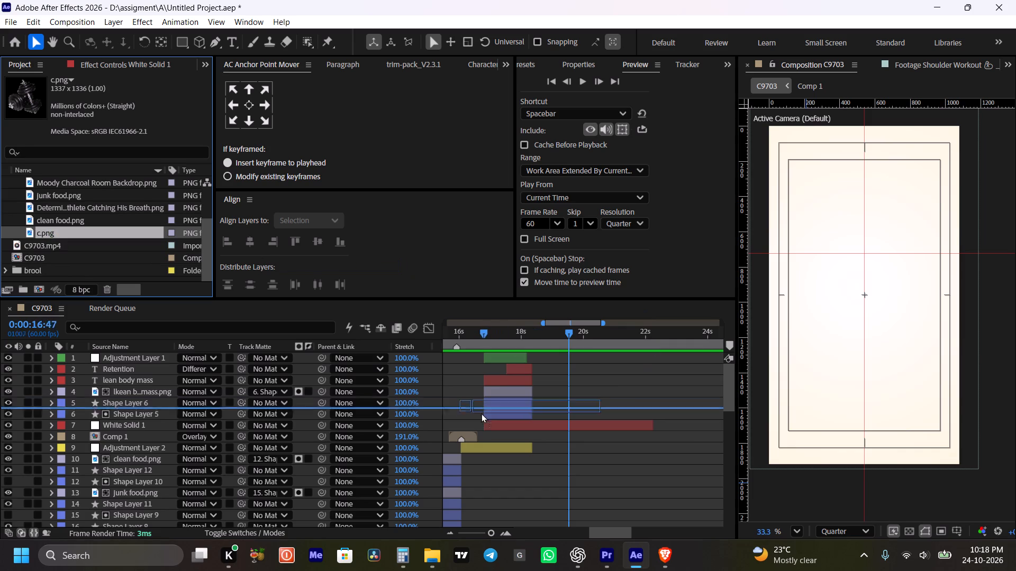
left_click_drag(481, 413, 518, 418)
left_click_drag(543, 333, 532, 335, "shift")
key("bracketleft")
left_click(552, 428)
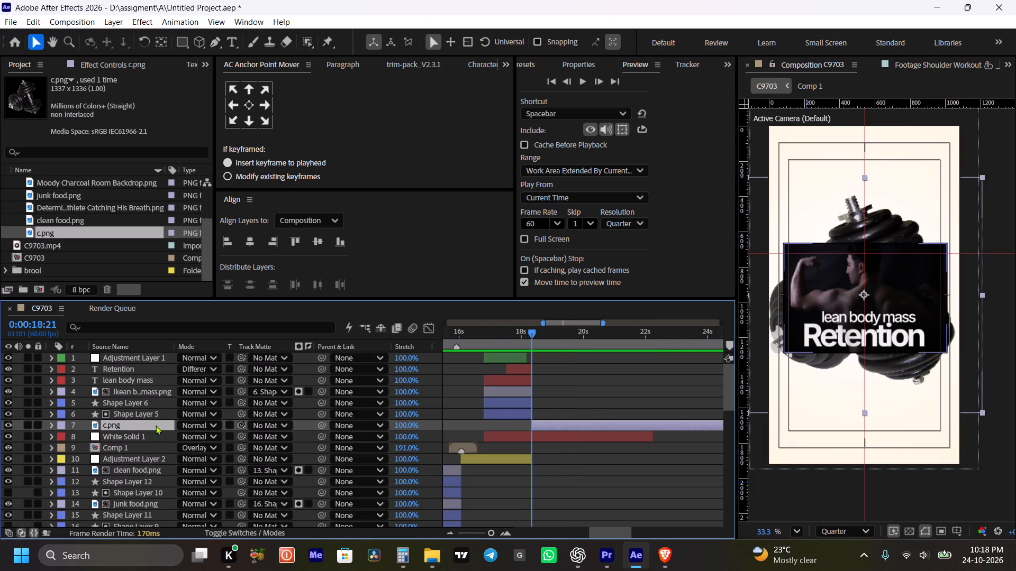
left_click_drag(144, 425, 133, 353)
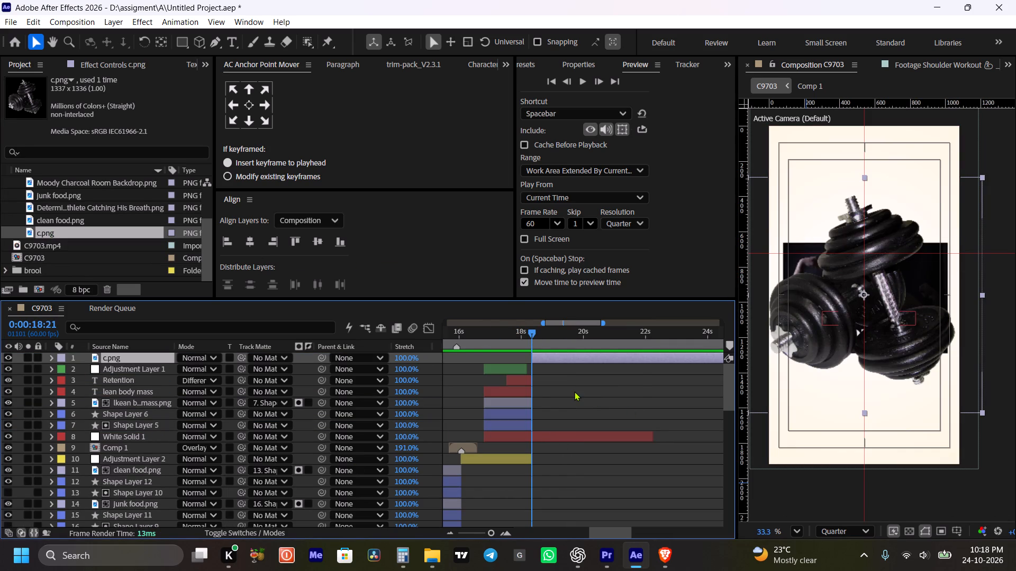
Lower the c.png dumbbell layer in the frame by setting its vertical position to 1710.
left_click(564, 356)
left_click(575, 61)
left_click_drag(668, 106, 670, 106)
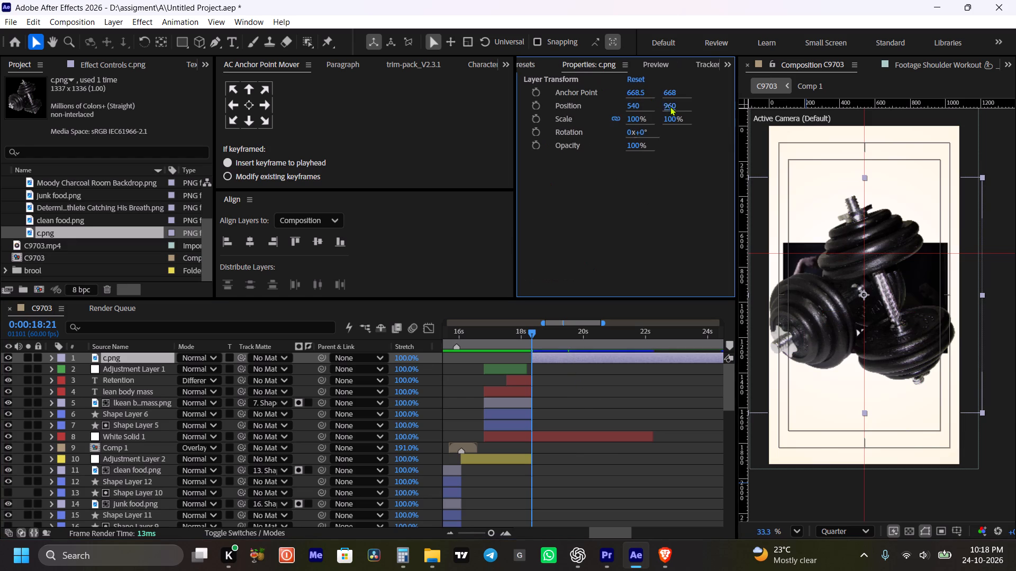
left_click_drag(670, 106, 989, 285)
Shift the c.png layer to start at 0:00:18:22, directly after the Retention text ends, and save the project.
scroll(540, 381, "up", 1, "alt")
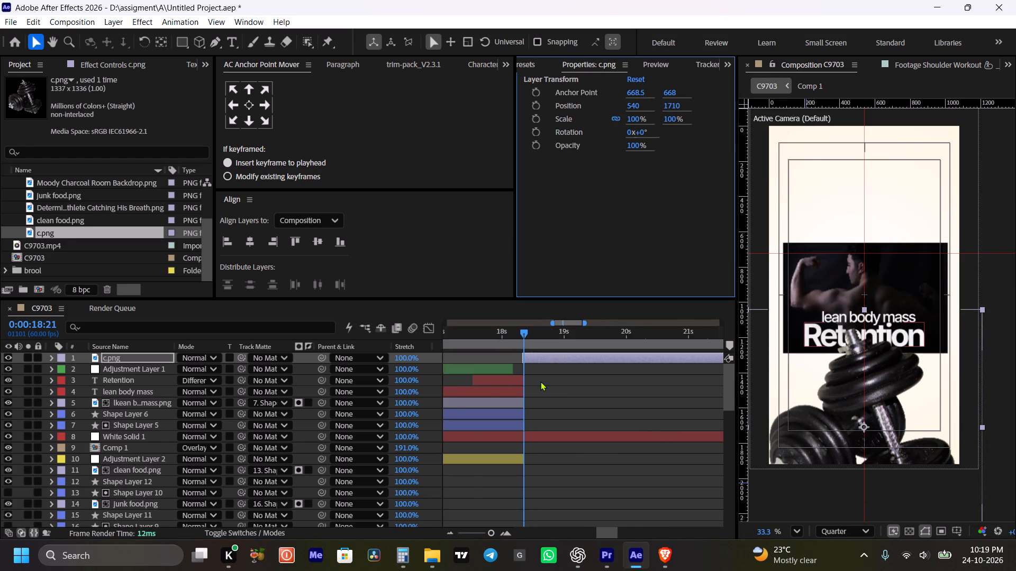
scroll(540, 381, "up", 2, "alt")
key("space")
left_click_drag(494, 373, 538, 389)
scroll(514, 380, "up", 3, "alt")
key("space")
left_click_drag(576, 389, 558, 391)
key("v")
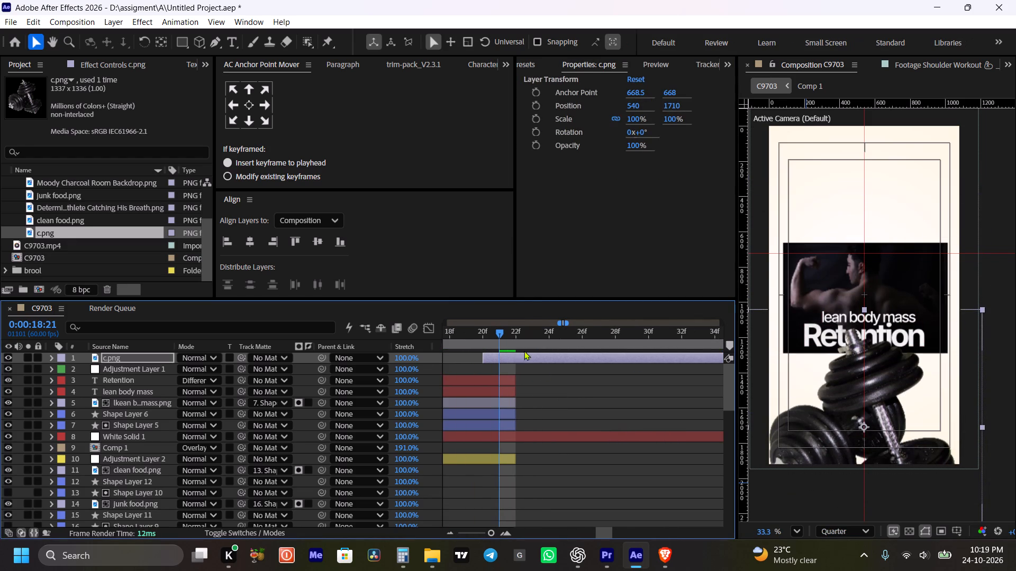
left_click(512, 329)
key("bracketleft")
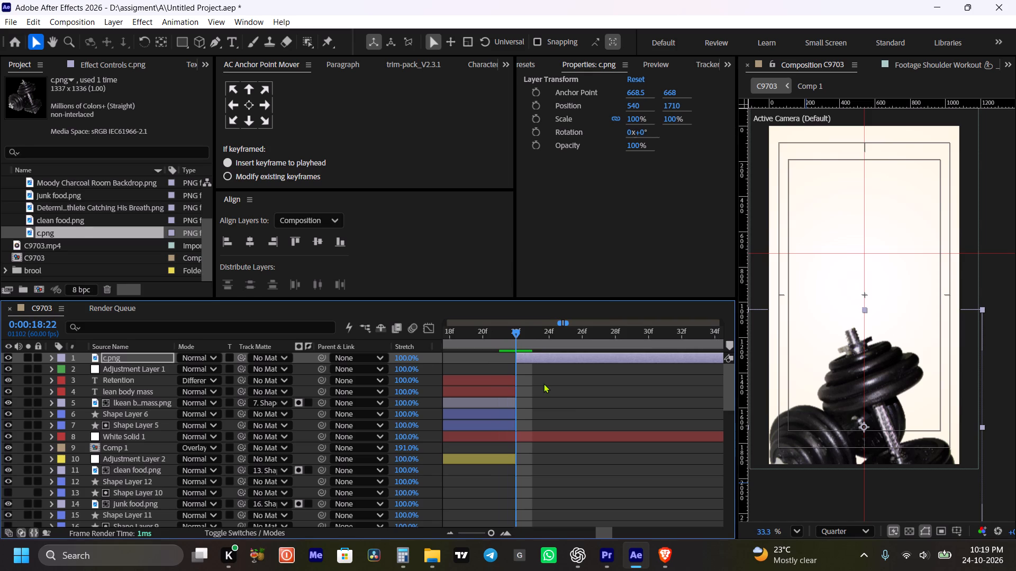
key("ctrl+s")
Scale the c.png dumbbells to 62% and shift them horizontally into the lower-left corner of the frame.
scroll(559, 393, "down", 2)
scroll(559, 393, "down", 2, "alt")
key("space")
left_click_drag(564, 388, 545, 382)
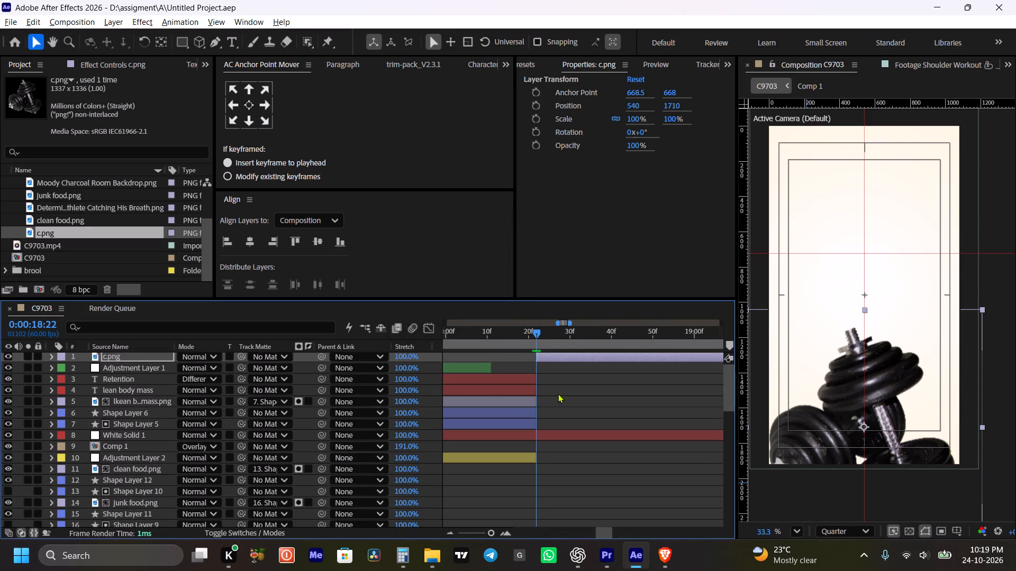
scroll(558, 394, "up", 4)
key("space")
left_click_drag(611, 404, 600, 407)
key("v")
key("space")
left_click_drag(603, 397, 598, 395)
left_click(584, 357)
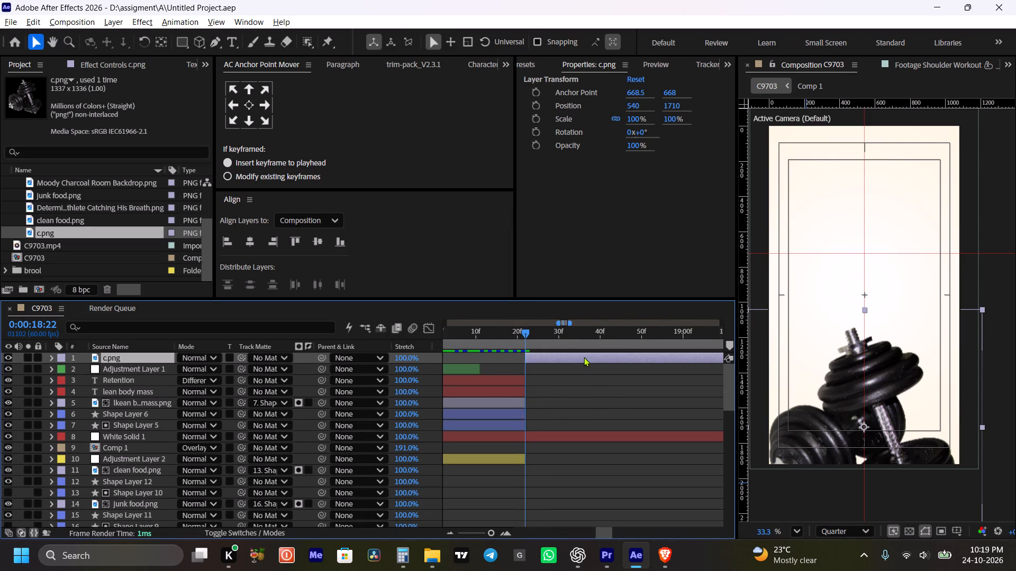
left_click_drag(638, 117, 622, 121)
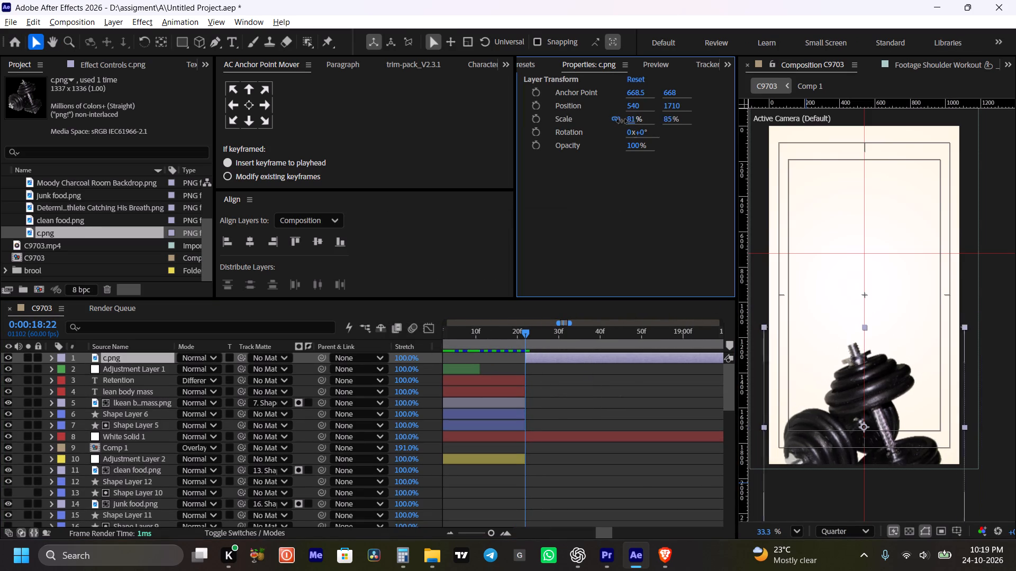
left_click_drag(622, 121, 615, 122)
left_click_drag(635, 105, 506, 130)
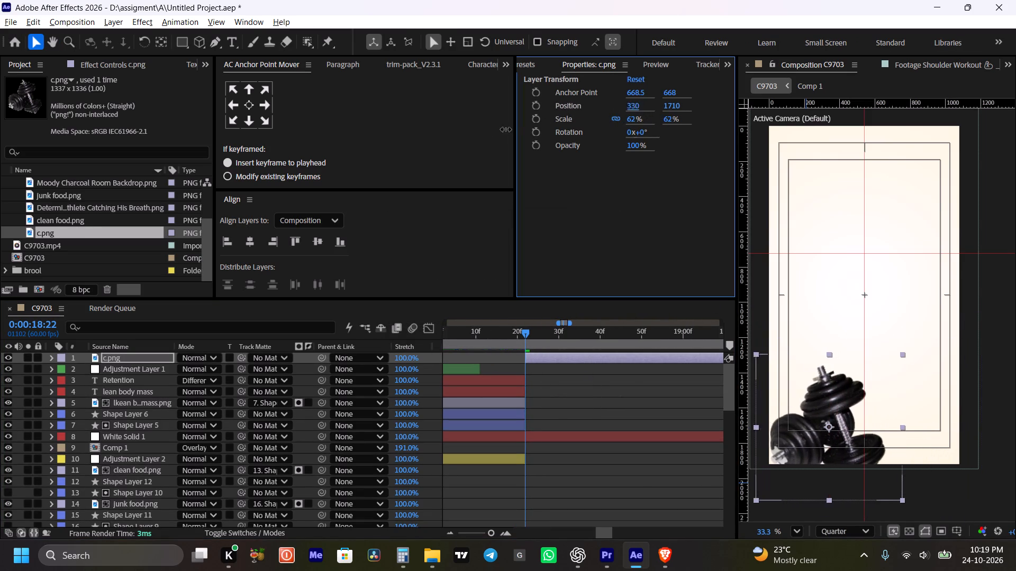
left_click_drag(506, 130, 473, 137)
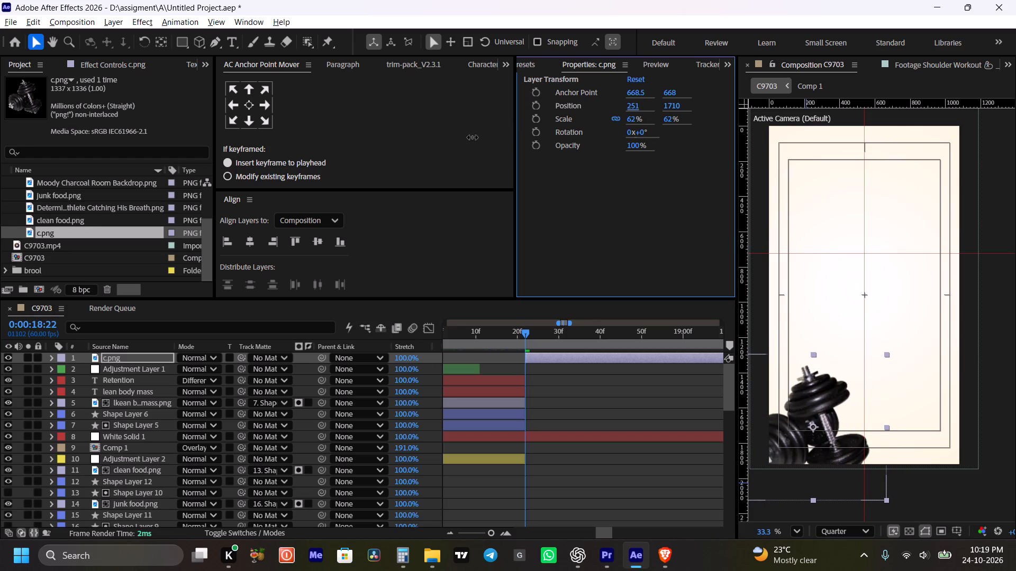
left_click_drag(473, 137, 464, 140)
Save the project with the resized dumbbell layer.
left_click(576, 393)
key("ctrl+s")
left_click_drag(586, 395, 579, 389)
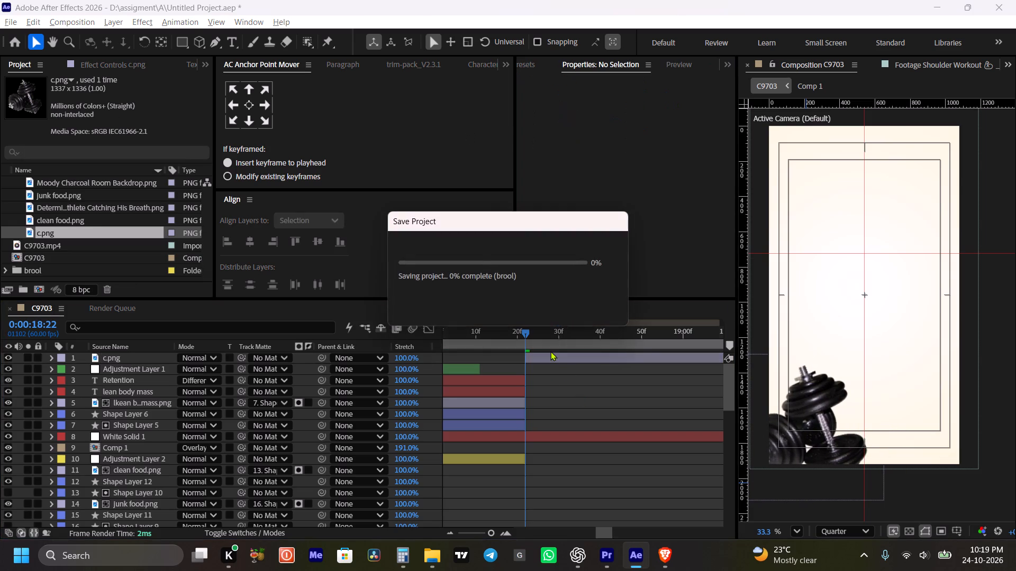
left_click(550, 351)
left_click_drag(557, 389, 540, 361)
Draw a straight diagonal stroke with the Pen tool from beyond the frame's lower-left corner up to its right edge.
left_click(215, 42)
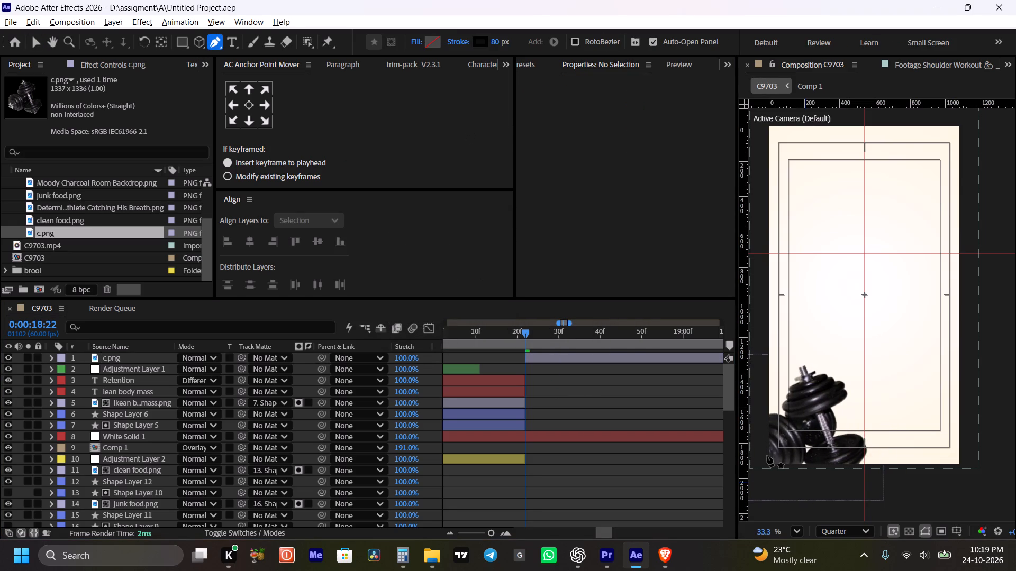
left_click(754, 454)
left_click(939, 334, "shift")
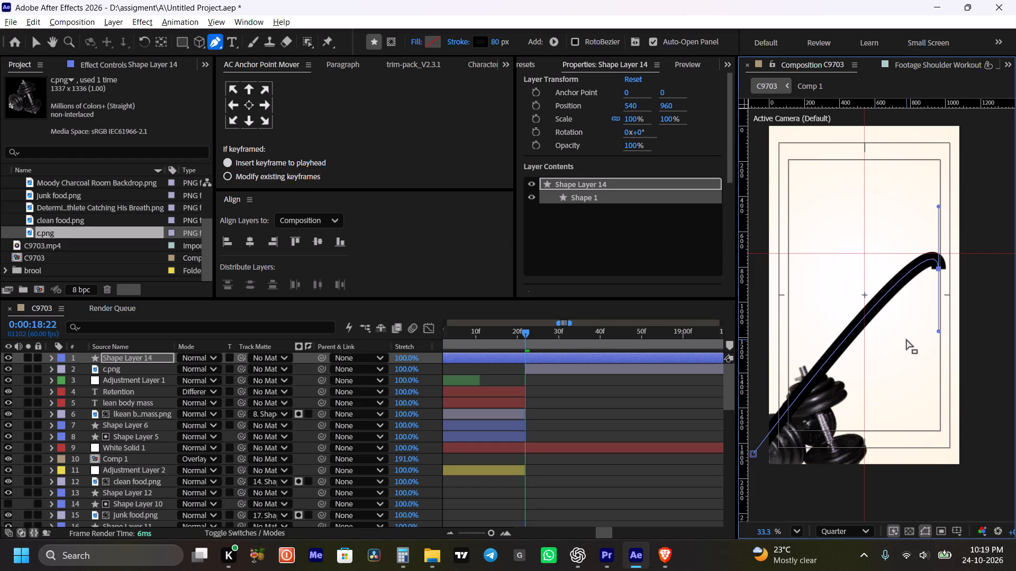
key("ctrl+z")
left_click(936, 283)
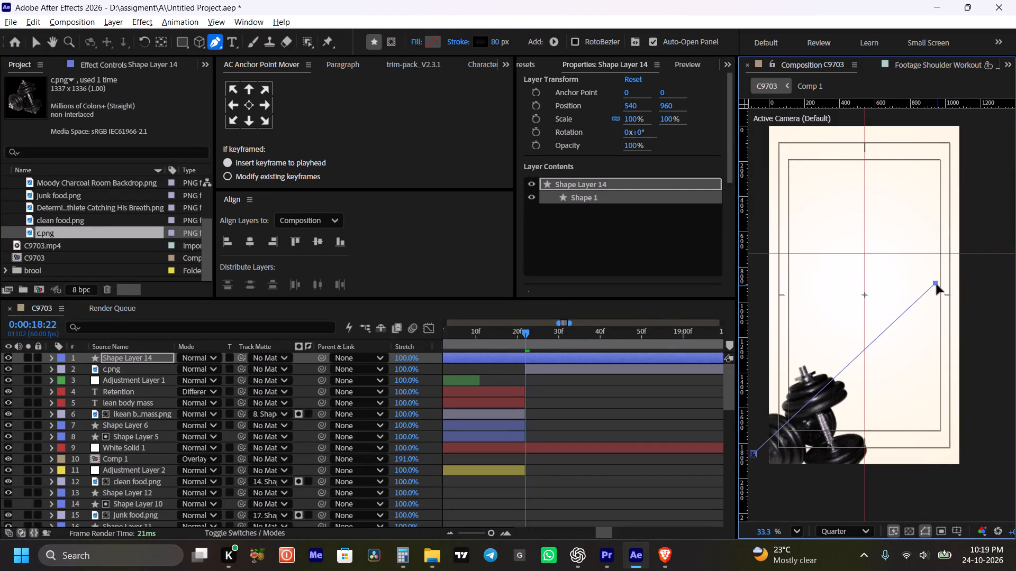
left_click_drag(936, 284, 953, 272)
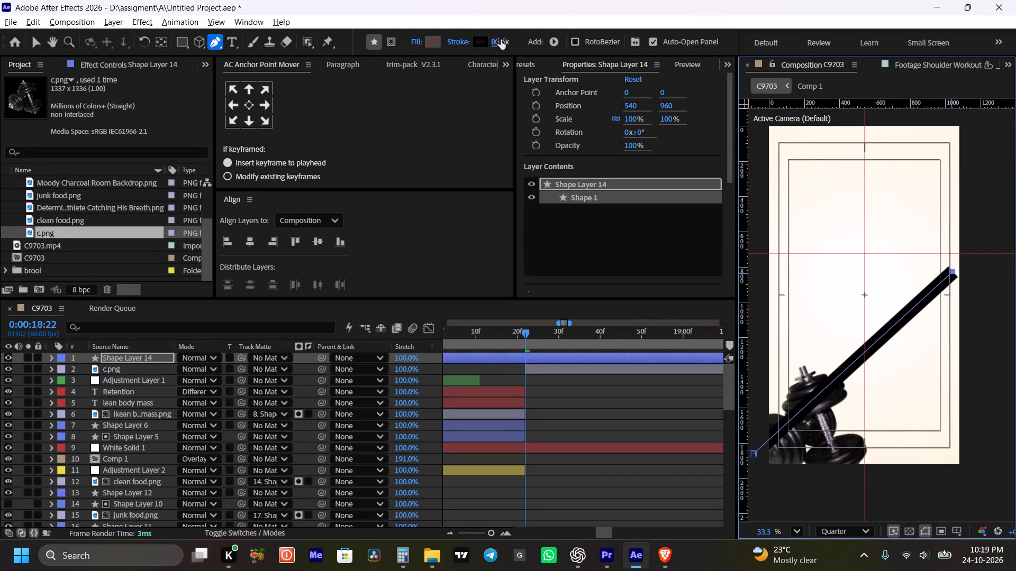
Set the diagonal line's stroke width to 244 px.
left_click_drag(500, 41, 609, 42)
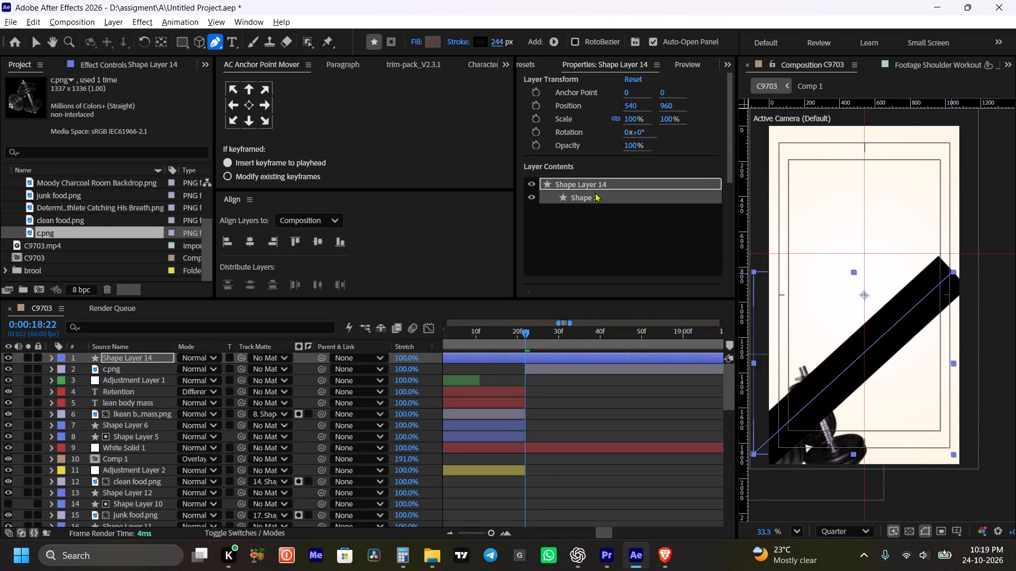
Move the start of the diagonal band layer, Shape Layer 14, to 0:00:18:22 and save the project.
key("ctrl+s")
left_click(570, 412)
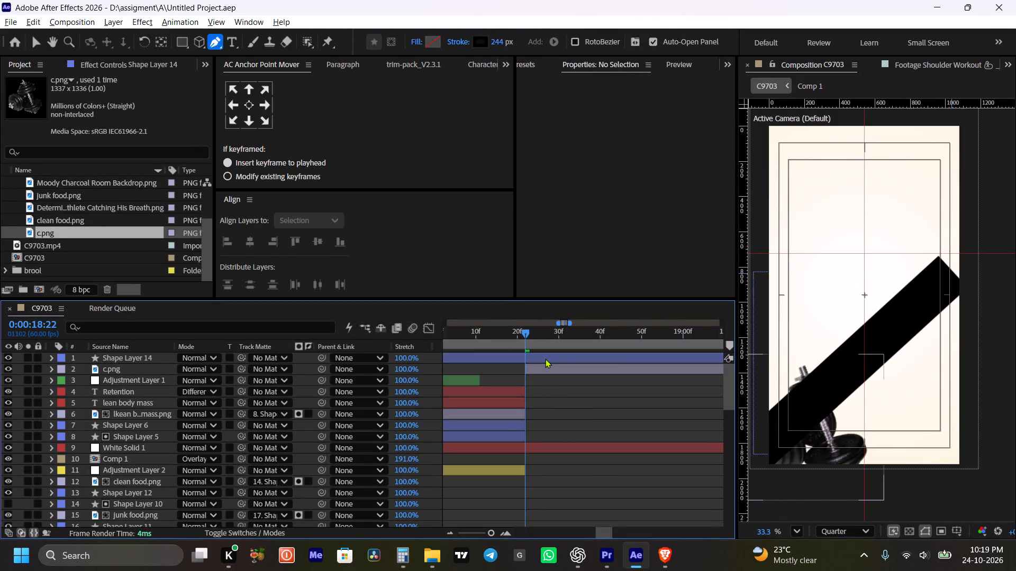
left_click(545, 358)
key("bracketleft")
left_click(547, 357)
left_click(552, 391, "ctrl")
key("ctrl+s")
left_click(554, 390)
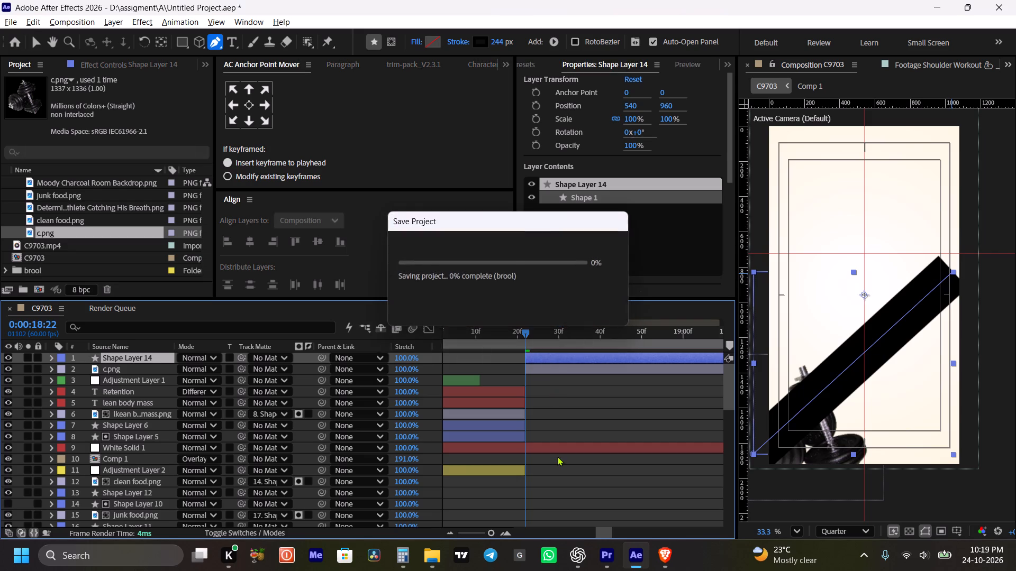
Copy the end colour hex value F3D987 from White Solid 1's Gradient Ramp effect.
left_click(555, 446)
left_click(114, 67)
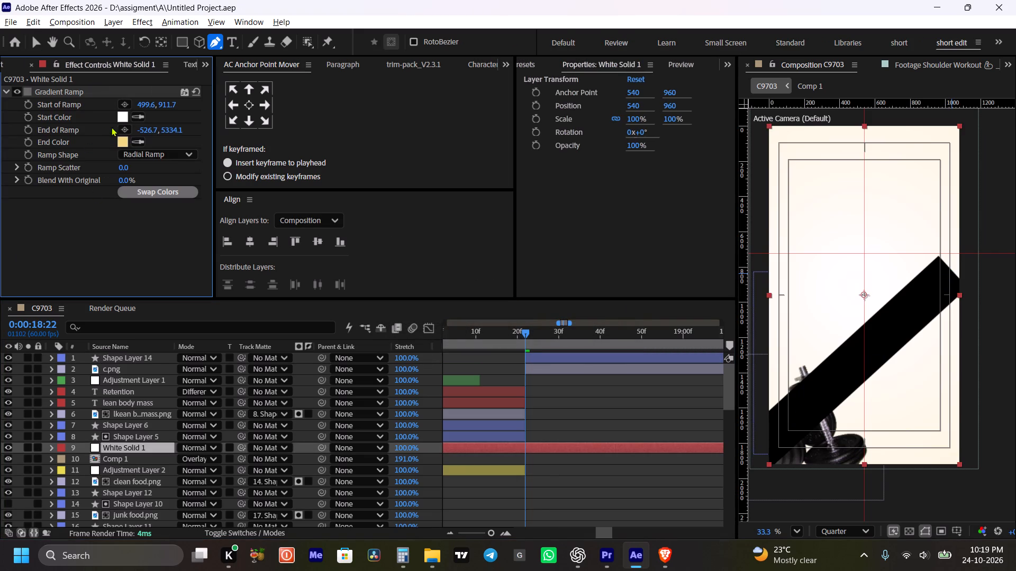
left_click(122, 140)
key("ctrl+c")
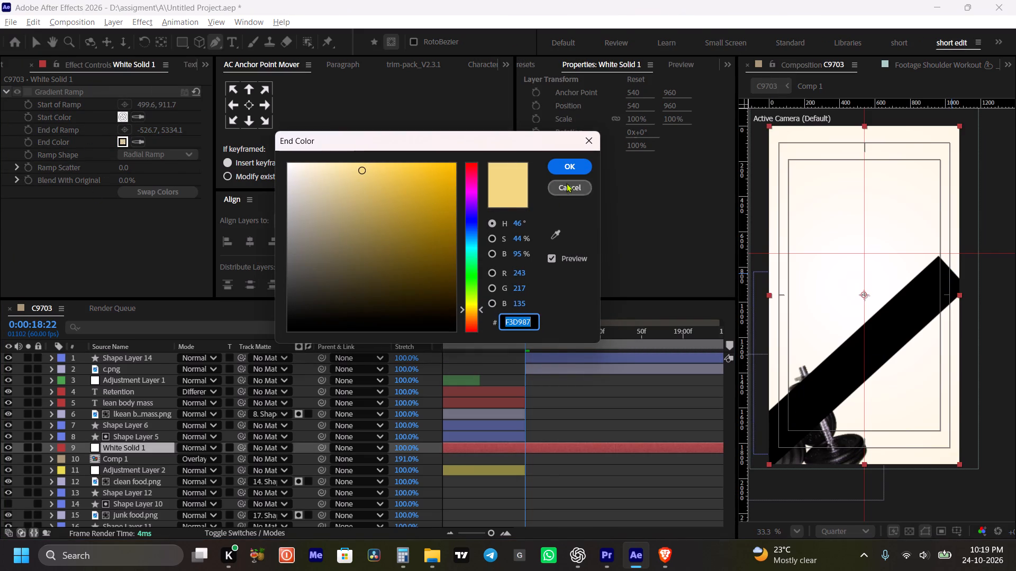
key("ctrl+c")
key("ctrl+c")
key("ctrl+c")
key("ctrl+c")
left_click(571, 169)
Set the diagonal band's stroke colour to the copied F3D987 and save the project.
left_click_drag(590, 374, 587, 370)
left_click(583, 360)
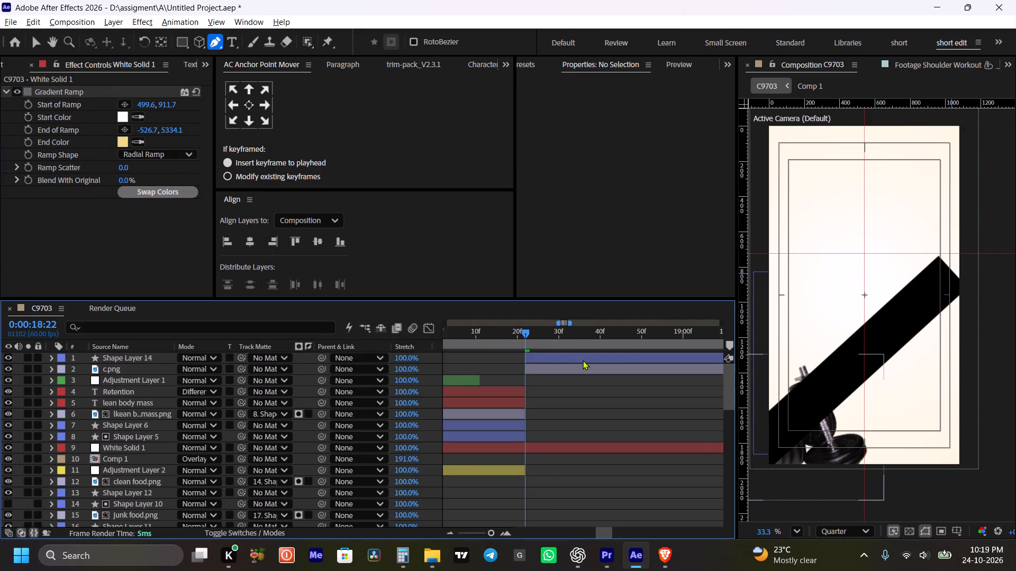
left_click(483, 41)
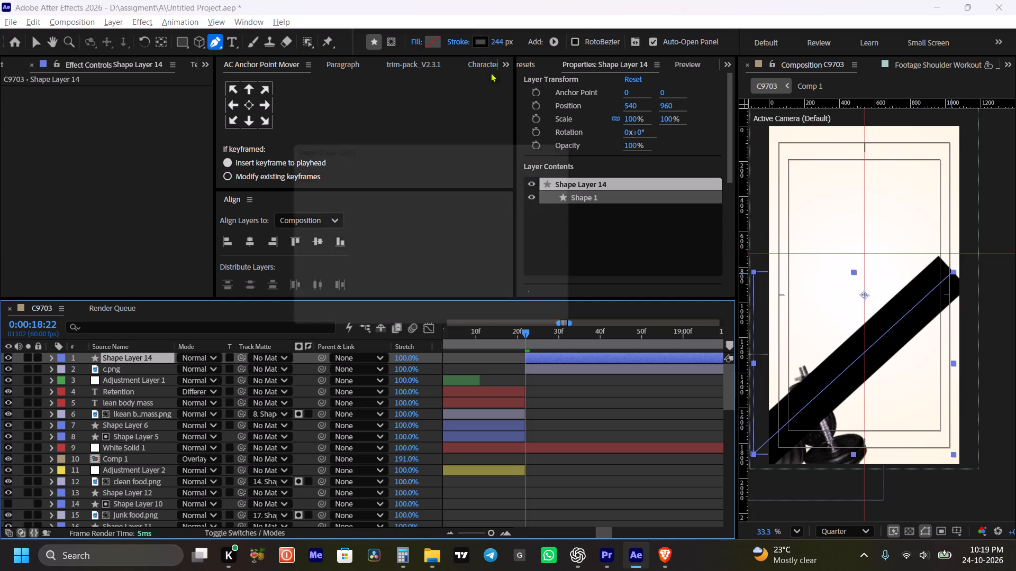
key("ctrl+v")
left_click(552, 169)
left_click(589, 418)
left_click_drag(593, 423, 587, 415)
left_click(550, 361)
key("ctrl+s")
key("ctrl+s")
left_click_drag(575, 402, 567, 389)
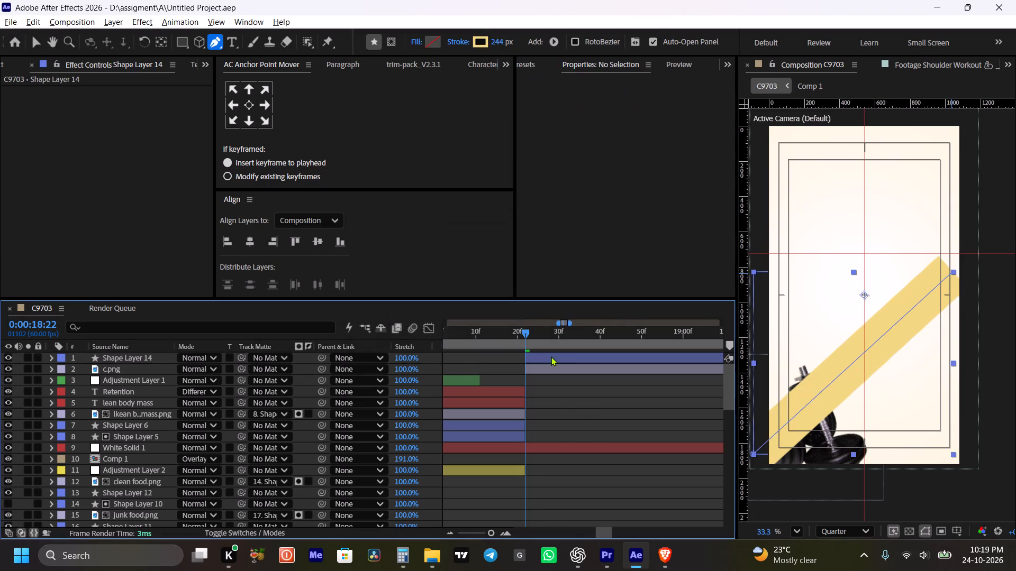
Move the diagonal band's upper end point outward beyond the frame's right edge and save the project.
left_click(551, 356)
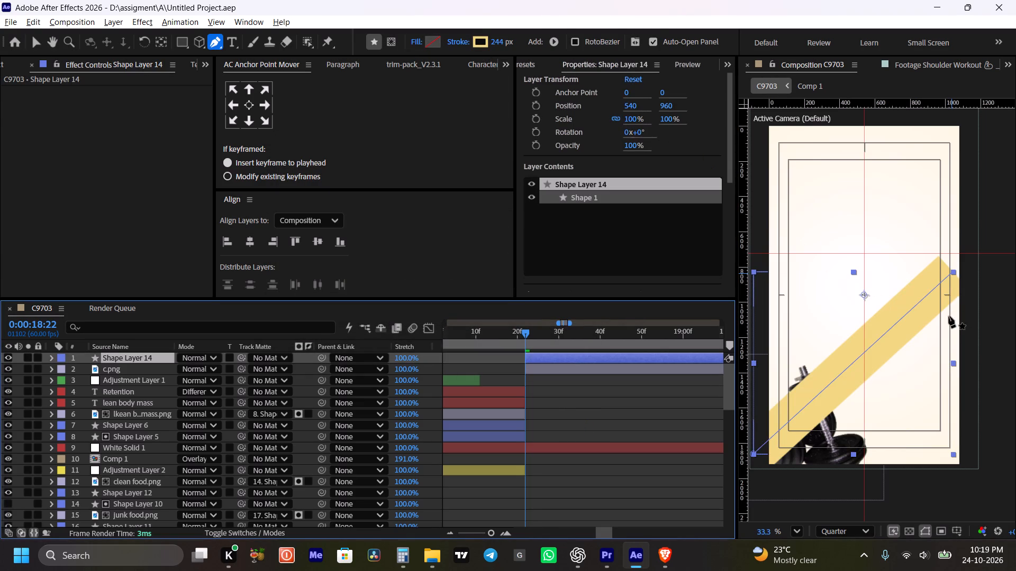
type("vg")
left_click_drag(956, 272, 983, 252)
key("d")
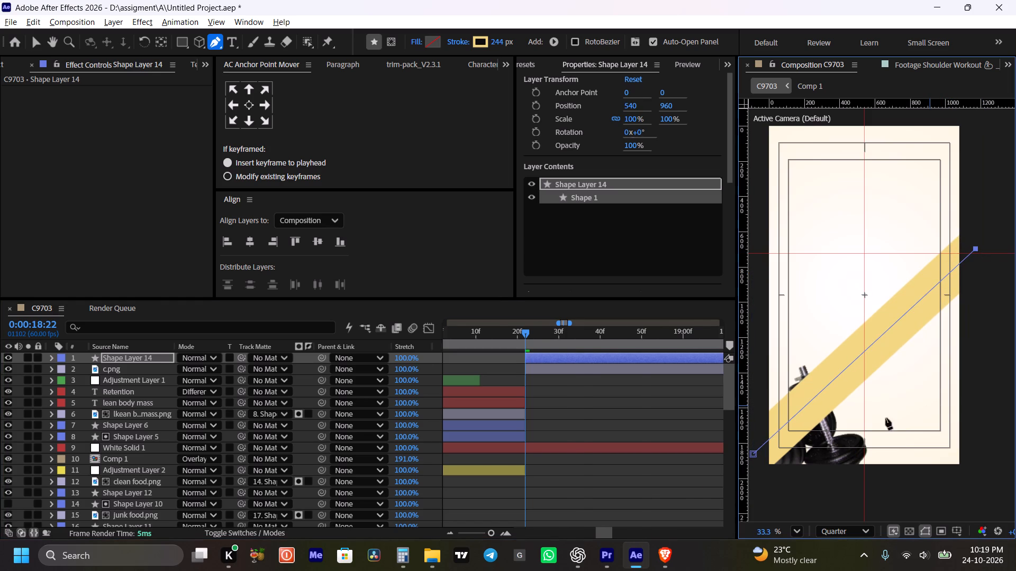
left_click(651, 407)
key("ctrl+s")
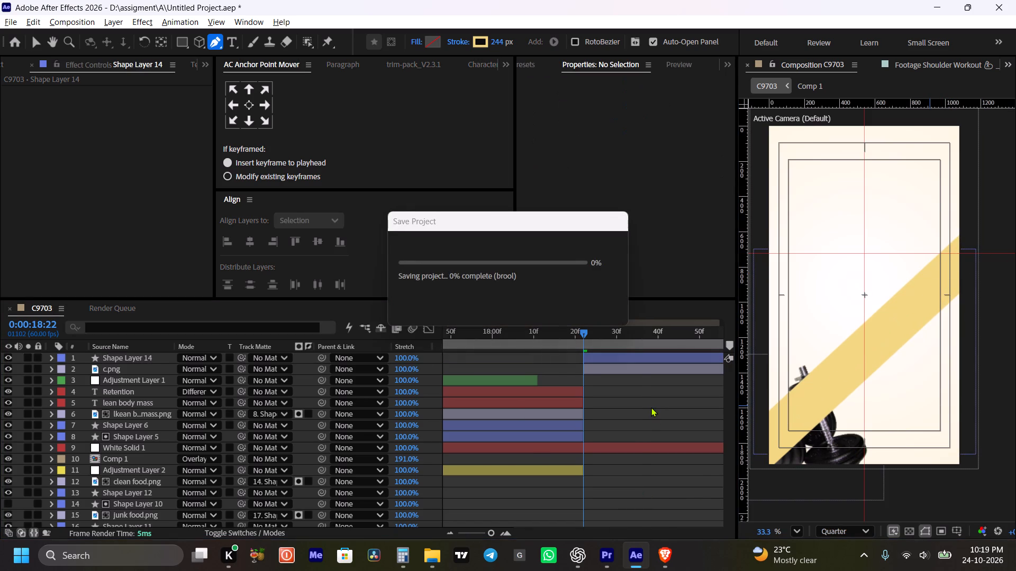
Reorder the c.png dumbbell layer above Shape Layer 14 so the dumbbells overlap the band, and save the project.
key("v")
left_click(651, 404)
key("space")
key("space")
left_click_drag(658, 405, 618, 419)
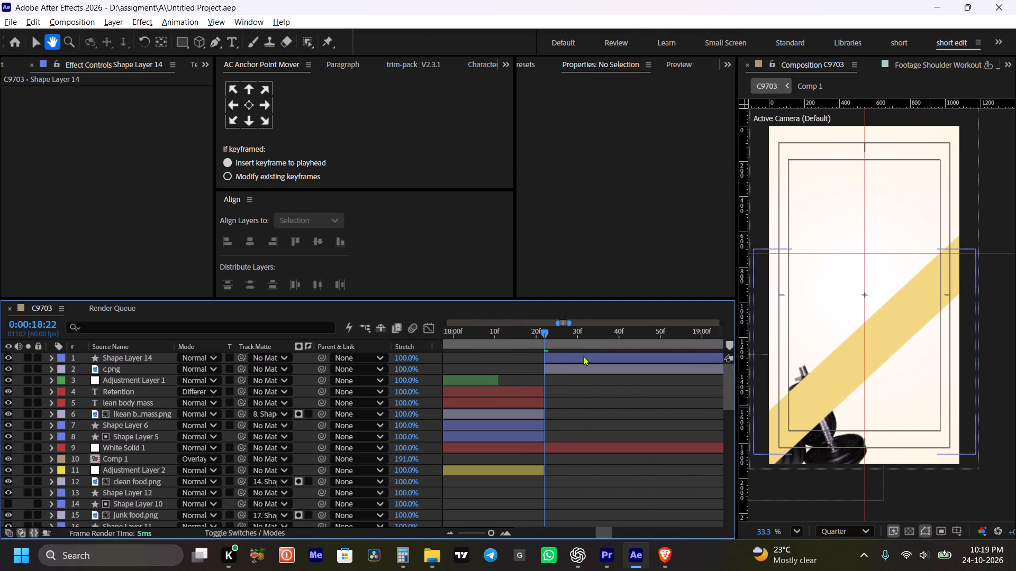
left_click(583, 356)
key("space")
left_click_drag(614, 410, 566, 407)
left_click(551, 372)
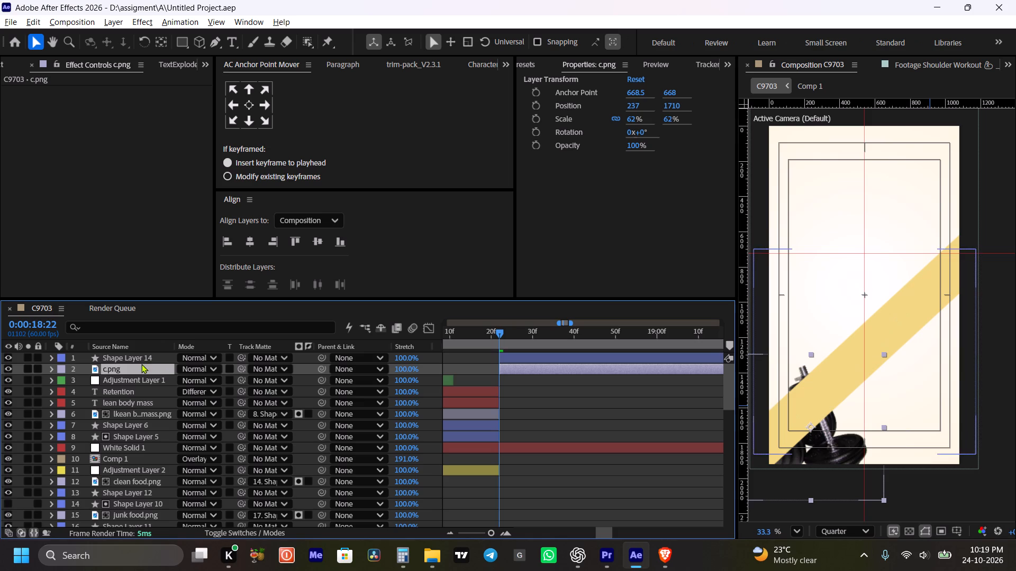
left_click_drag(141, 364, 142, 355)
key("space")
key("space")
key("space")
key("space")
key("space")
key("space")
key("space")
key("space")
key("space")
key("space")
key("space")
key("space")
key("space")
key("space")
key("space")
key("space")
key("space")
key("space")
key("space")
key("space")
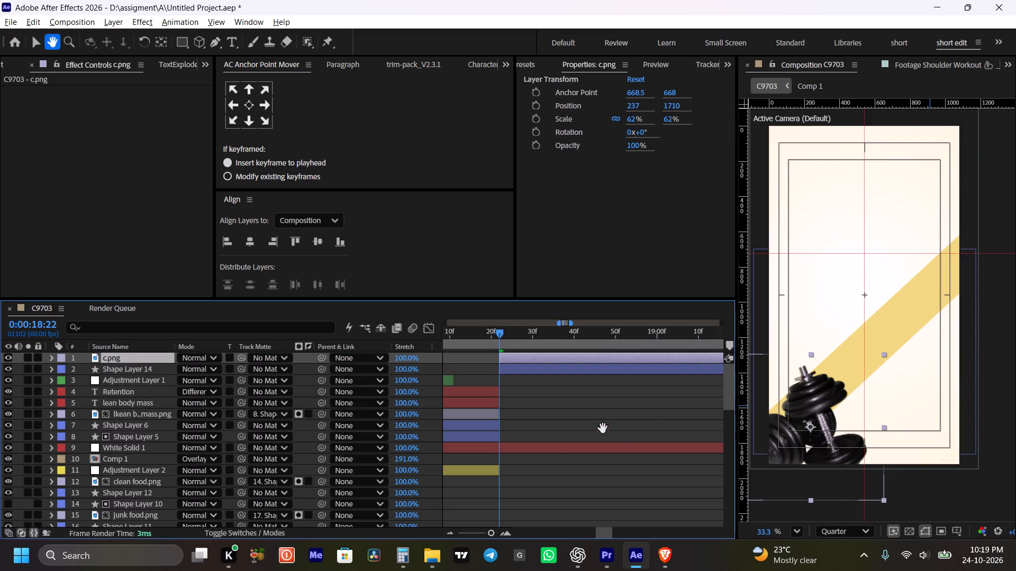
left_click_drag(553, 417, 509, 433)
key("ctrl+s")
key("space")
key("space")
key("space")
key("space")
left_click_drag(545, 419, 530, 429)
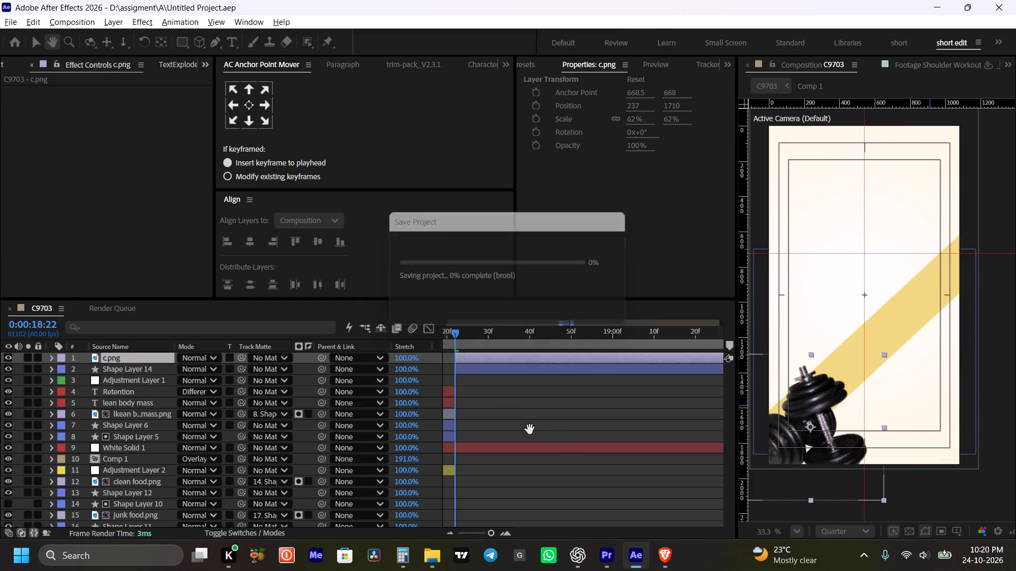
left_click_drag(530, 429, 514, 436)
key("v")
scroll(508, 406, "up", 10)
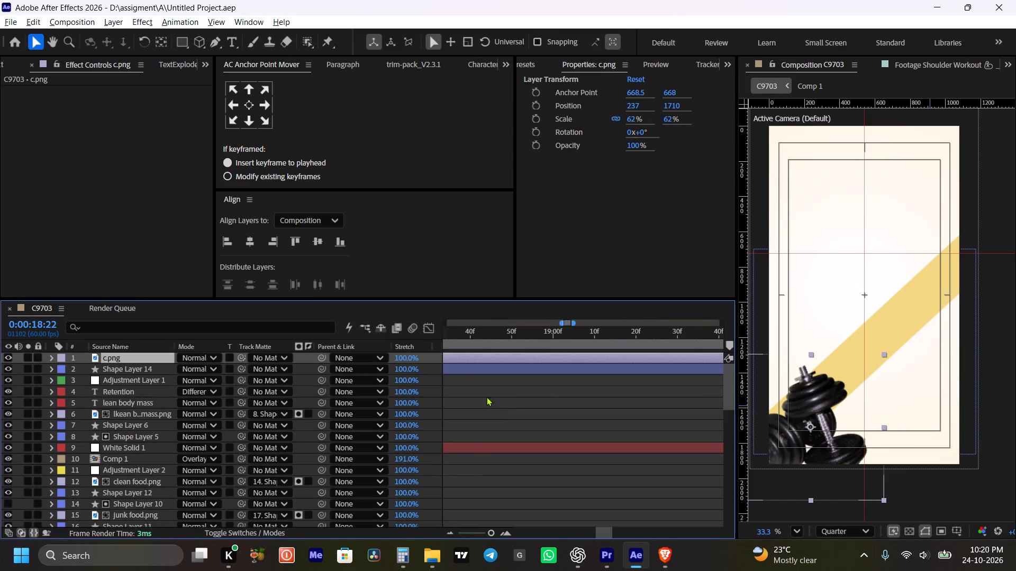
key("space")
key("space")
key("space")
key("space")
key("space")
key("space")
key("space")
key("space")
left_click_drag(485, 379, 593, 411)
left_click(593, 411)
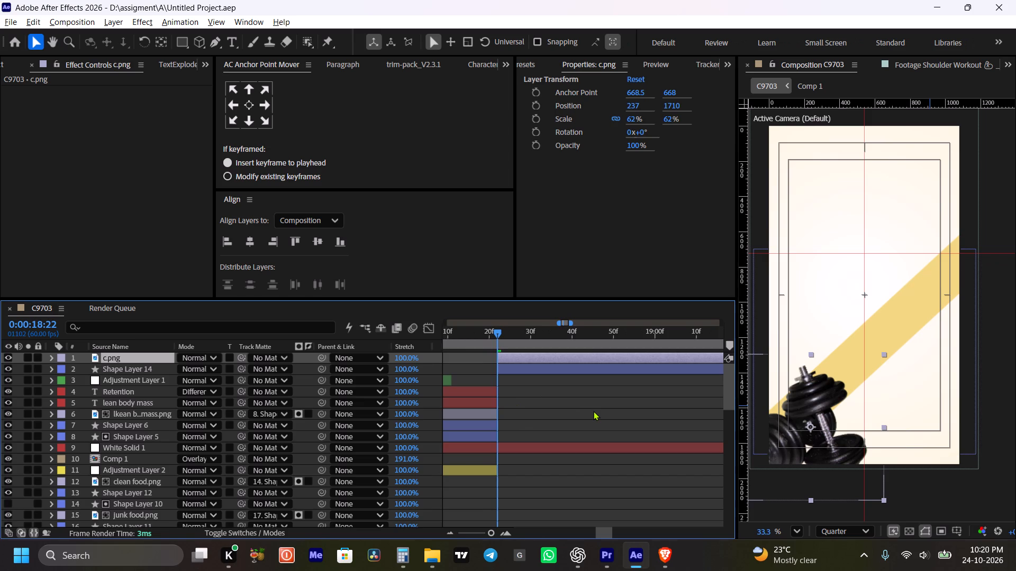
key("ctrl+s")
Add a null object above Adjustment Layer 1, start it at 0:00:17:52, and save the project.
key("space")
left_click_drag(595, 392, 627, 403)
scroll(569, 390, "down", 1, "alt")
key("space")
left_click_drag(565, 396, 578, 400)
key("v")
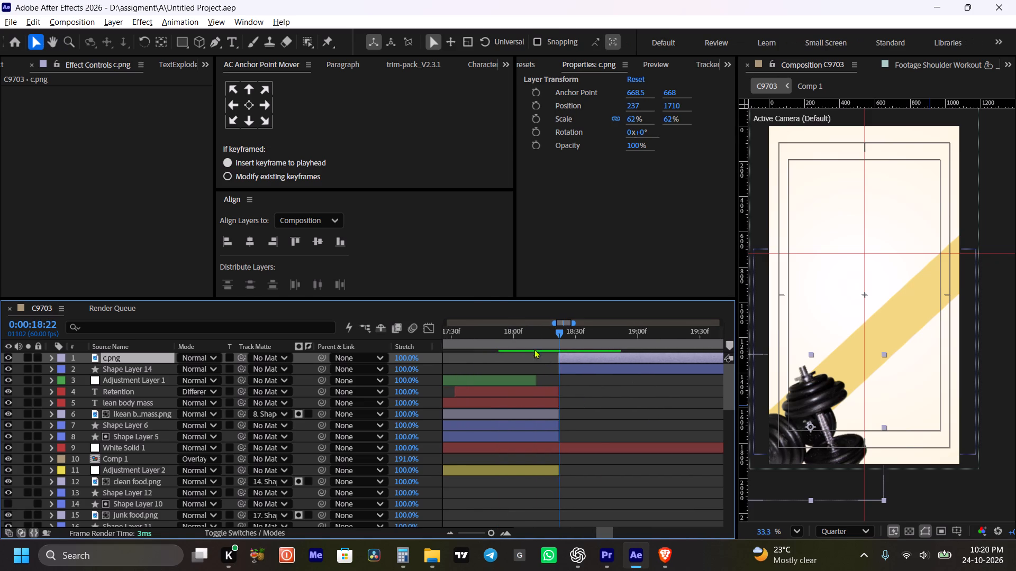
left_click(489, 325)
left_click(497, 335)
left_click(504, 378)
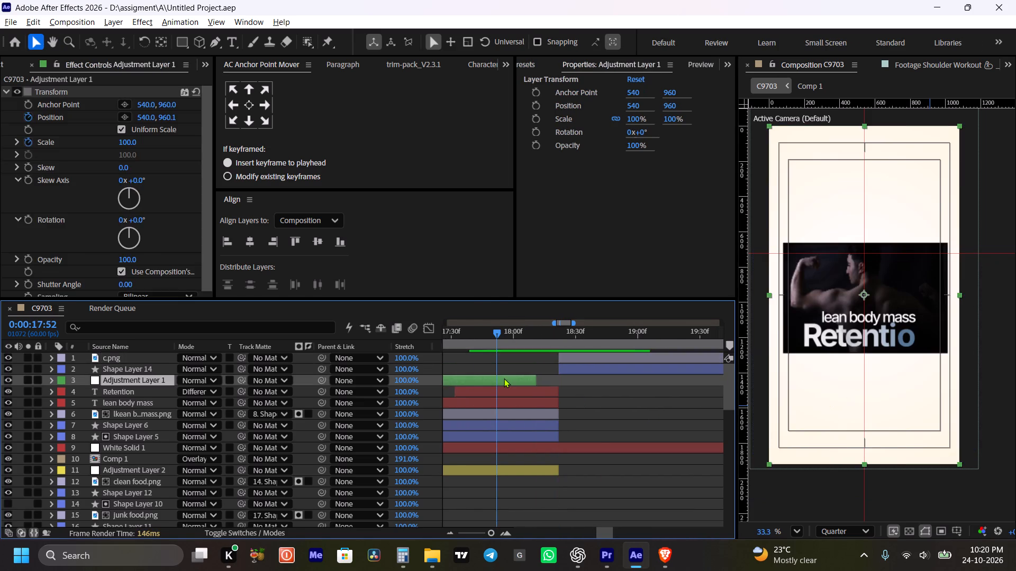
key("3")
left_click(504, 379)
key("bracketleft")
left_click(505, 377)
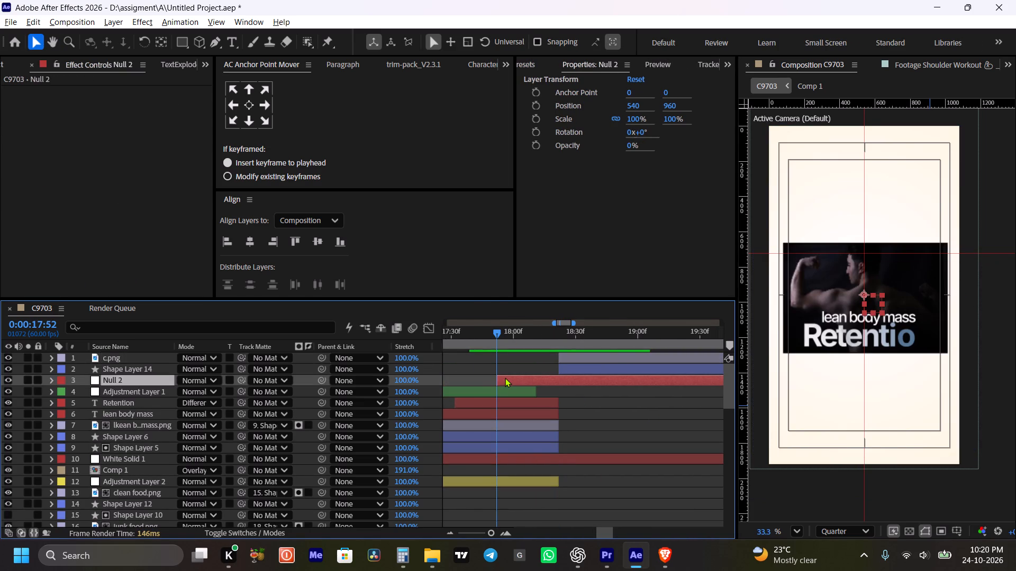
key("ctrl+s")
Trim the end of the Null 2 layer to 0:00:18:32 and save the project.
key("space")
left_click_drag(668, 403, 629, 397)
left_click(576, 336, "shift")
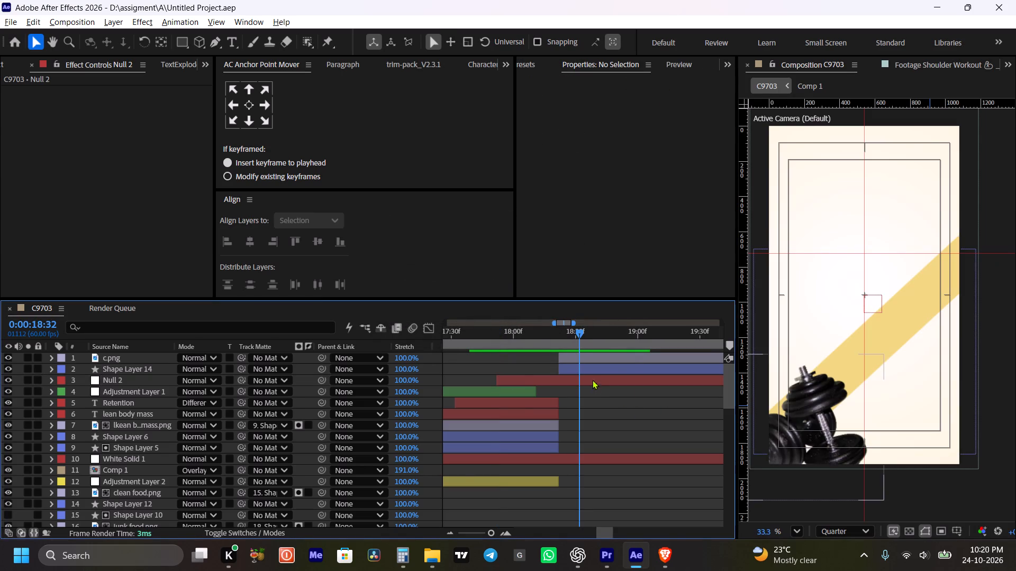
scroll(592, 393, "down", 1, "alt")
key("space")
left_click_drag(624, 411, 613, 404)
left_click(603, 373)
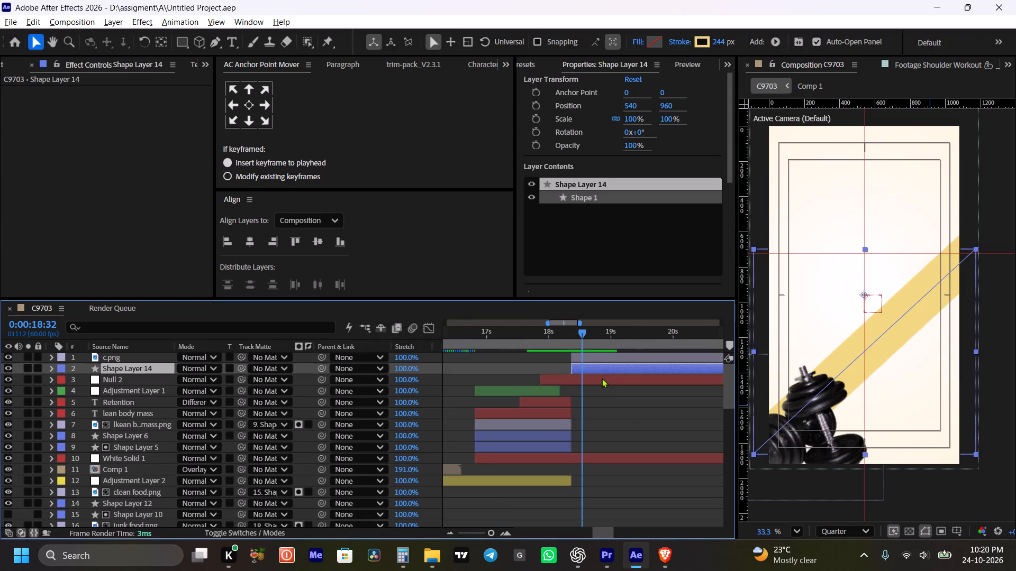
left_click(602, 378)
key("alt+bracketright")
key("ctrl+s")
key("ctrl+s")
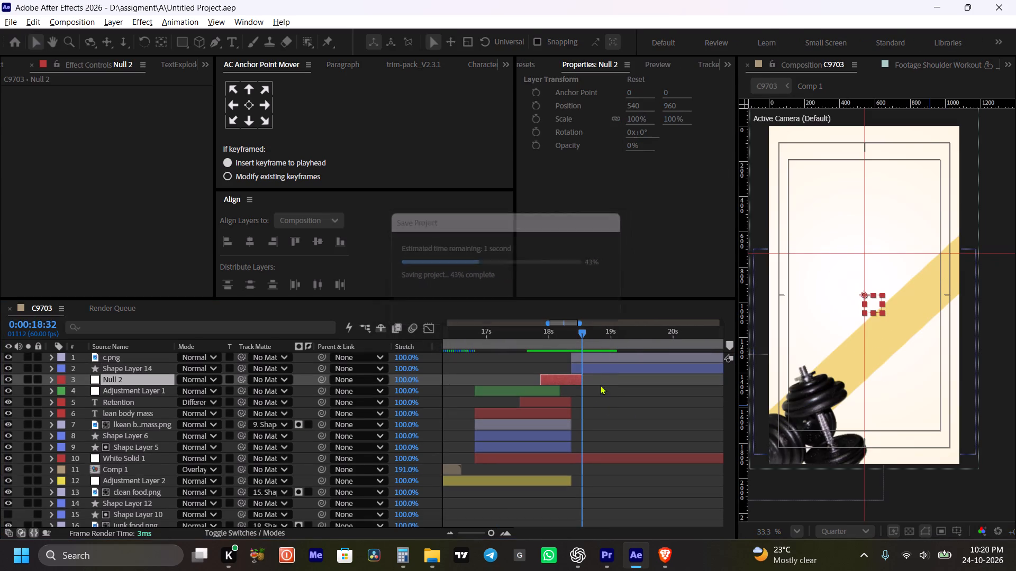
Parent the Retention text, lean body mass text, its PNG image, Shape Layer 6 and Shape Layer 5 to Null 2.
left_click(606, 407)
left_click_drag(579, 333, 571, 333, "shift")
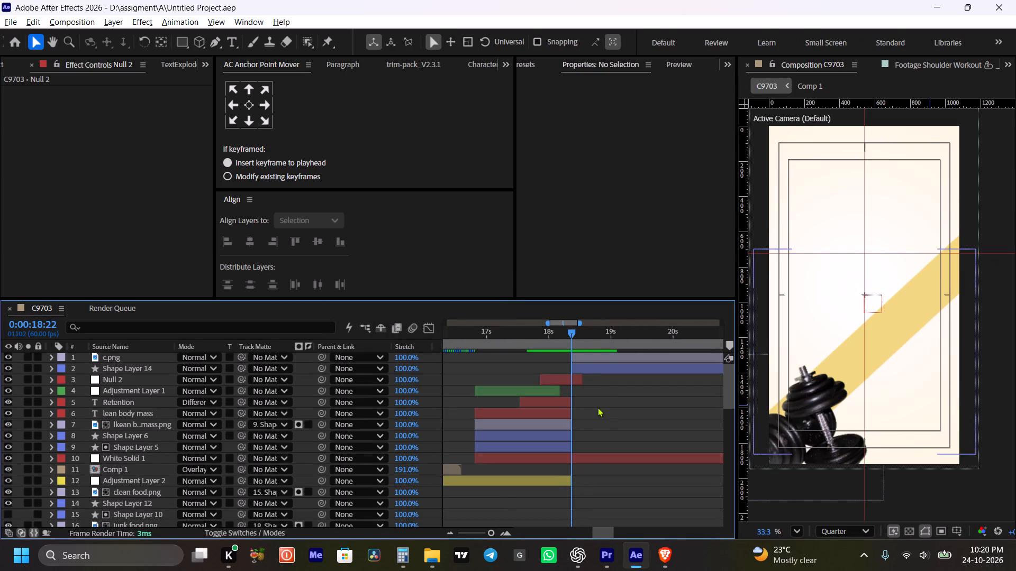
left_click(604, 416)
left_click(551, 464)
left_click(538, 445)
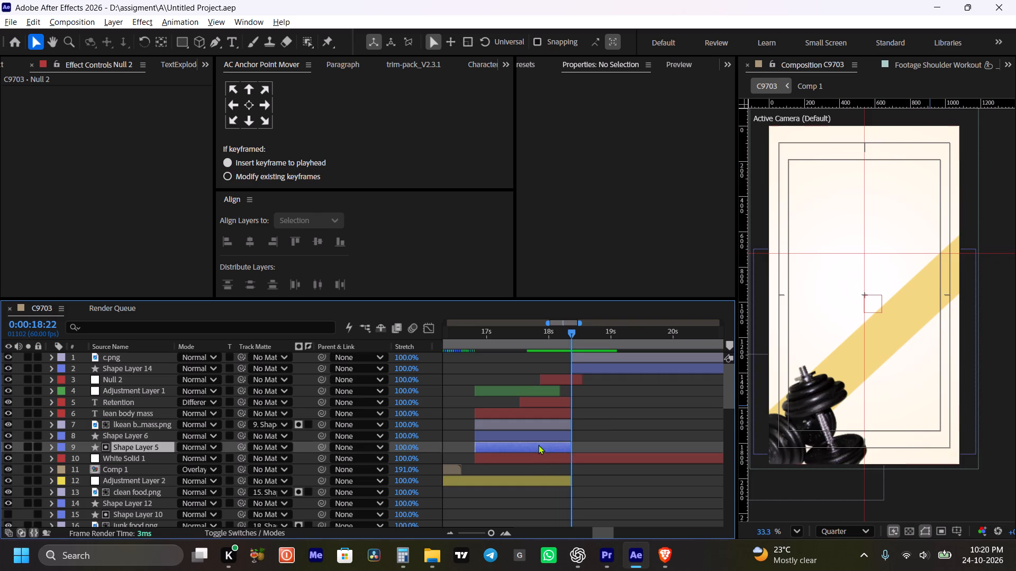
left_click(541, 403, "shift")
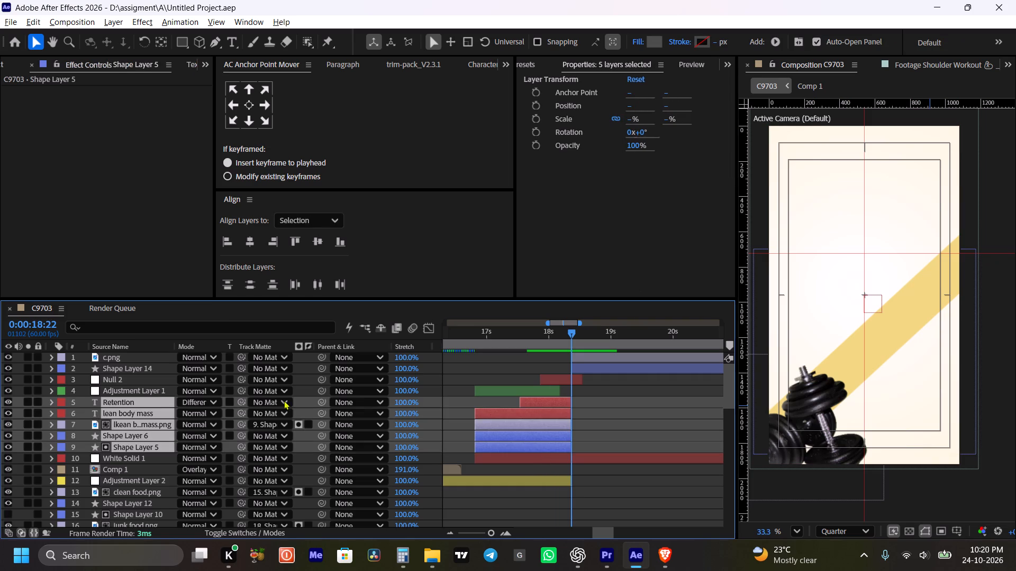
left_click_drag(320, 402, 97, 386)
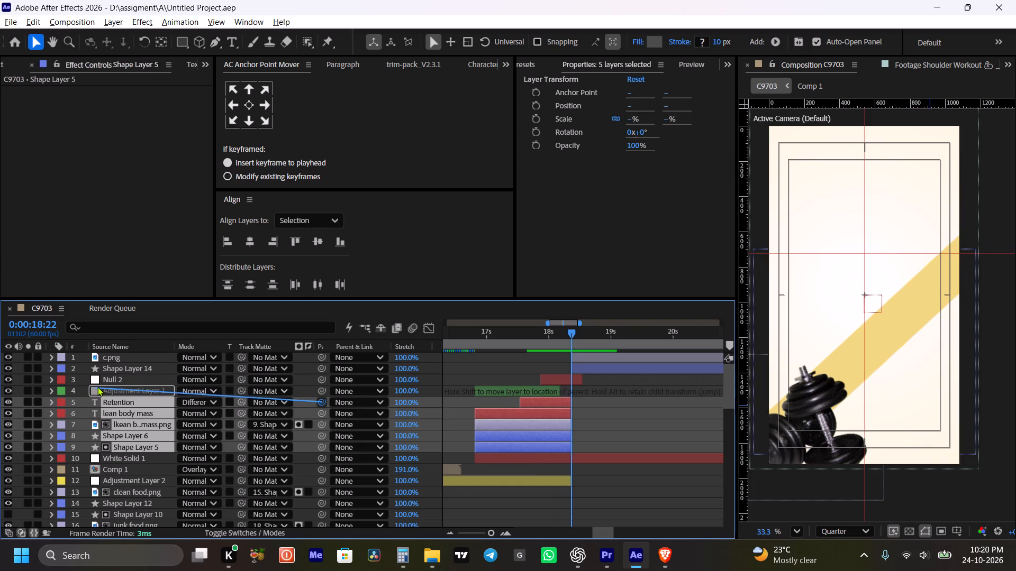
left_click_drag(97, 386, 112, 380)
Shift the Null 2 layer a few frames later in time and extend its end to just past 19 seconds.
left_click(549, 334, "shift")
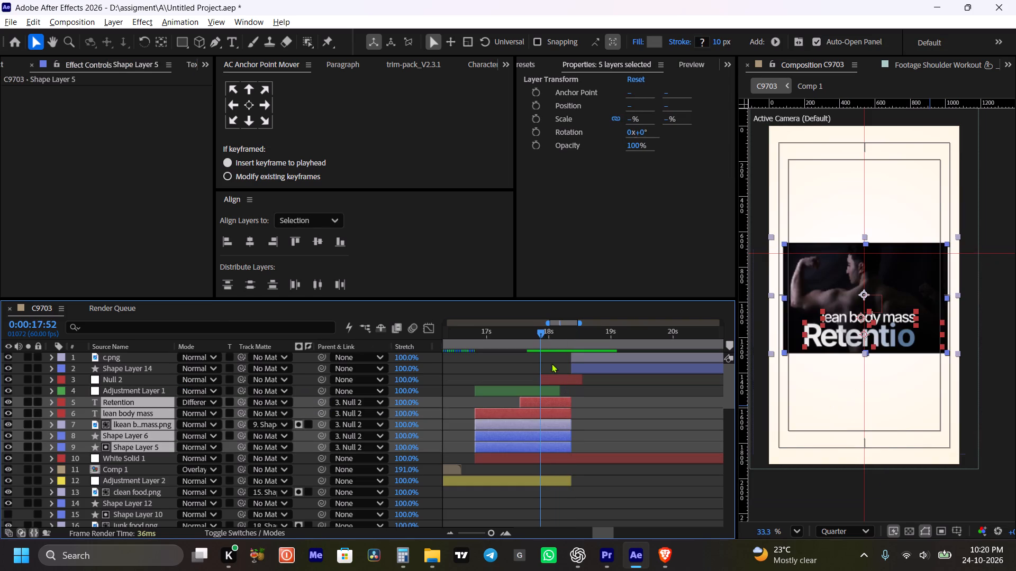
left_click(546, 379)
left_click(537, 325)
left_click(537, 330)
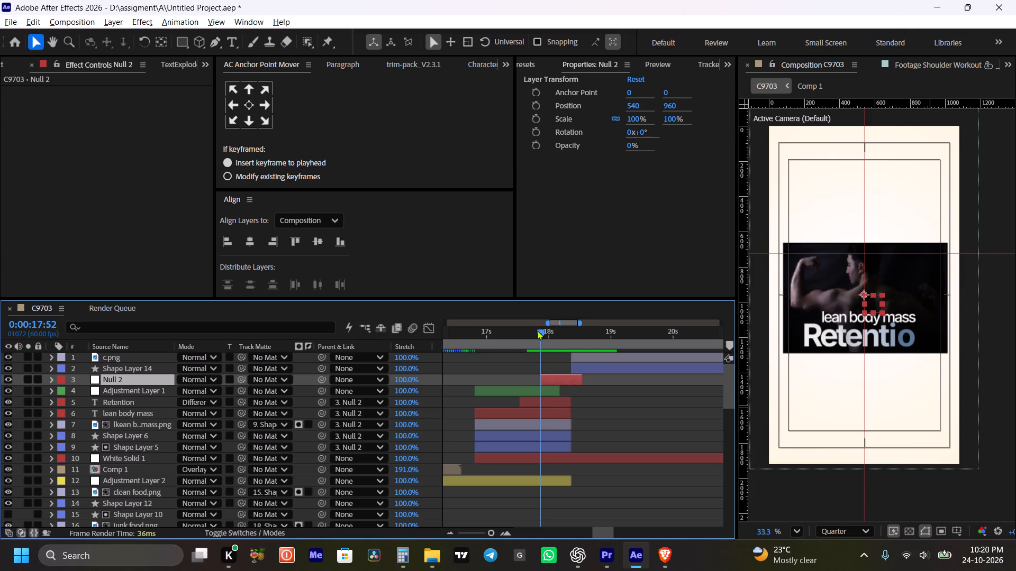
key("space")
key("space")
left_click_drag(572, 340, 558, 342)
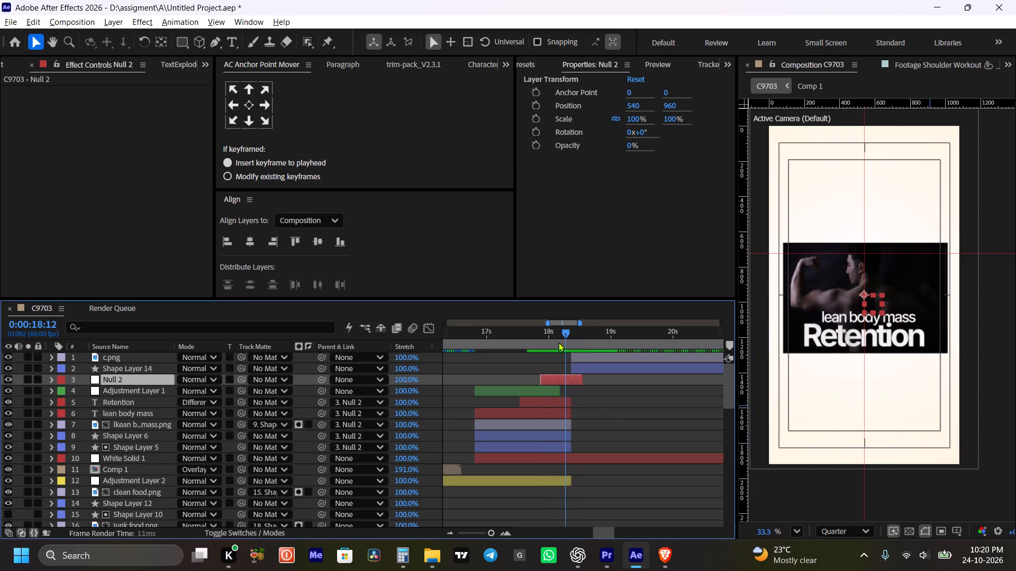
left_click_drag(558, 342, 556, 343)
left_click_drag(559, 379, 564, 380)
left_click_drag(585, 381, 613, 384)
Set a Position keyframe on Null 2 at 0:00:18:07.
left_click(584, 379)
key("p")
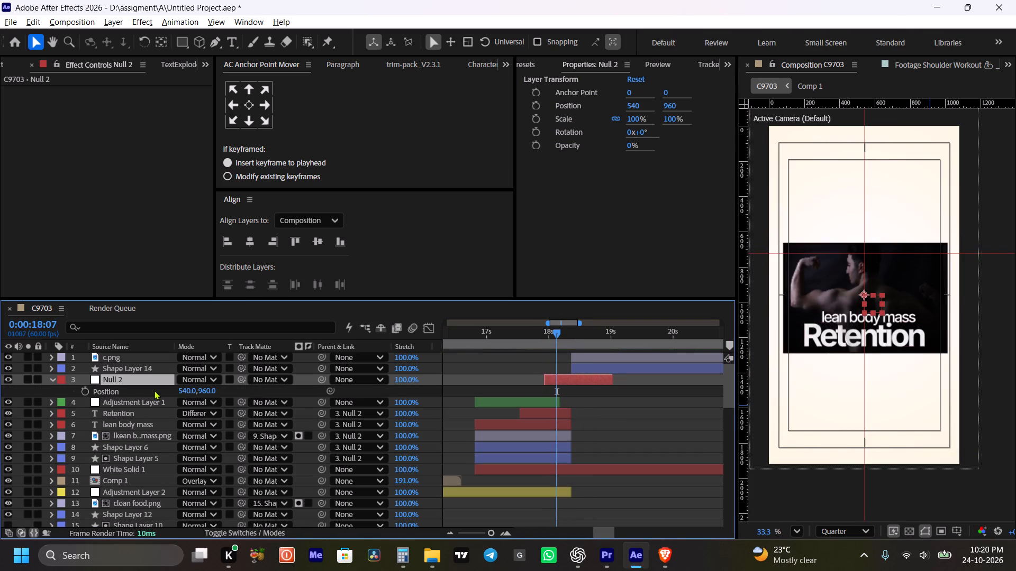
left_click(78, 388)
left_click(87, 391)
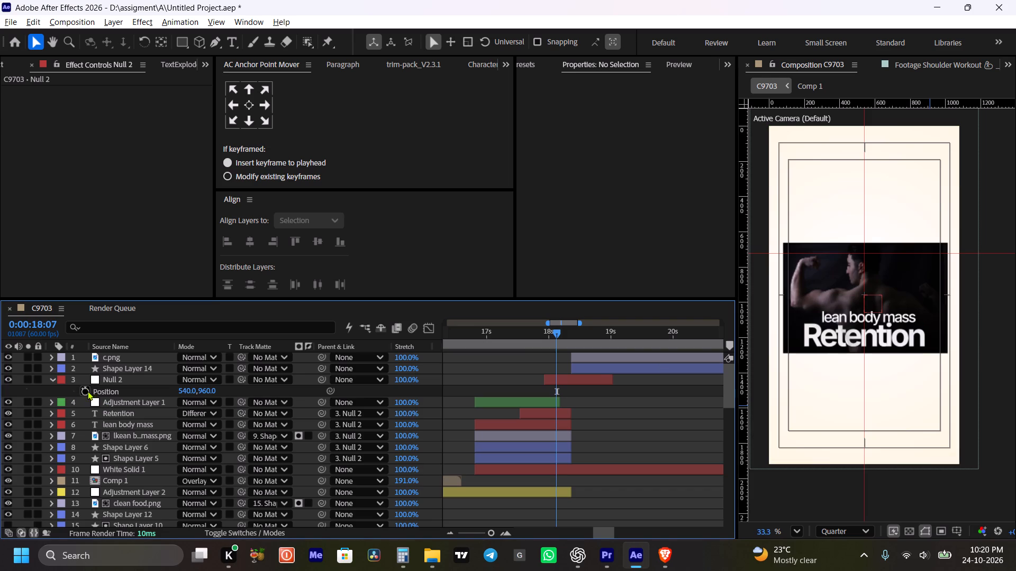
Extend the ends of the five layers parented to Null 2 past 0:00:18:46, to about 0:00:18:55.
left_click_drag(559, 332, 598, 345, "shift")
left_click(597, 374)
left_click(597, 380)
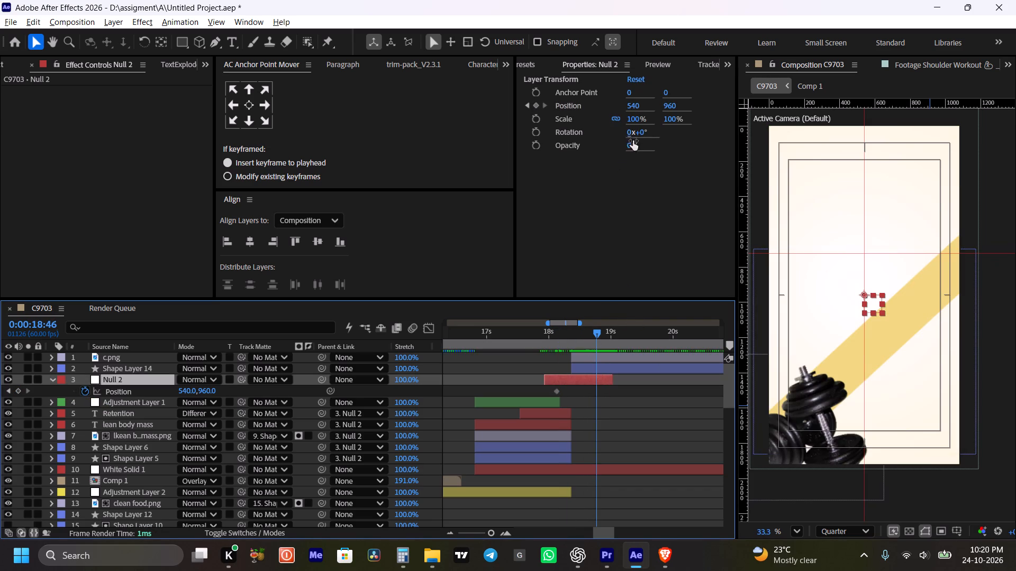
left_click(565, 410)
left_click(571, 457, "shift")
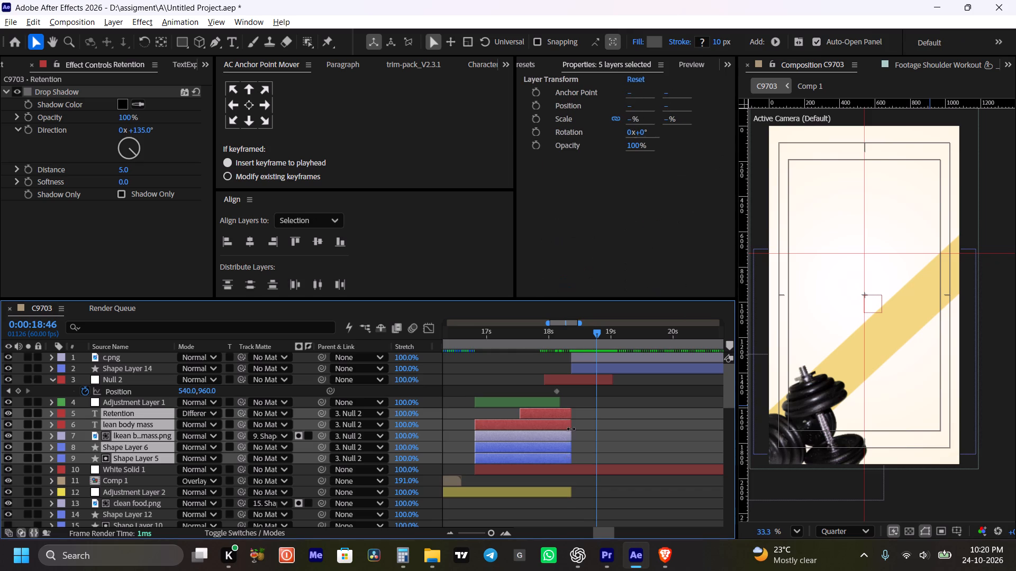
left_click_drag(571, 420, 606, 426)
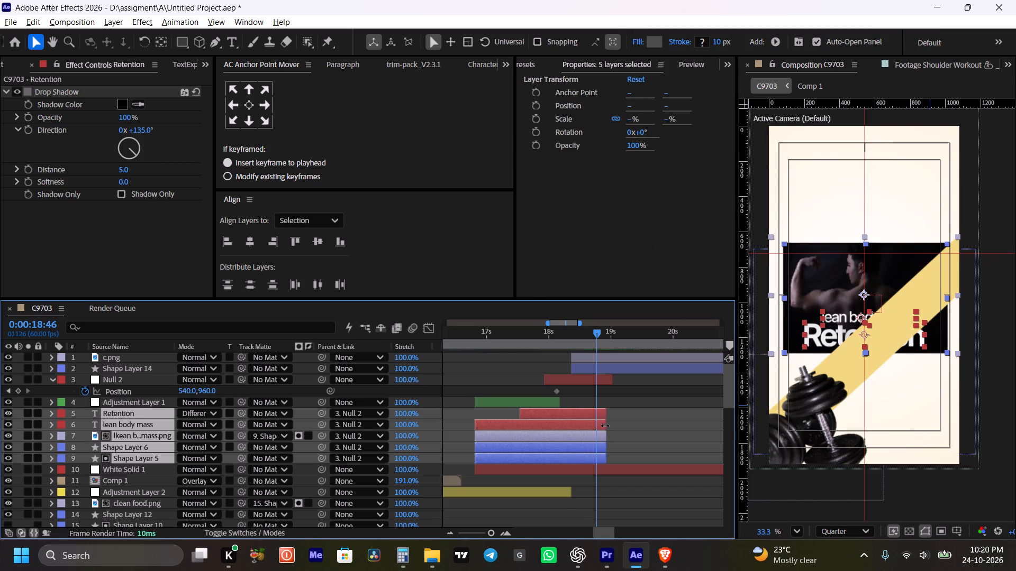
Set Null 2's X position to -522 at 0:00:18:46 and save the project.
left_click(591, 378)
left_click_drag(635, 107, 614, 107)
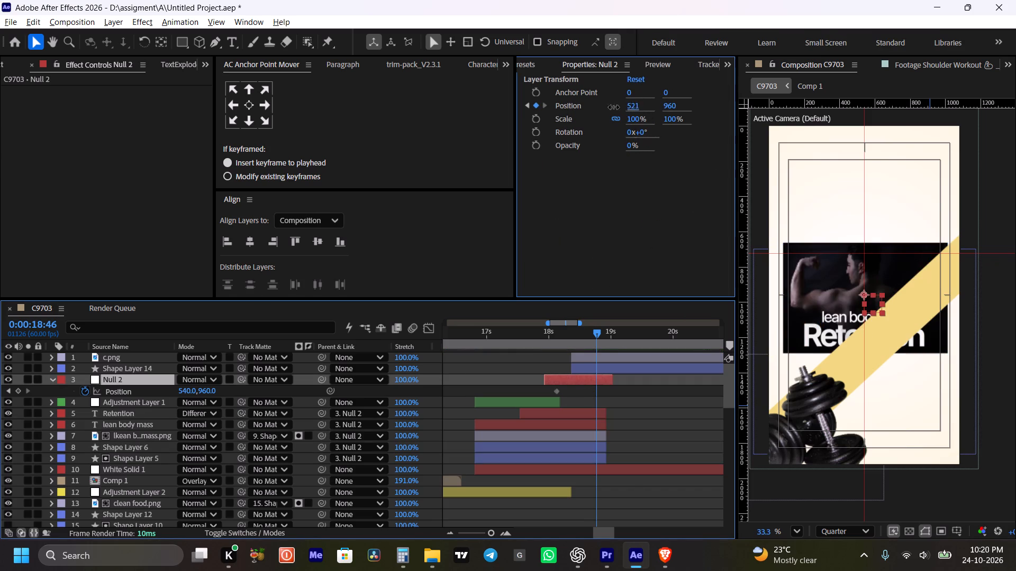
left_click_drag(614, 107, 29, 207)
key("ctrl+s")
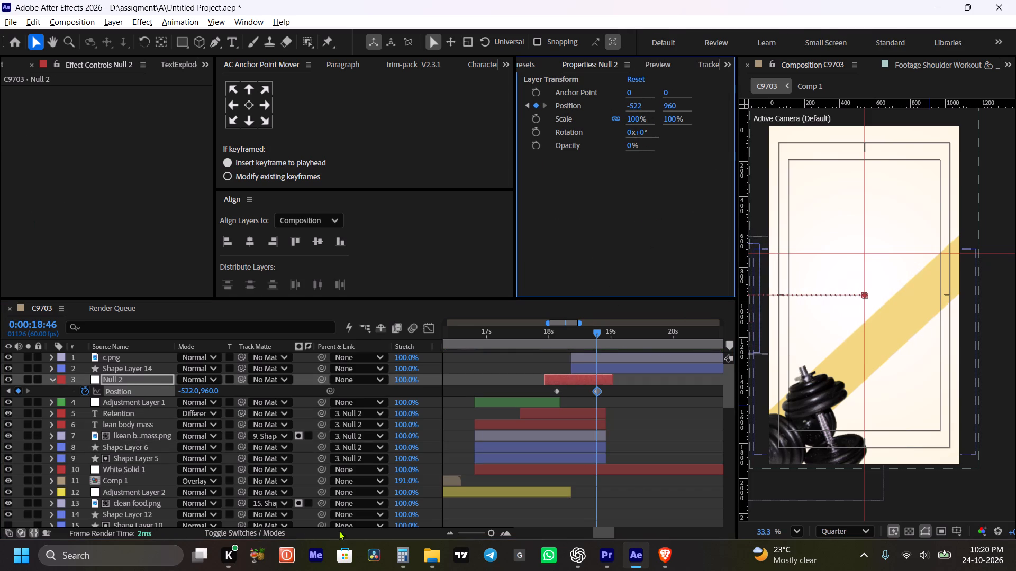
Preview the lean body mass section's slide-out from about 0:00:17:55.
left_click_drag(675, 390, 663, 383)
left_click(543, 335)
key("space")
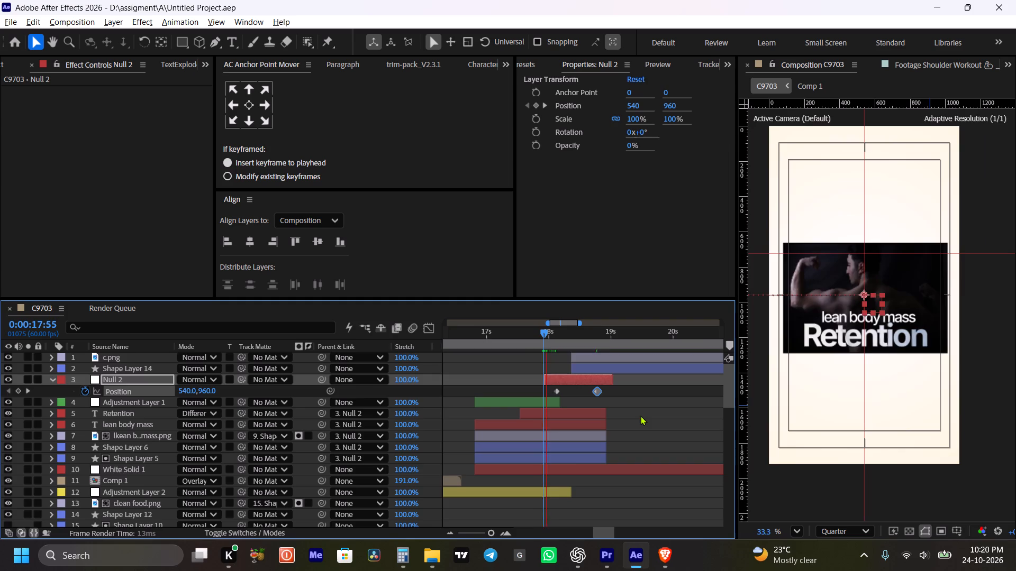
key("space")
left_click_drag(581, 335, 570, 337, "shift")
key("space")
left_click_drag(628, 412, 622, 411)
scroll(607, 395, "up", 1, "alt")
Scale the c.png dumbbells to 46%, set their X position to 176, and save the project.
left_click(522, 337, "shift")
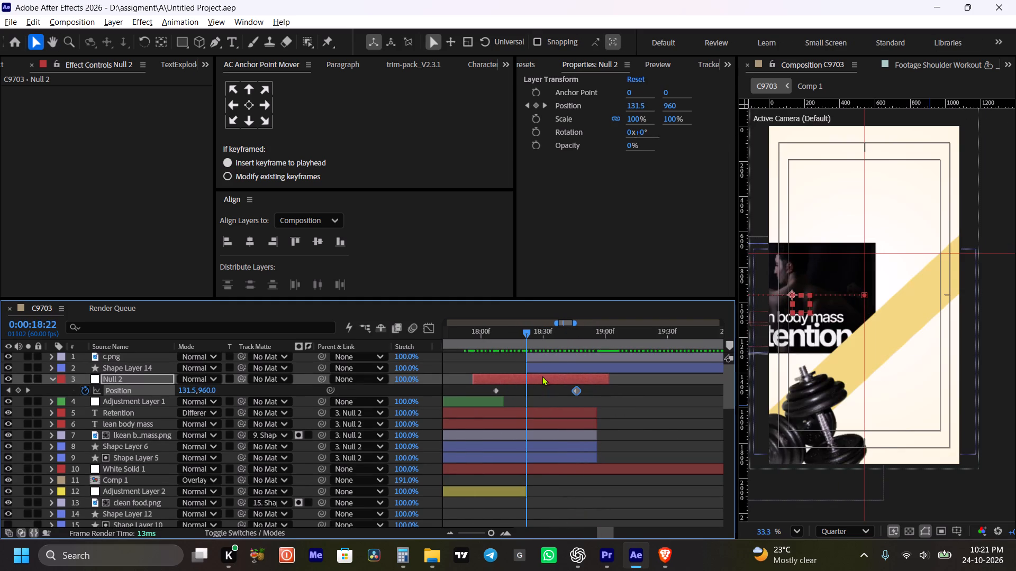
left_click(539, 368)
left_click(537, 358)
scroll(540, 363, "up", 4)
left_click(540, 360)
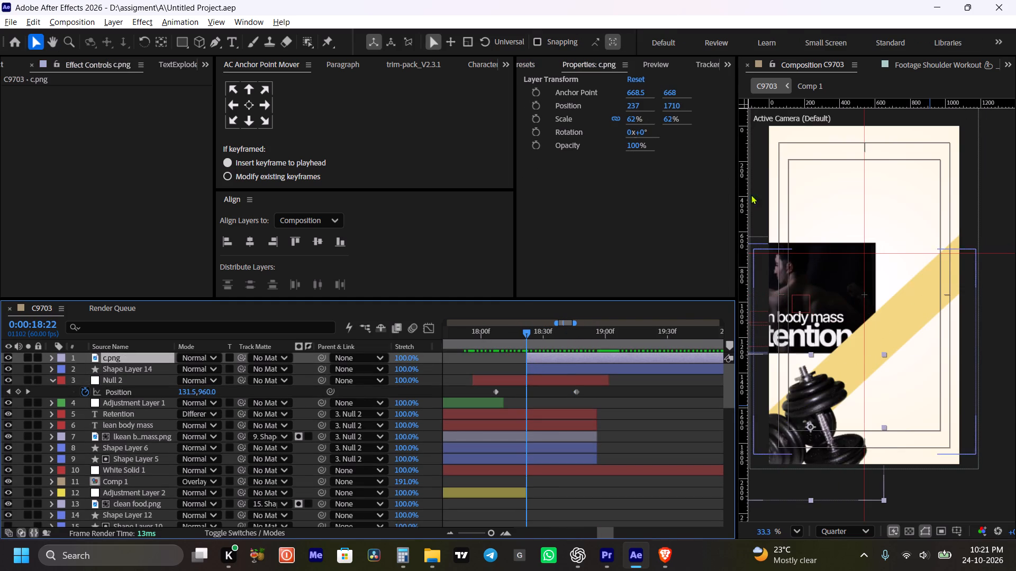
left_click_drag(634, 116, 622, 118)
left_click_drag(633, 105, 602, 117)
key("ctrl+s")
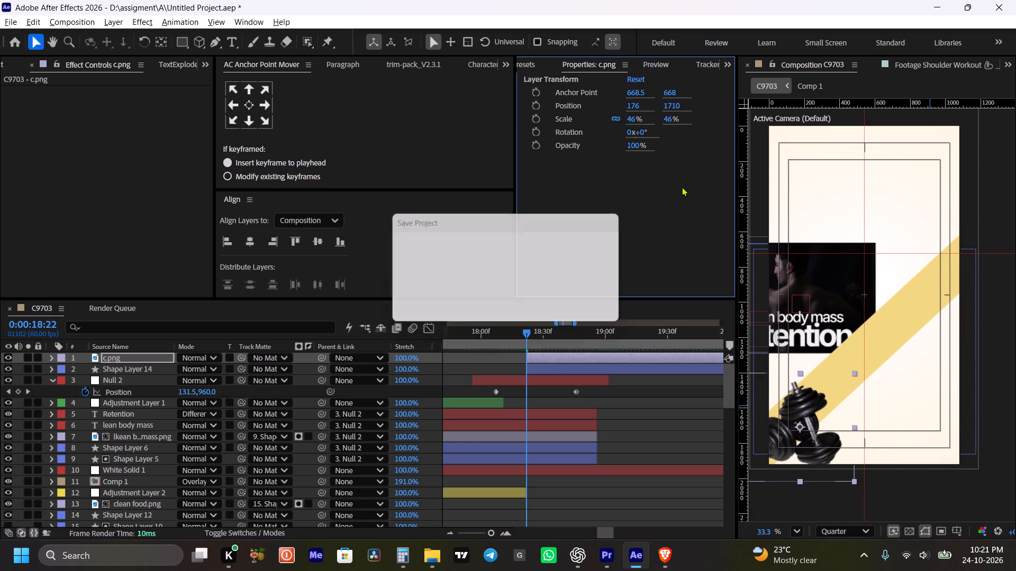
Add a Position keyframe to c.png at 0:00:18:22 and shift that keyframe to about 0:00:18:58.
left_click(536, 361)
scroll(536, 361, "up", 3)
left_click(536, 357)
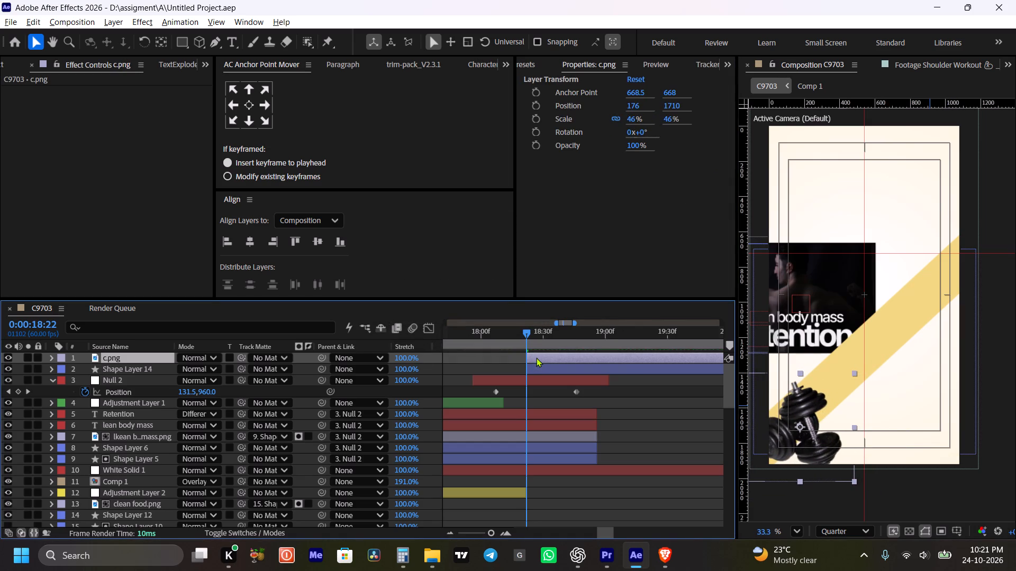
key("ctrl+s")
left_click(536, 357)
key("p")
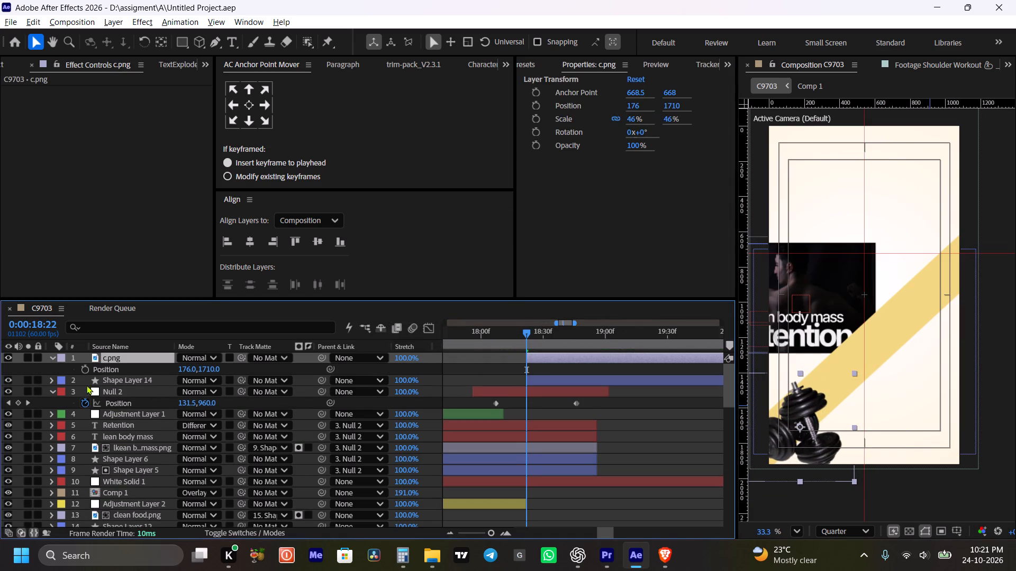
left_click(86, 370)
key("space")
key("space")
key("space")
key("space")
key("space")
key("space")
key("space")
left_click_drag(715, 451, 682, 458)
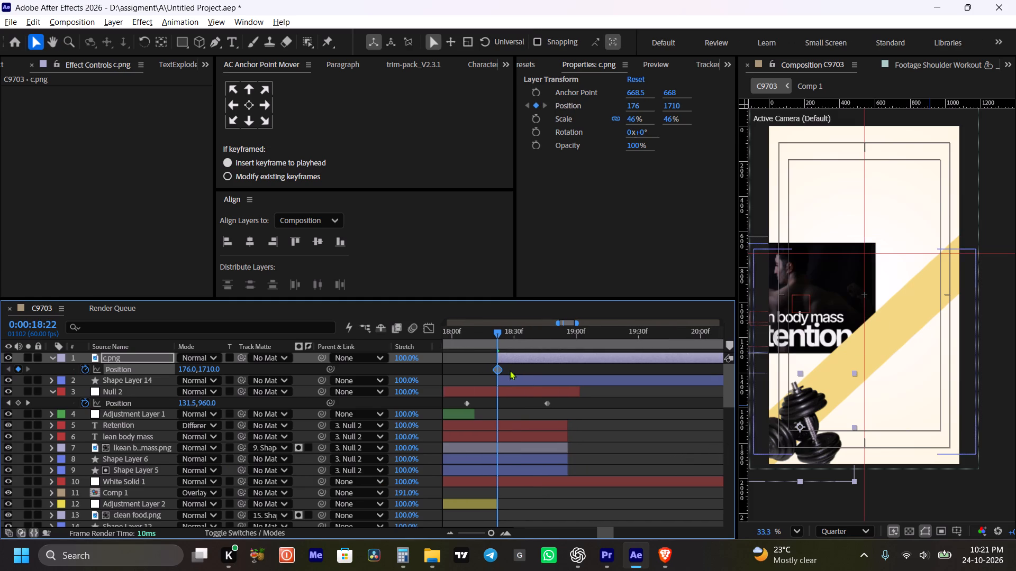
left_click_drag(499, 368, 573, 383)
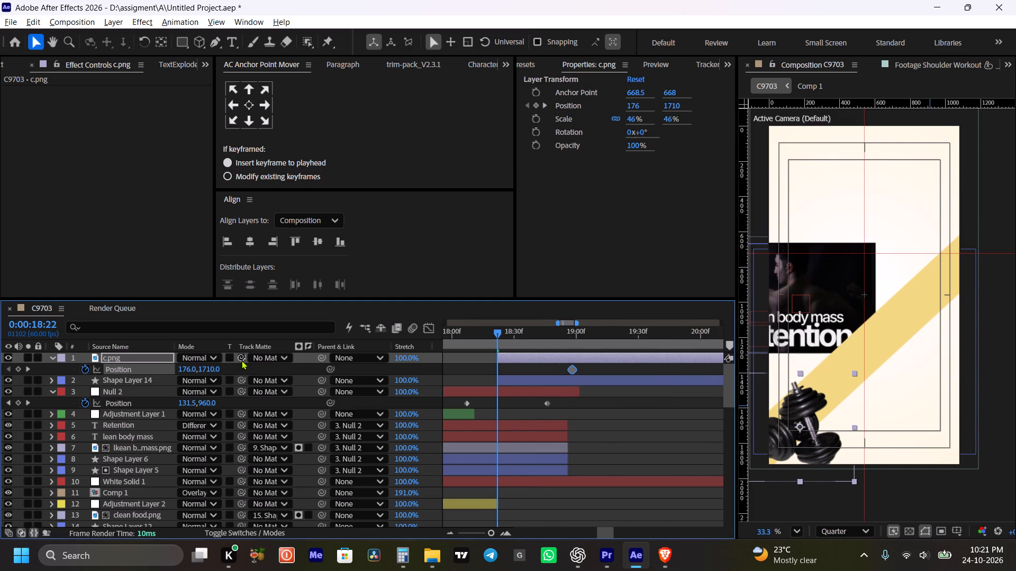
Set c.png's Position to -214, 2073 at 0:00:18:22, off the frame's lower-left corner, and save the project.
left_click_drag(211, 365, 330, 375)
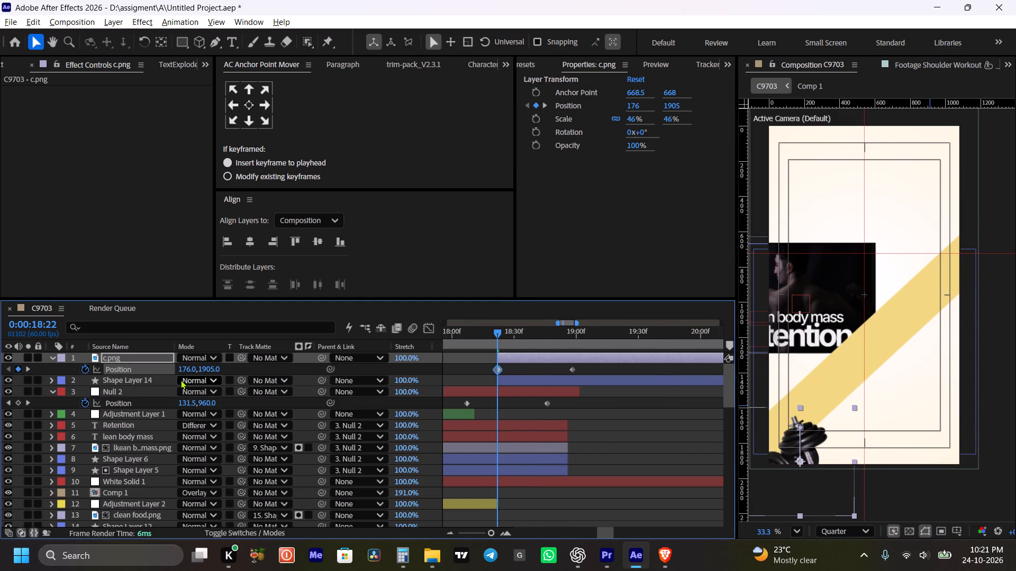
left_click_drag(183, 369, 81, 412)
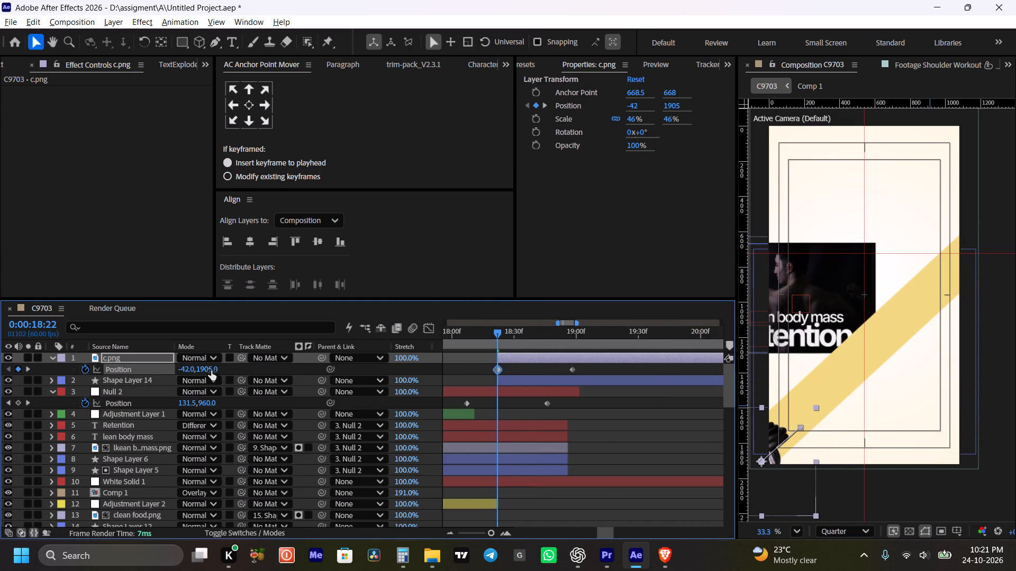
left_click_drag(212, 363, 283, 363)
left_click_drag(210, 369, 284, 372)
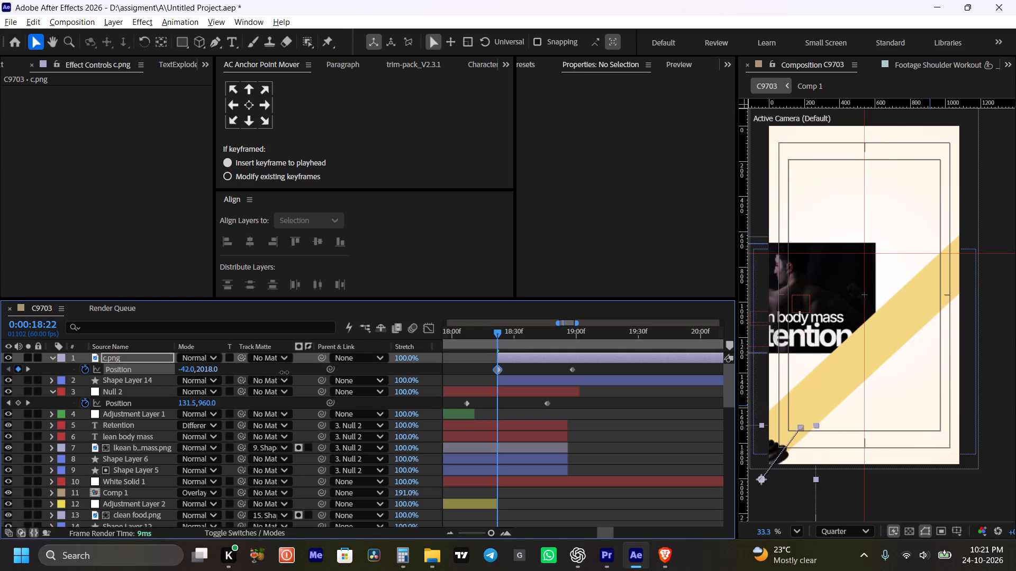
left_click_drag(284, 372, 319, 372)
left_click_drag(188, 368, 159, 383)
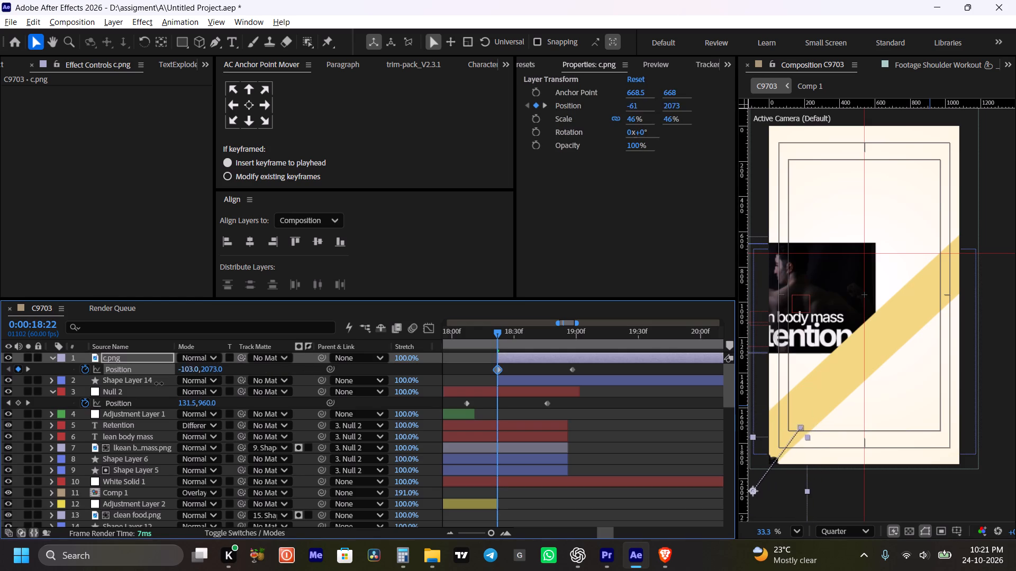
left_click_drag(159, 383, 129, 422)
key("ctrl+s")
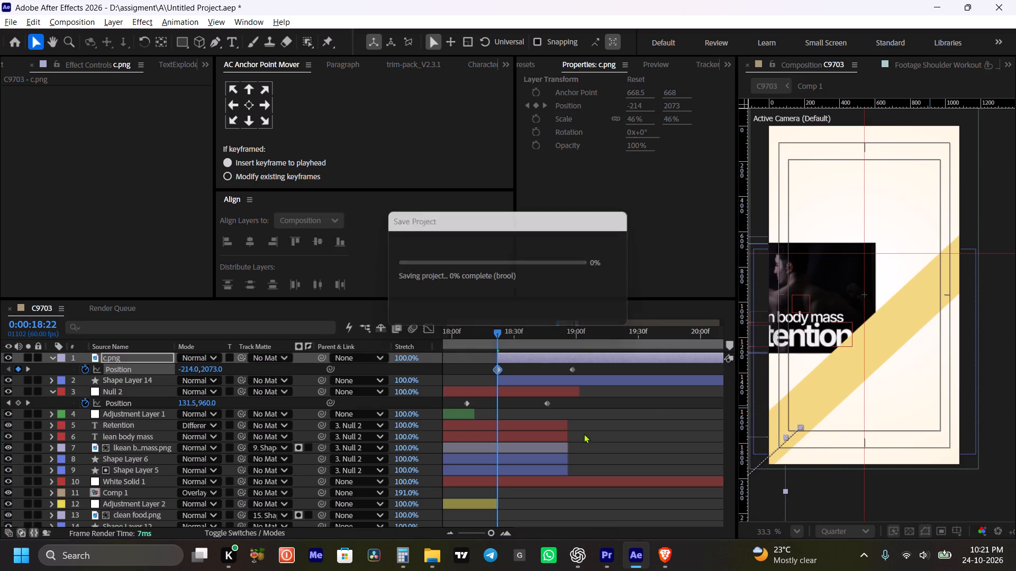
Move c.png's last Position keyframe to about 0:00:19:08 and apply Easy Ease to both of its Position keyframes.
key("space")
left_click_drag(606, 413, 589, 414)
left_click_drag(558, 368, 578, 374)
left_click_drag(602, 367, 541, 378)
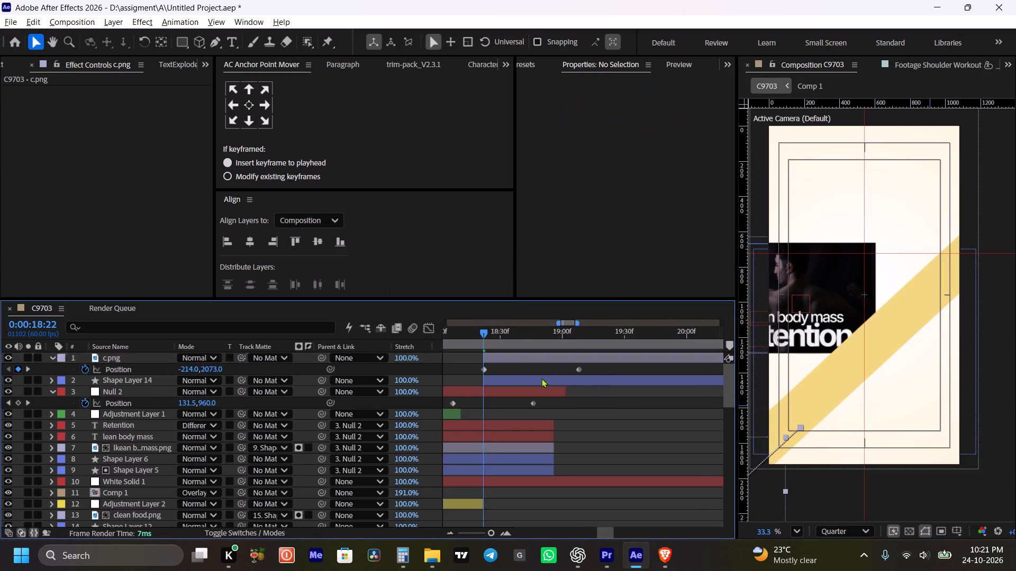
left_click_drag(541, 378, 452, 384)
key("F9")
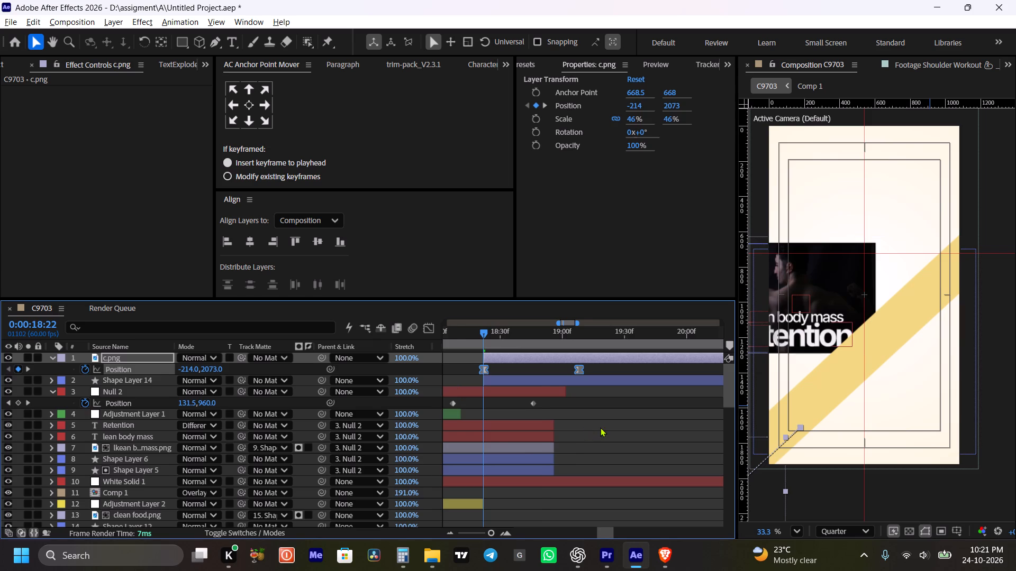
Apply the trim-pack In animation to Shape Layer 14 and move its last End keyframe to about 0:00:19:10.
scroll(600, 421, "down", 1, "alt")
left_click(550, 380)
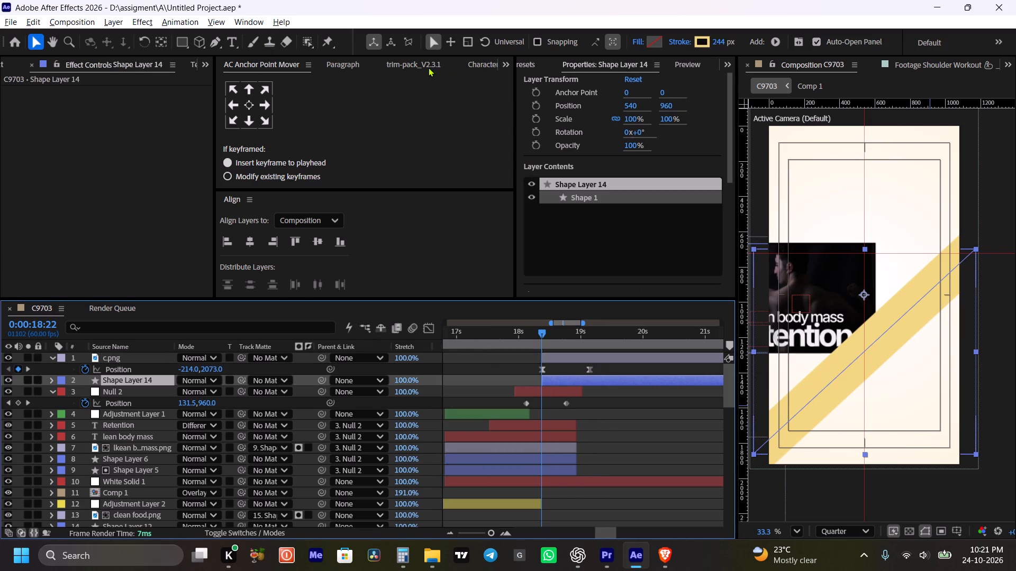
left_click(427, 67)
left_click(238, 118)
key("u")
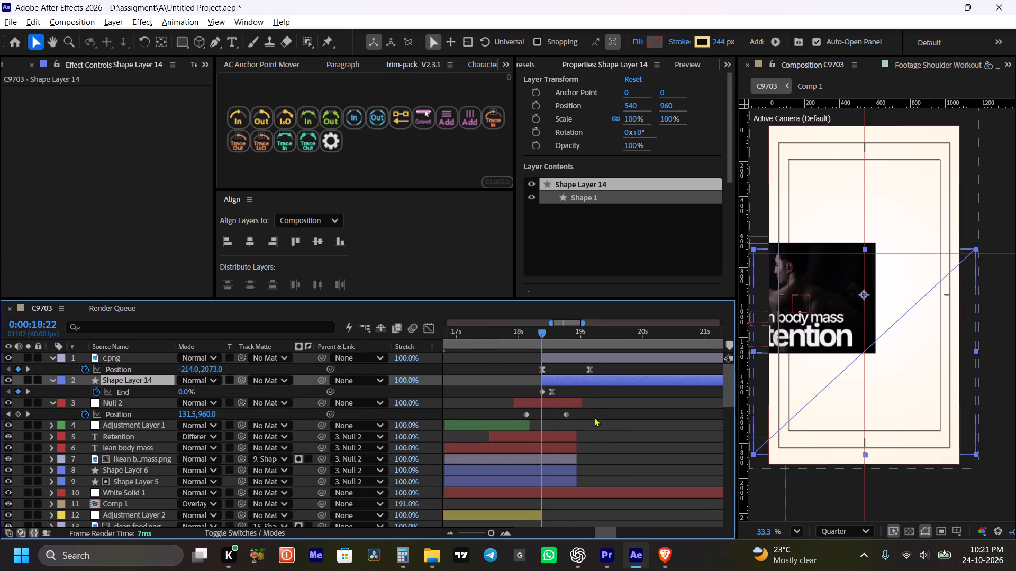
left_click_drag(552, 392, 590, 408)
Preview the transition from the lean body mass section to the dumbbells and yellow band.
key("space")
left_click_drag(674, 461, 651, 459)
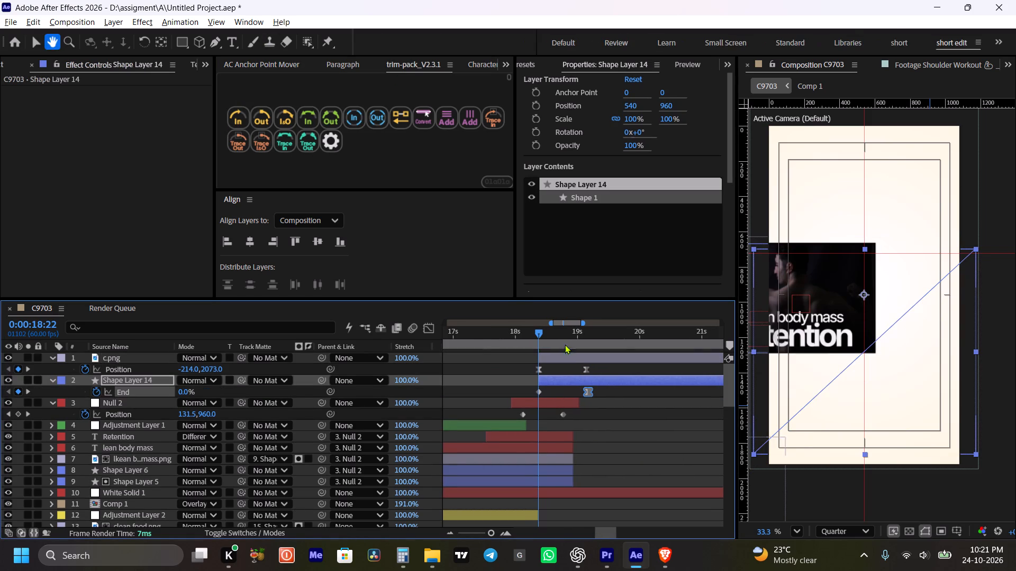
left_click_drag(531, 328, 517, 335)
key("space")
left_click_drag(654, 458, 642, 459)
left_click(647, 459)
key("m")
key("space")
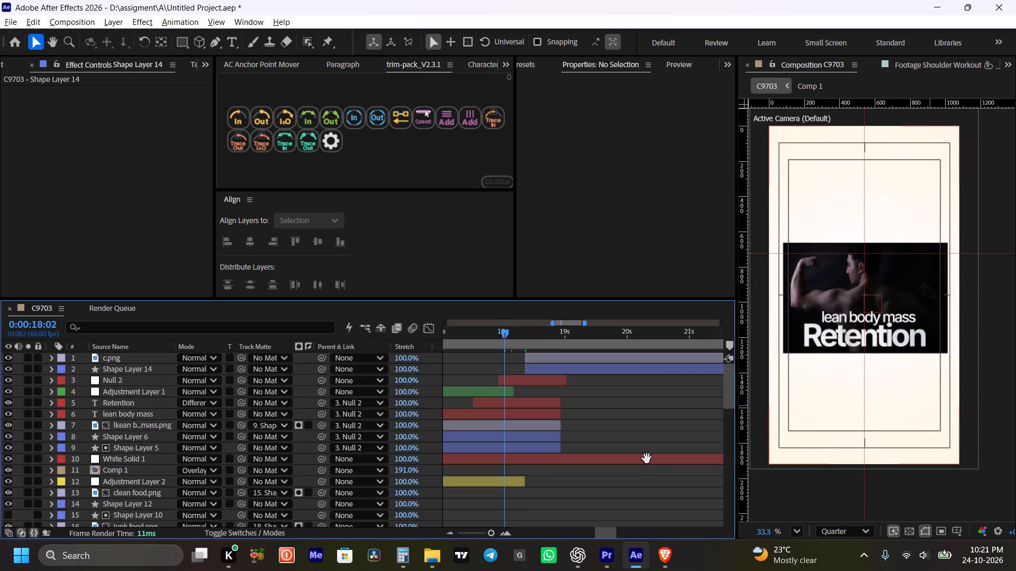
scroll(621, 419, "up", 2)
key("space")
left_click(606, 399)
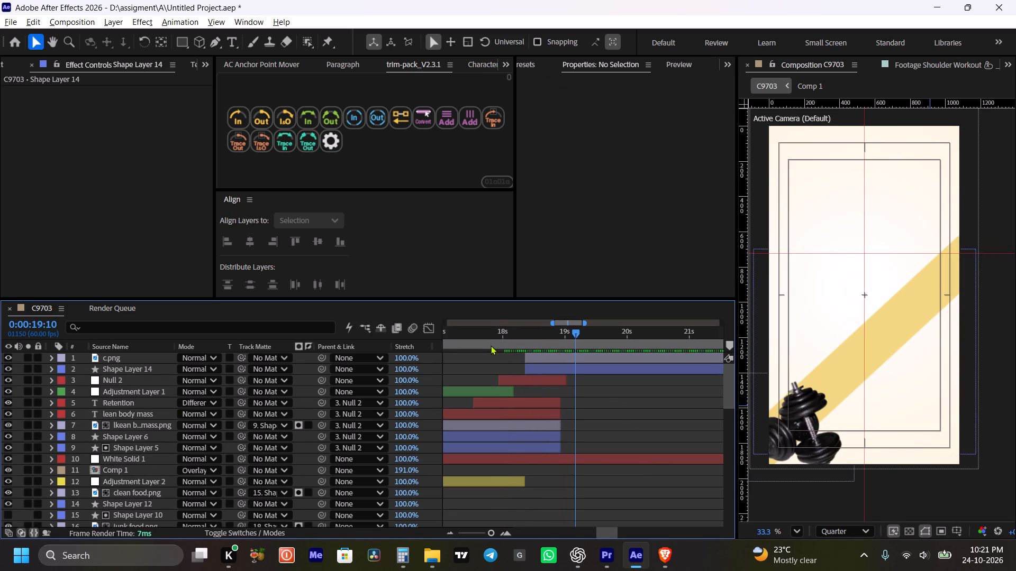
left_click(487, 338)
key("space")
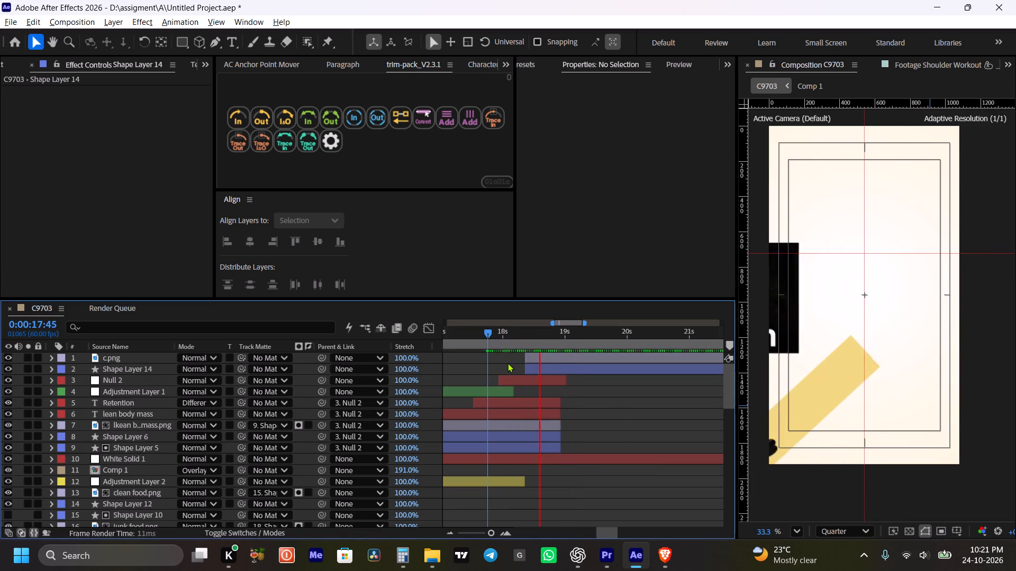
key("space")
key("space")
left_click_drag(595, 393, 581, 398)
Move Shape Layer 14's last End keyframe to about 0:00:20:14 and c.png's last Position keyframe to about 0:00:19:20.
key("v")
left_click(546, 357)
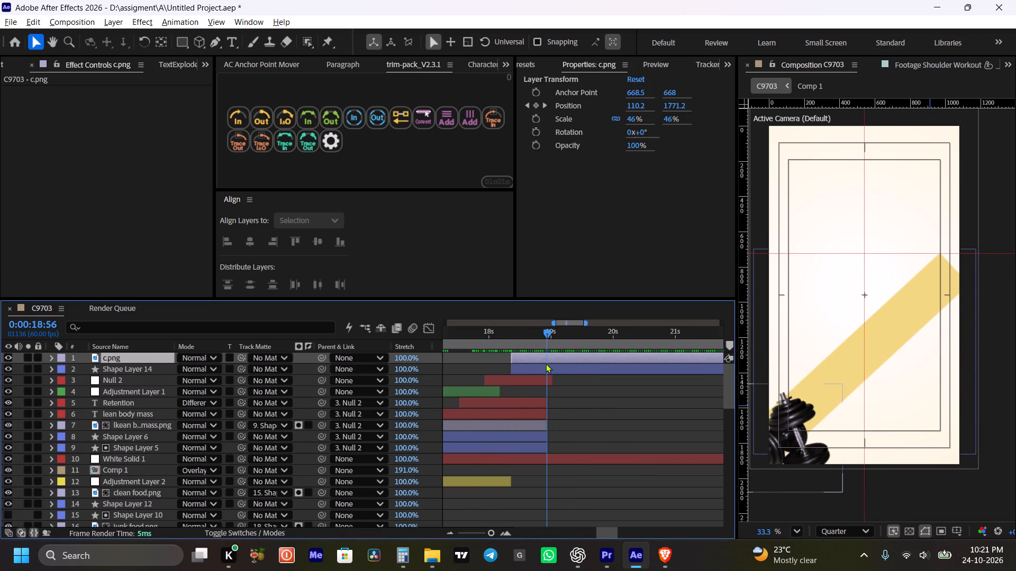
left_click(546, 367, "shift")
key("u")
left_click_drag(575, 369, 550, 410)
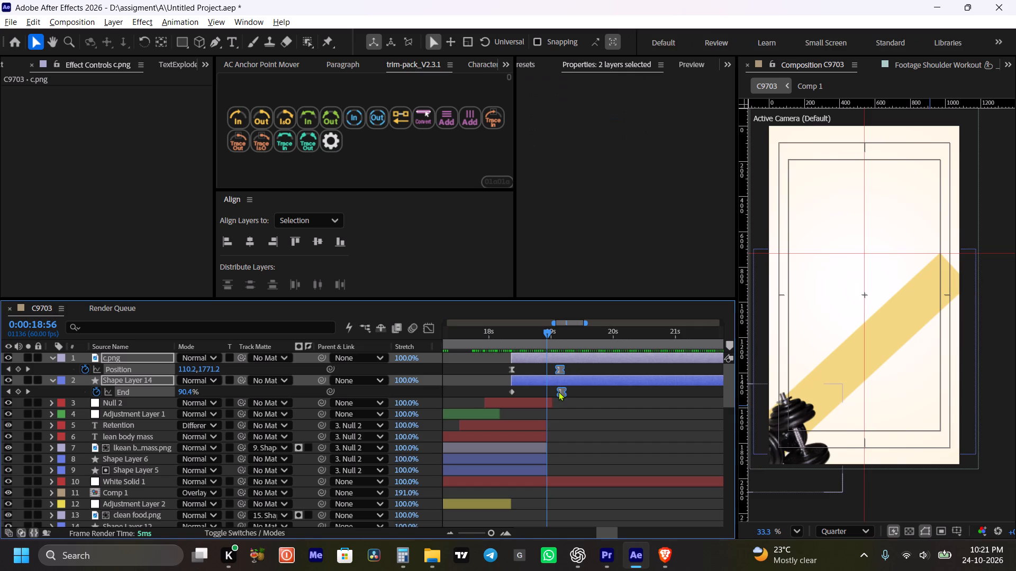
left_click_drag(559, 365, 625, 406)
left_click_drag(635, 433, 618, 417)
left_click(596, 397)
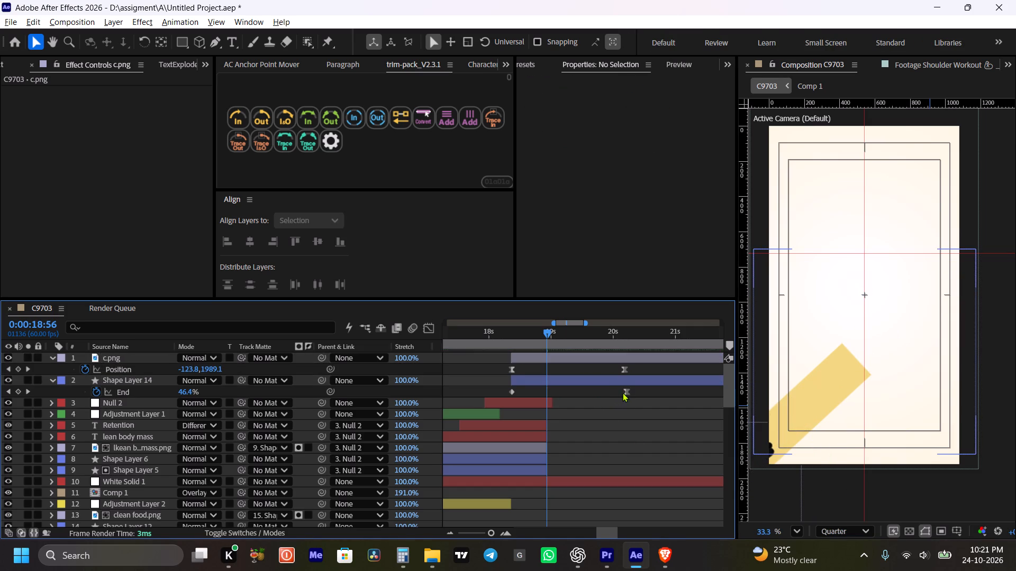
left_click_drag(624, 392, 625, 406)
left_click_drag(623, 368, 569, 374)
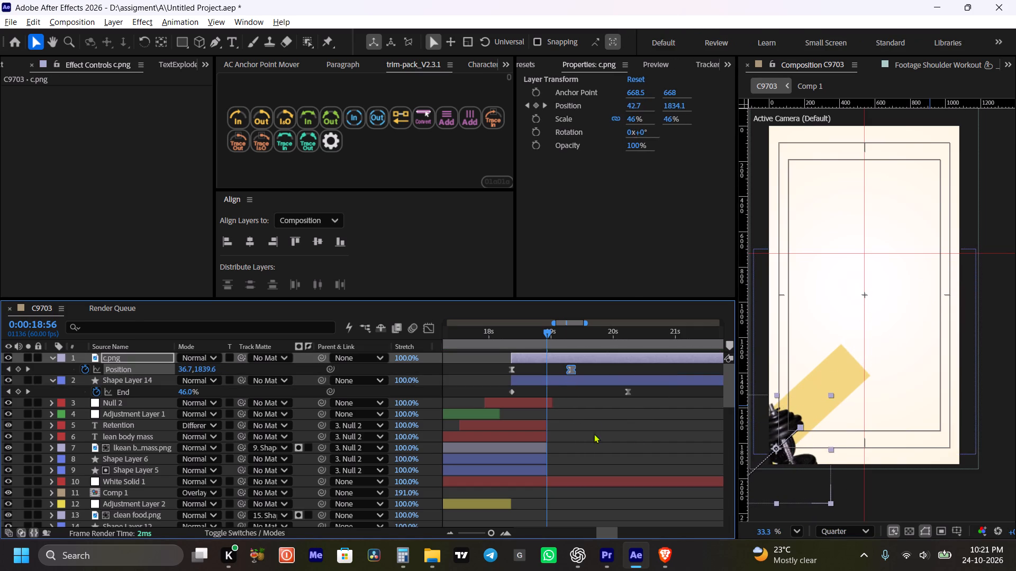
Preview the retimed dumbbell and yellow band entrance from about 0:00:18:11.
left_click_drag(594, 434, 583, 406)
left_click(500, 334)
key("space")
key("space")
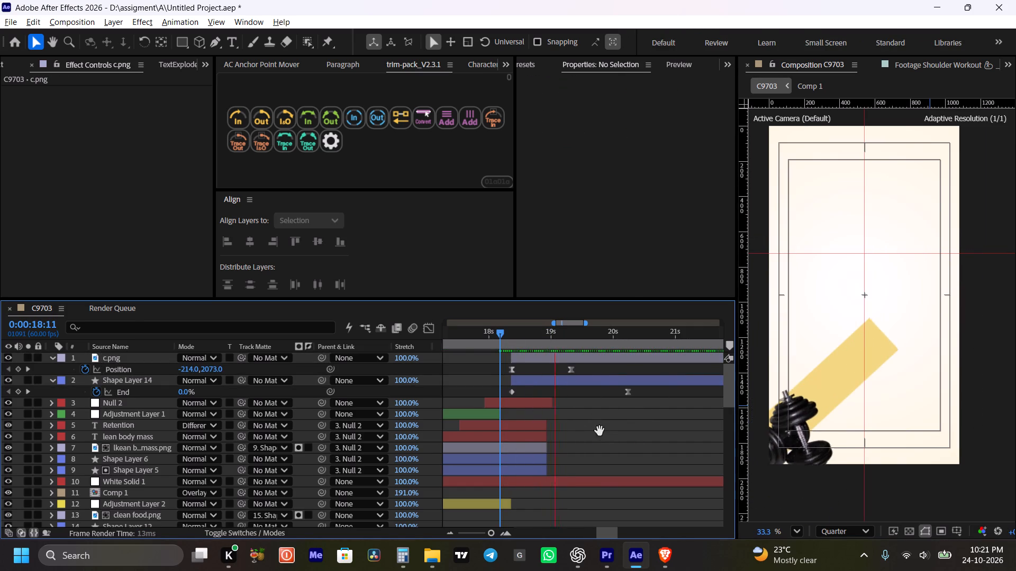
left_click(602, 434)
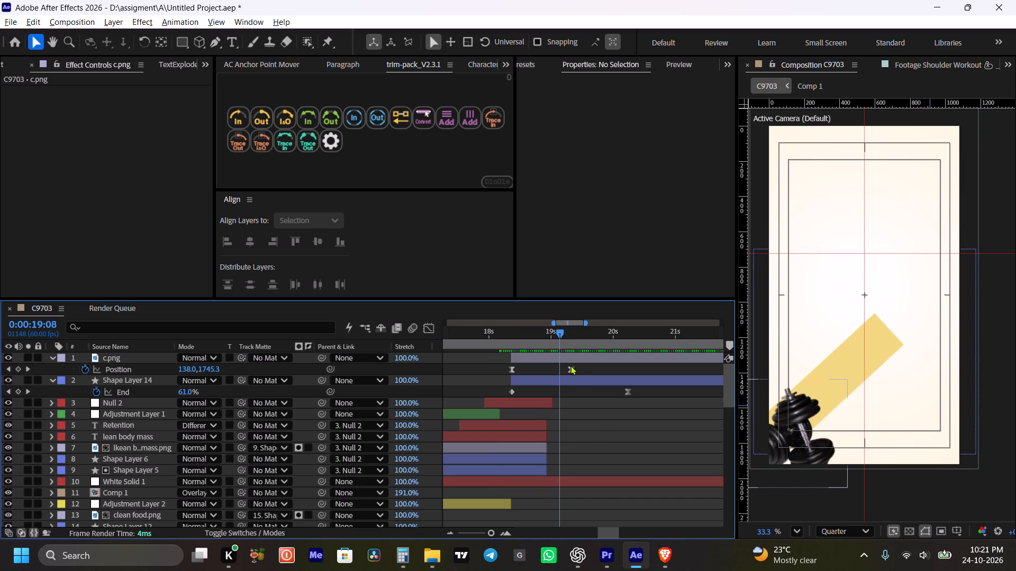
left_click(570, 365)
left_click(584, 420)
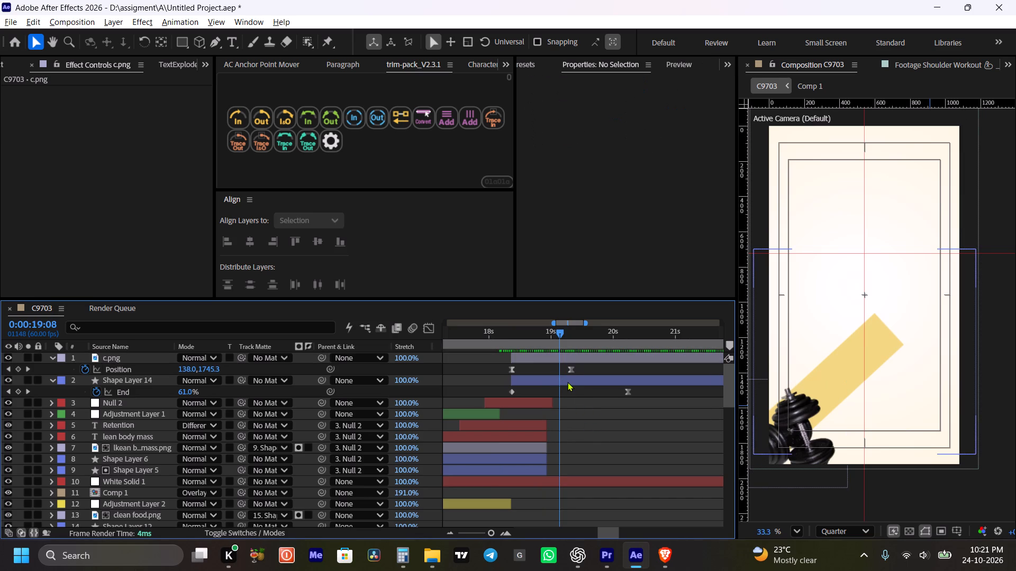
left_click_drag(566, 334, 570, 337, "shift")
Set c.png's Position to 107, 2183 at 0:00:18:22, save the project, and preview the entrance.
left_click(514, 337, "shift")
left_click(518, 364)
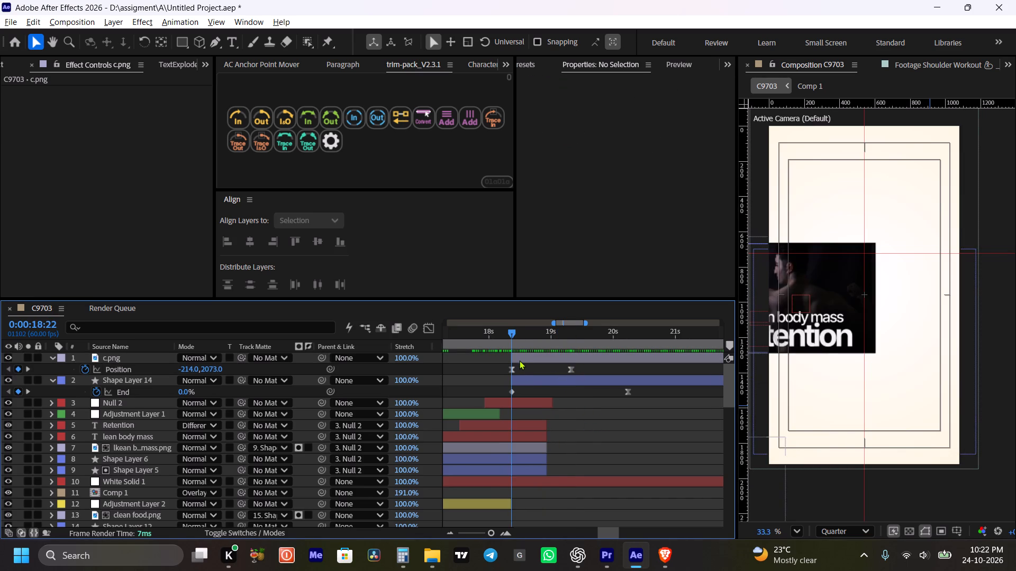
left_click(521, 358)
left_click_drag(633, 106, 649, 111)
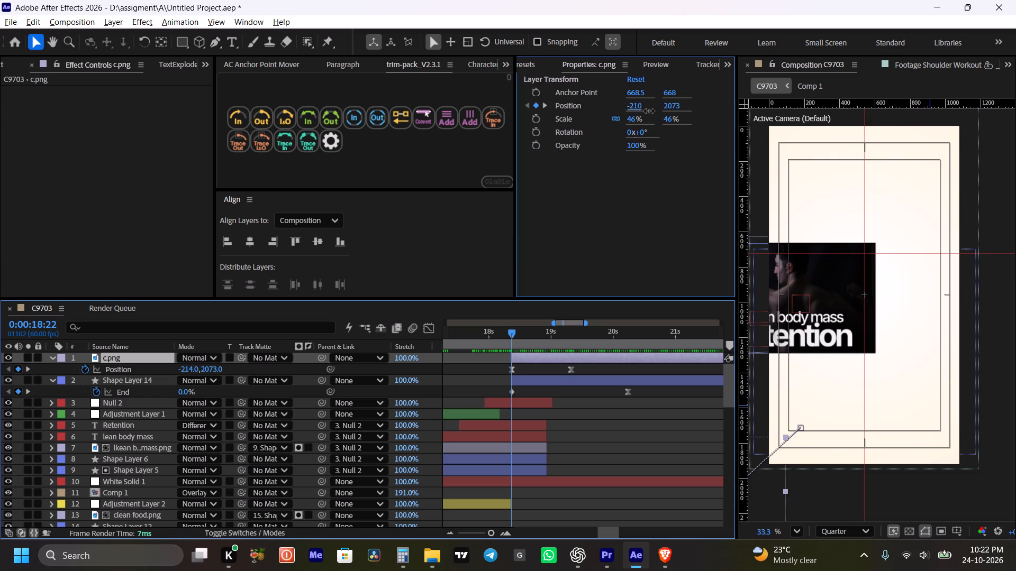
left_click_drag(649, 111, 907, 170)
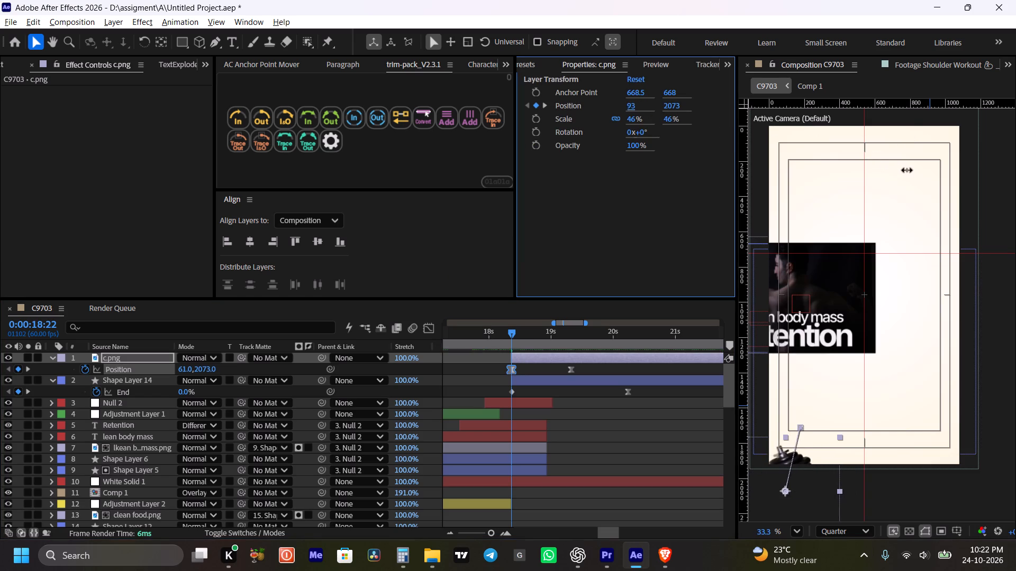
left_click_drag(907, 170, 915, 172)
left_click_drag(672, 107, 733, 122)
key("ctrl+s")
left_click_drag(576, 411, 573, 405)
left_click(494, 327)
key("space")
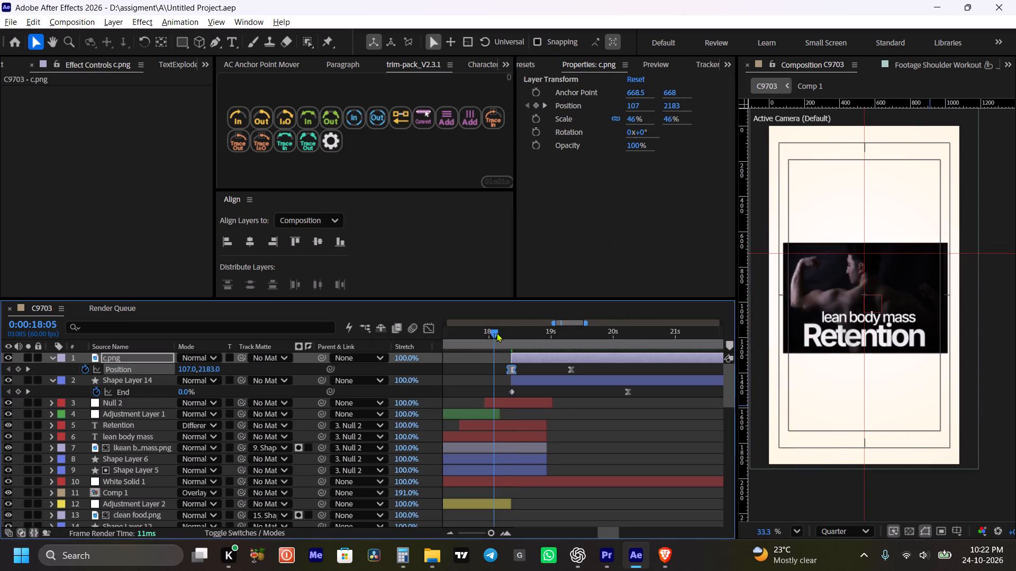
key("space")
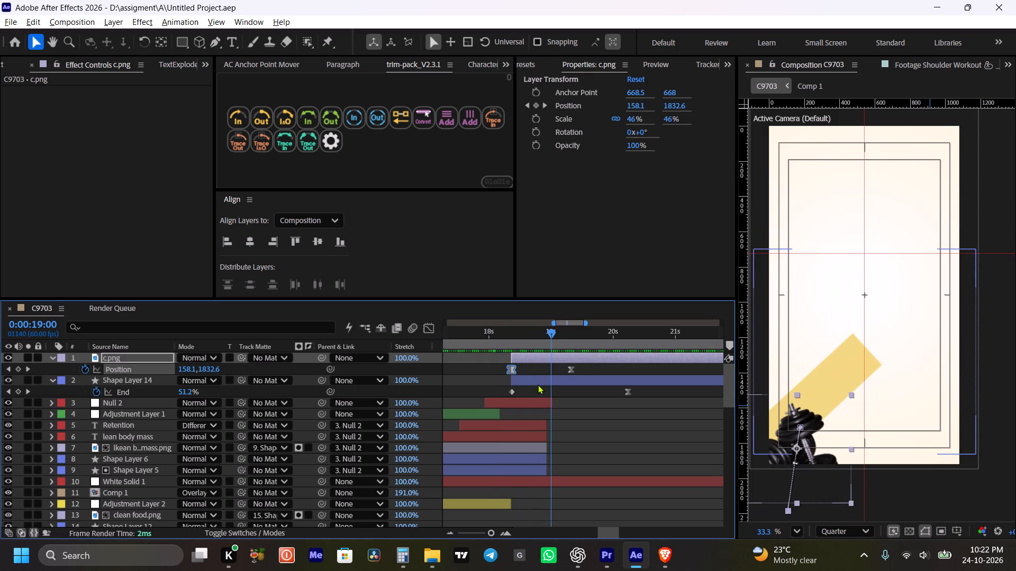
Move c.png's last Position keyframe to about 0:00:20:30 after previewing a slower entrance, and save the project.
left_click_drag(571, 370, 653, 389)
left_click(496, 337)
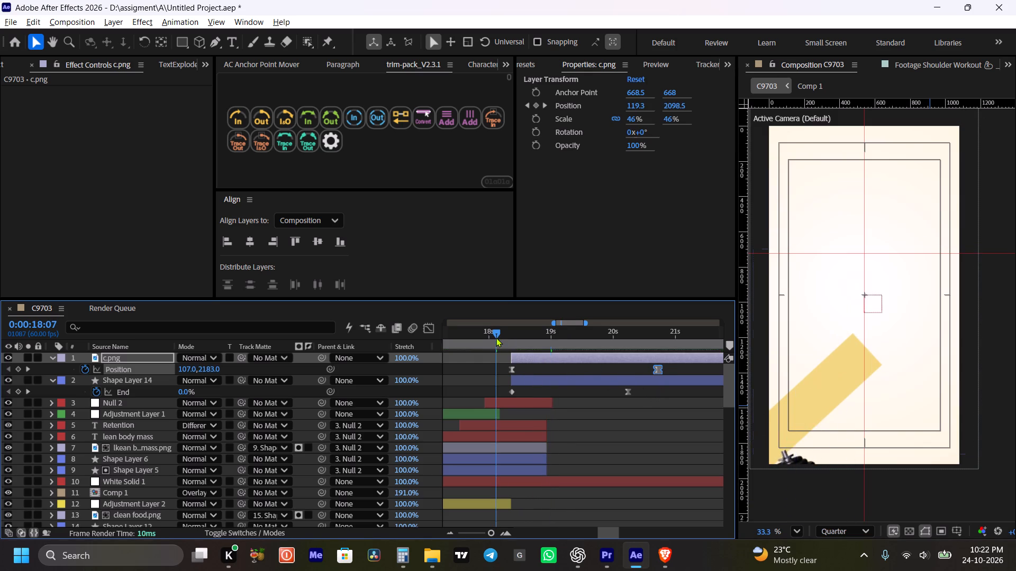
key("space")
scroll(548, 413, "down", 2, "alt")
key("space")
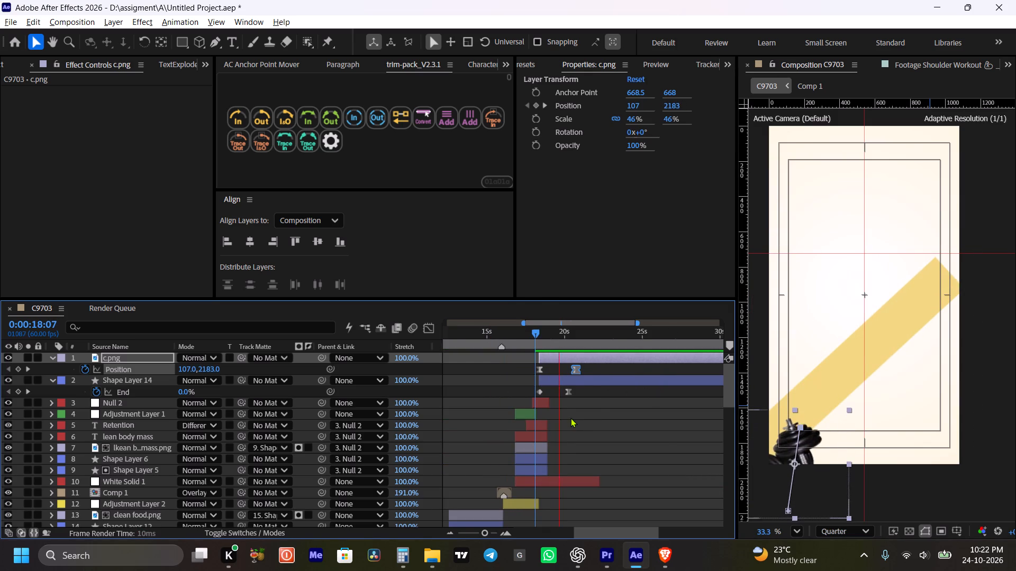
key("space")
left_click(597, 404)
scroll(560, 406, "up", 1, "alt")
key("space")
left_click_drag(573, 407, 585, 410)
key("v")
left_click_drag(588, 413, 587, 407)
left_click_drag(601, 368, 594, 370)
key("ctrl+s")
left_click_drag(601, 492, 583, 447)
Animate c.png's Opacity from 0% at 0:00:18:22 to 100% at about 0:00:20:30, and save the project.
left_click(532, 334, "shift")
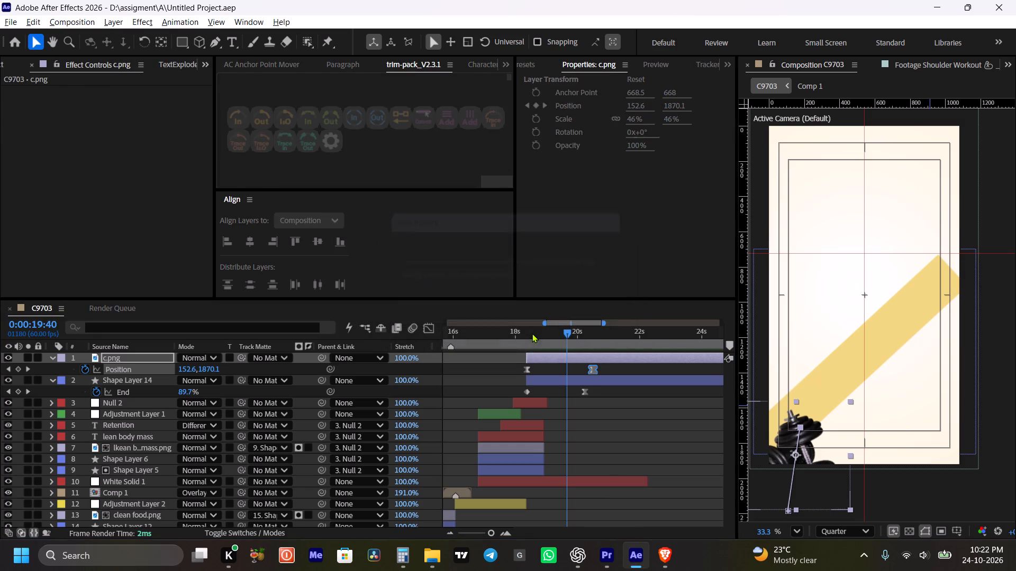
left_click(530, 355, "shift")
key("t")
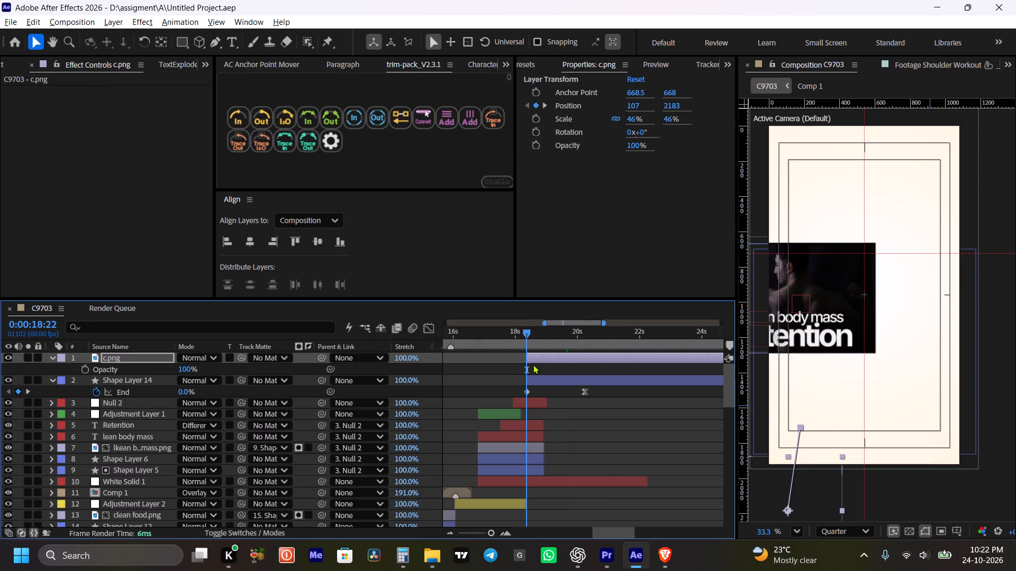
left_click(77, 362)
left_click(81, 371)
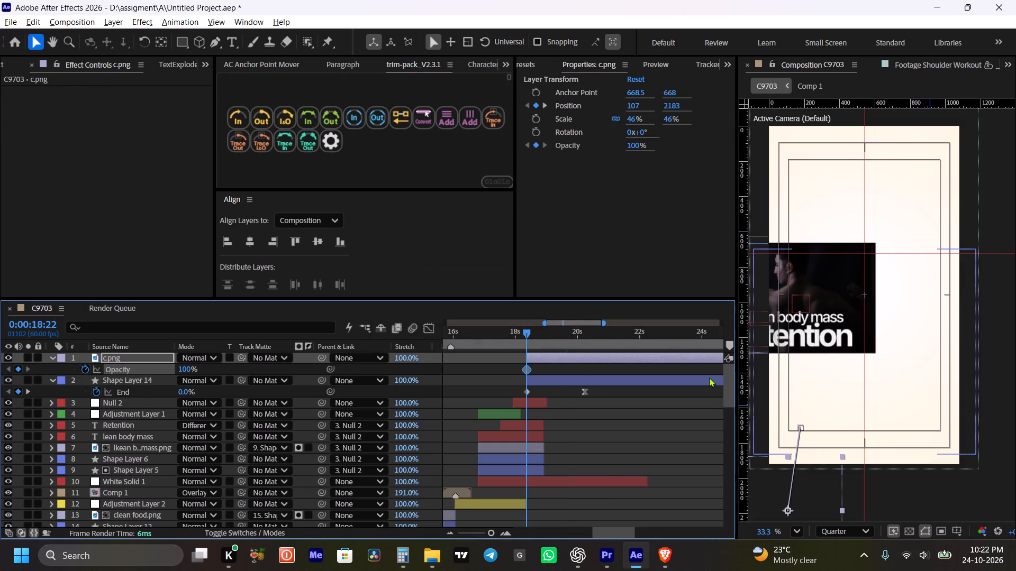
key("u")
left_click_drag(524, 381, 549, 385)
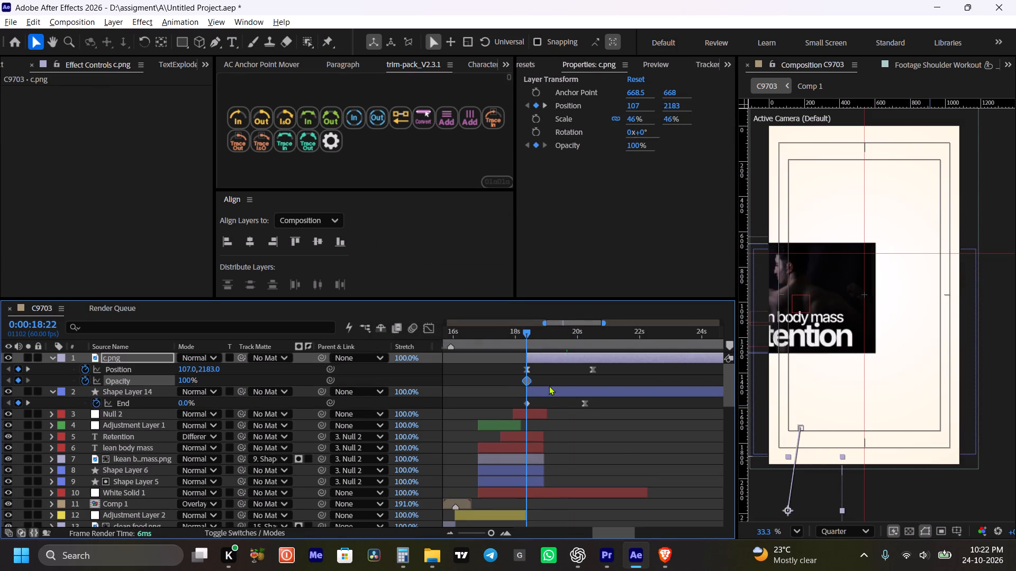
left_click_drag(549, 385, 595, 397)
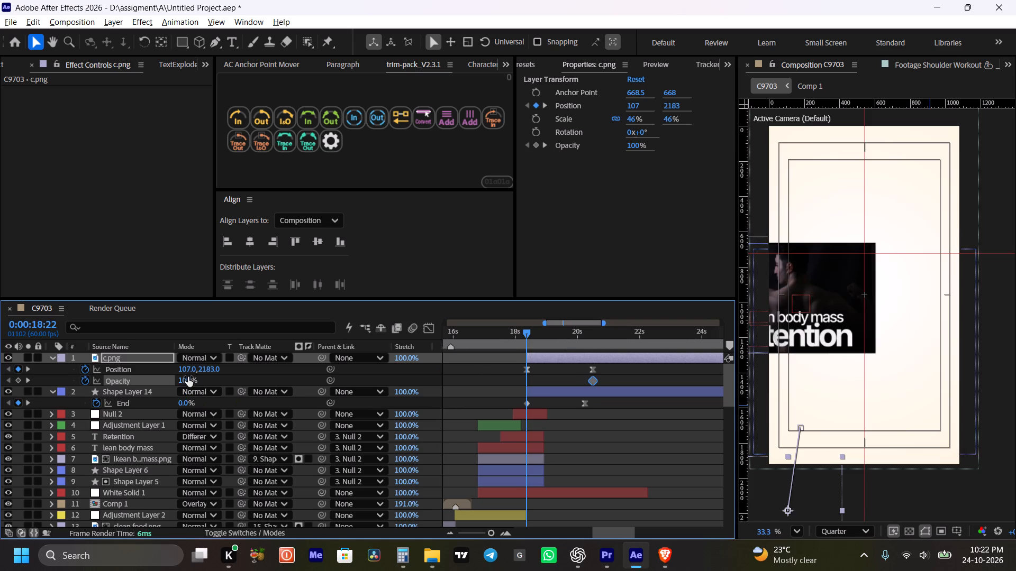
left_click_drag(188, 377, 0, 418)
key("ctrl+s")
Apply Easy Ease to both of c.png's Opacity keyframes.
left_click(624, 423)
left_click_drag(614, 381, 574, 381)
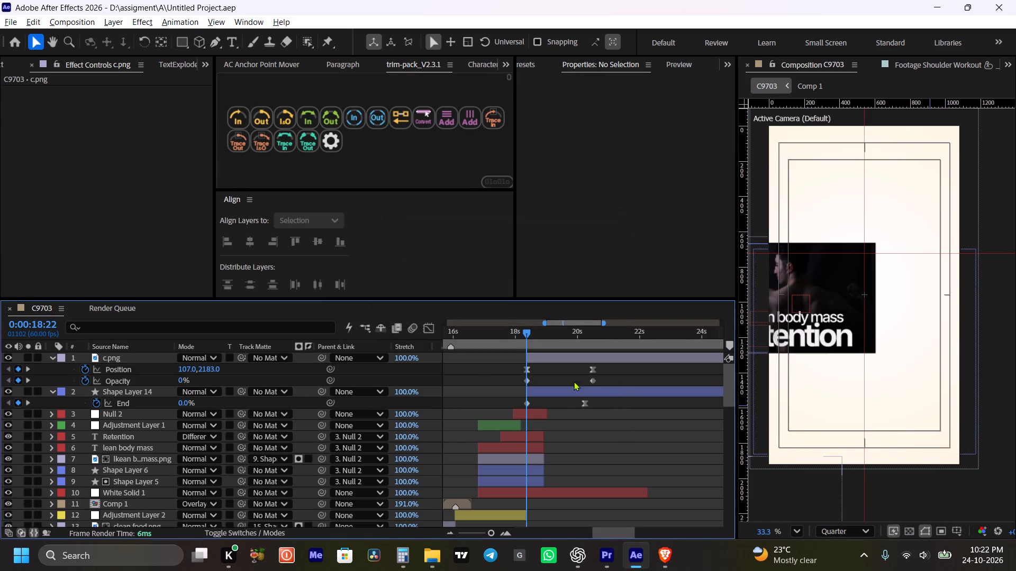
left_click_drag(574, 381, 460, 381)
key("F9")
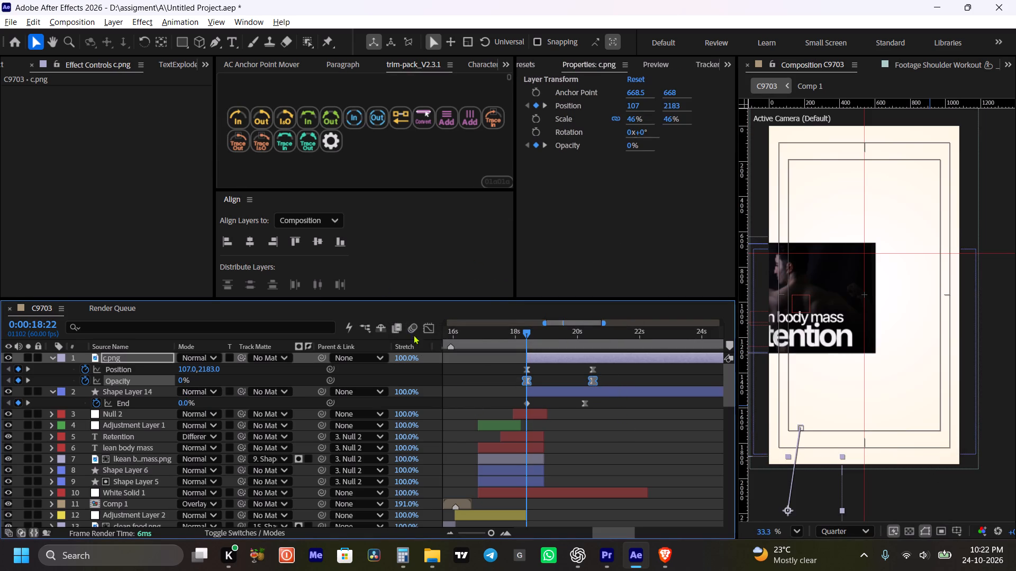
Lengthen the incoming ease of c.png's last Position and Opacity keyframes in the speed graph, and save the project.
left_click(433, 318)
left_click_drag(645, 369, 511, 396)
left_click(425, 329)
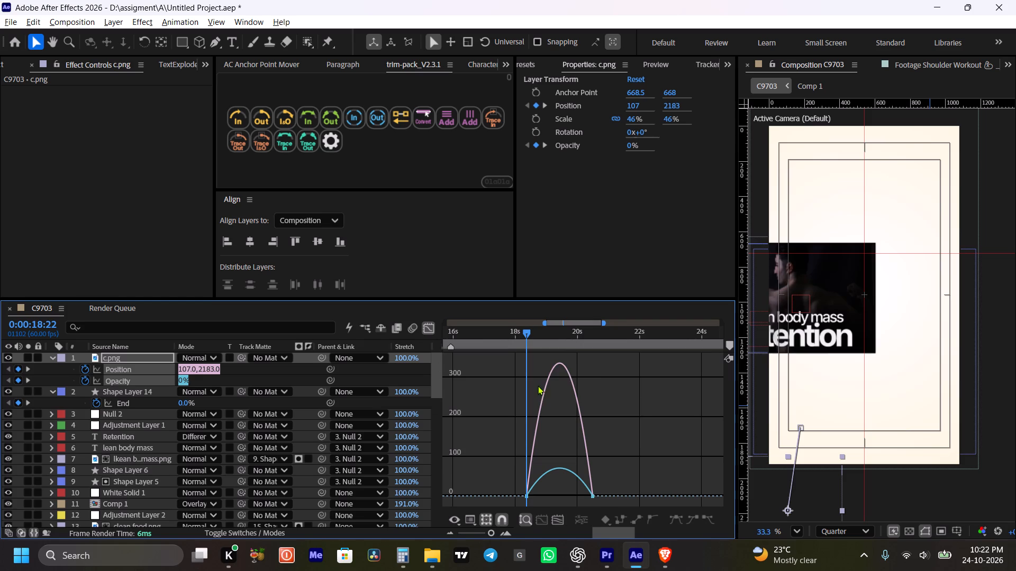
left_click_drag(637, 455, 563, 506)
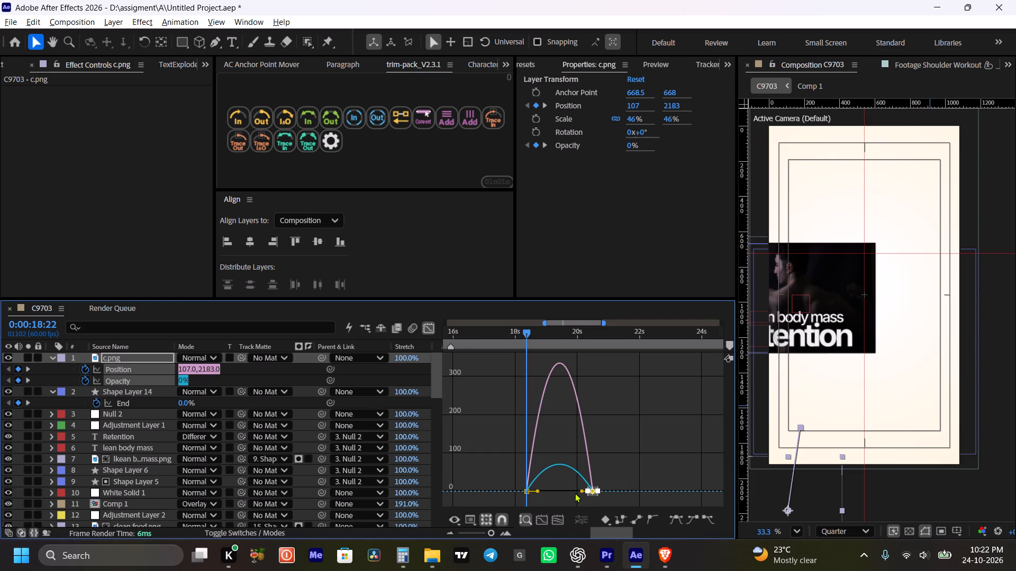
left_click_drag(583, 491, 567, 493)
key("ctrl+s")
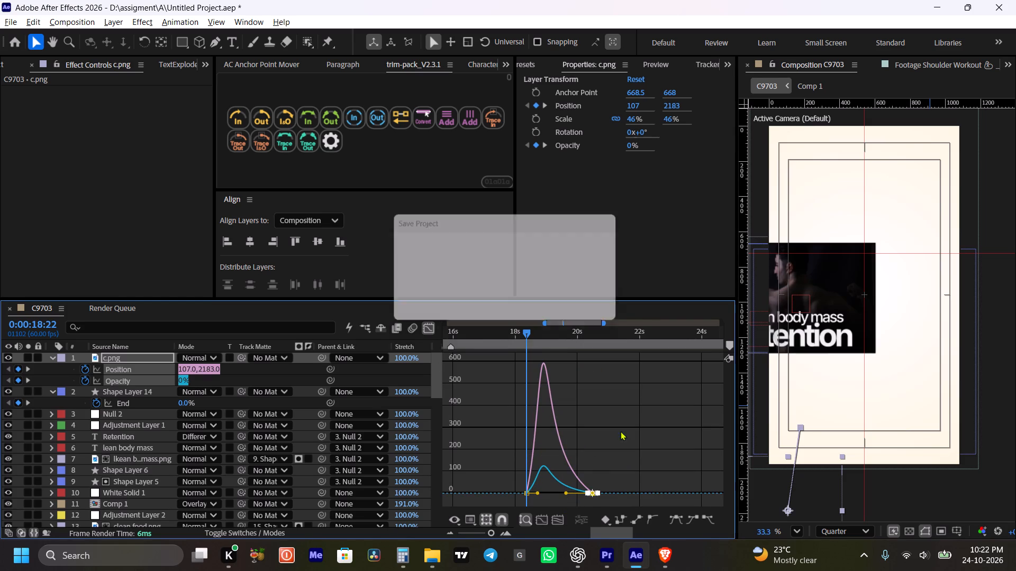
left_click_drag(632, 406, 627, 398)
left_click(426, 330)
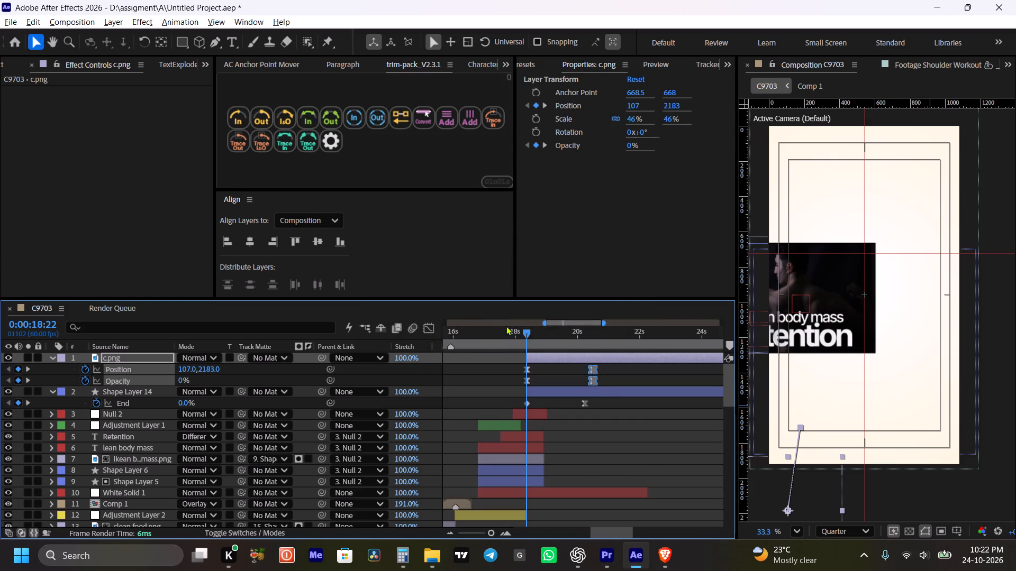
Preview the dumbbells' eased fade-in from 0:00:17:48.
left_click(506, 326)
left_click(509, 333)
key("space")
key("space")
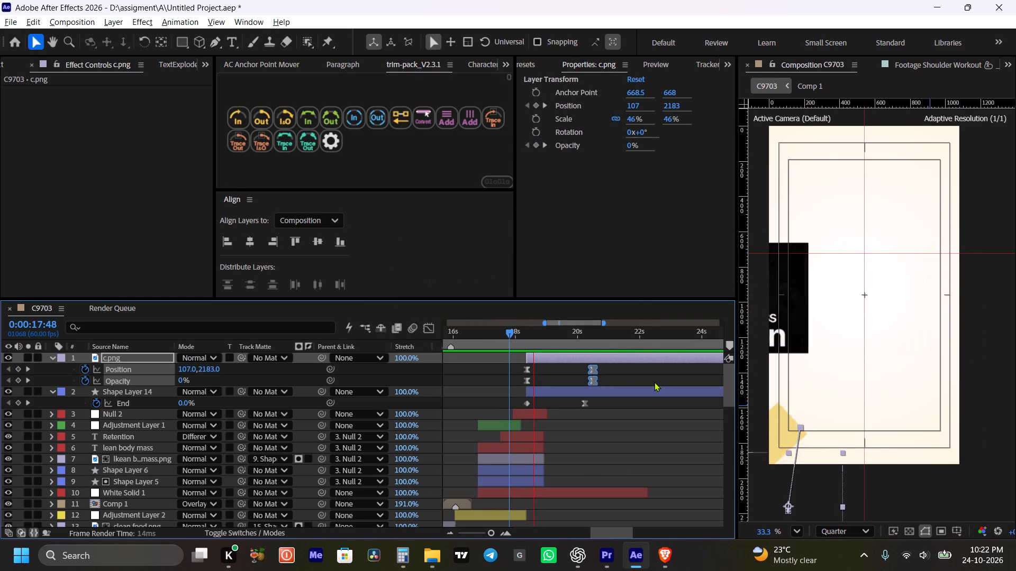
left_click(635, 373)
Save the project and set the stroke Taper's Start Length and End Length to 52% on Shape Layer 14.
left_click(580, 360)
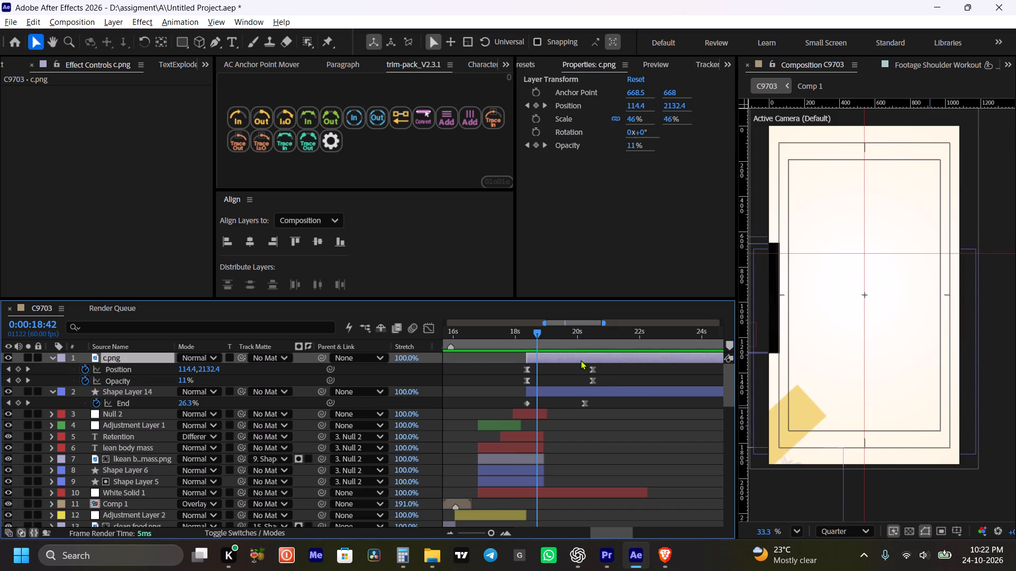
key("m")
left_click(579, 371)
key("ctrl+s")
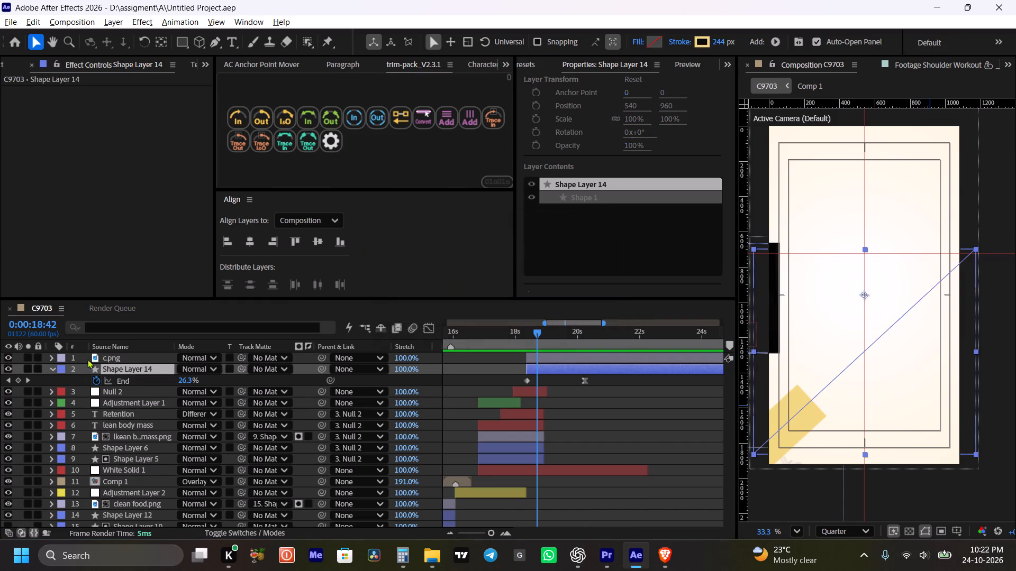
left_click(126, 329)
type("ta")
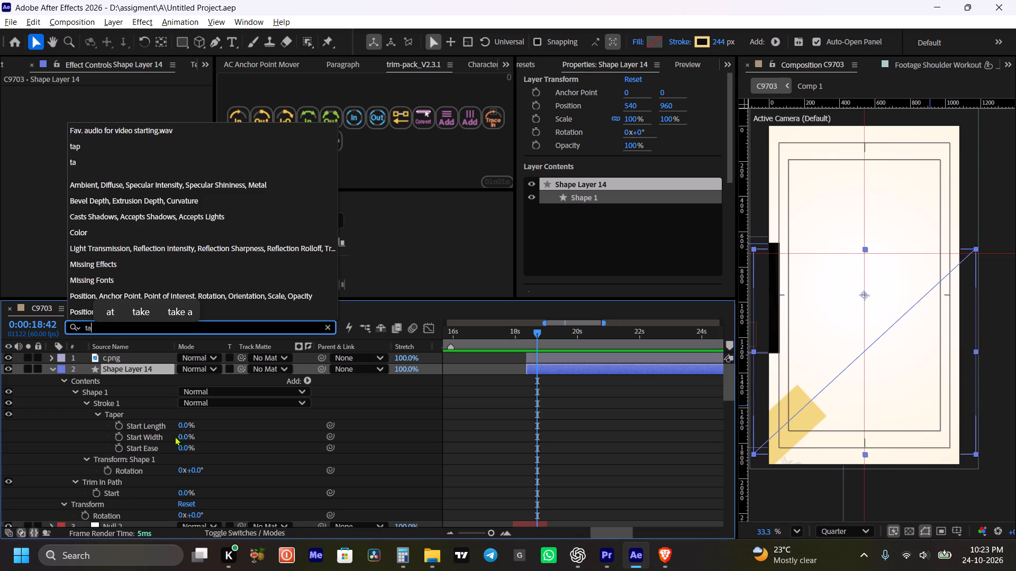
left_click(97, 412)
left_click(97, 412)
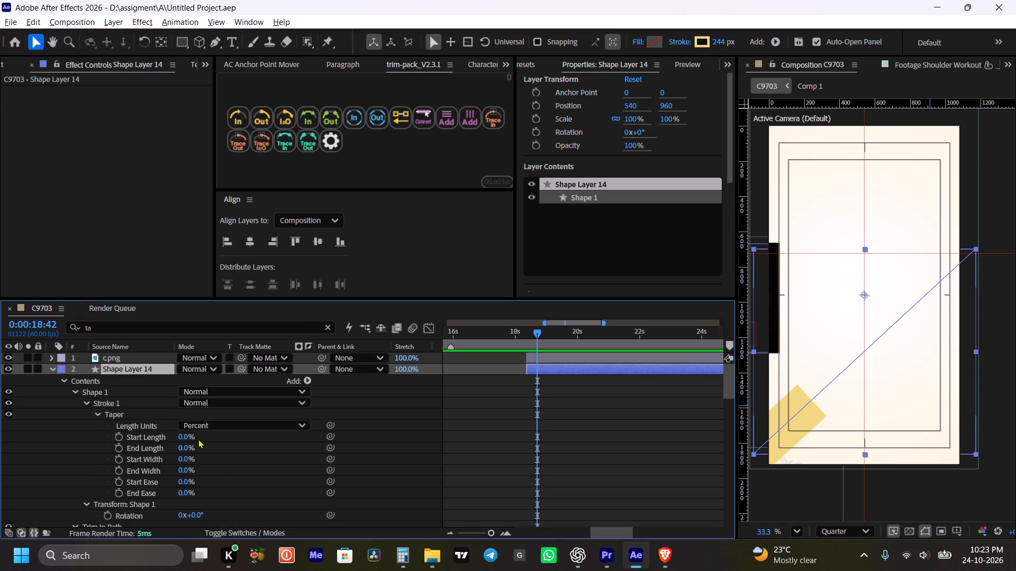
left_click_drag(185, 439, 197, 440)
left_click_drag(185, 448, 194, 448)
left_click_drag(202, 448, 223, 448)
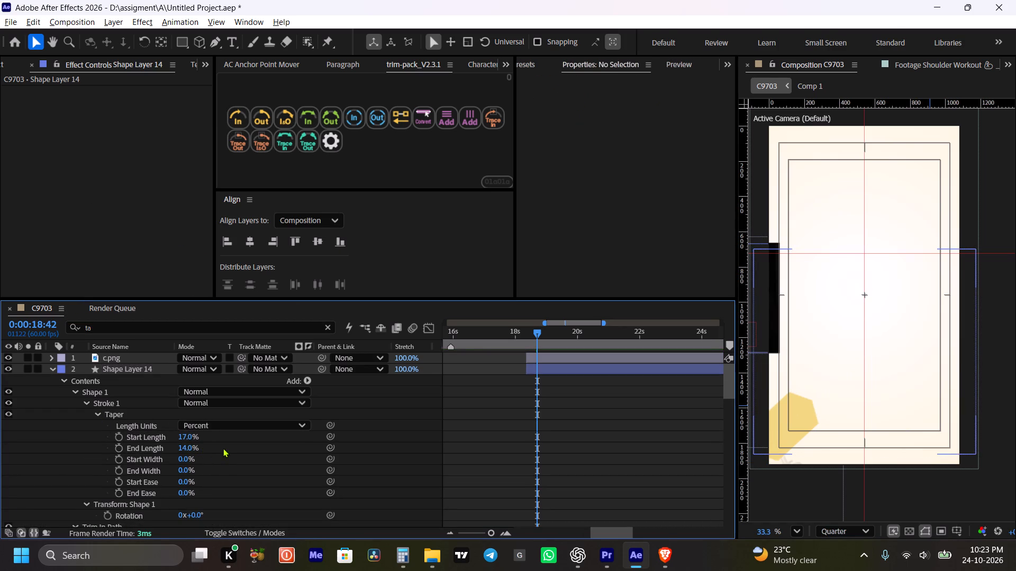
left_click_drag(223, 448, 222, 448)
left_click(184, 438)
left_click_drag(212, 447, 206, 447)
left_click_drag(186, 450, 210, 448)
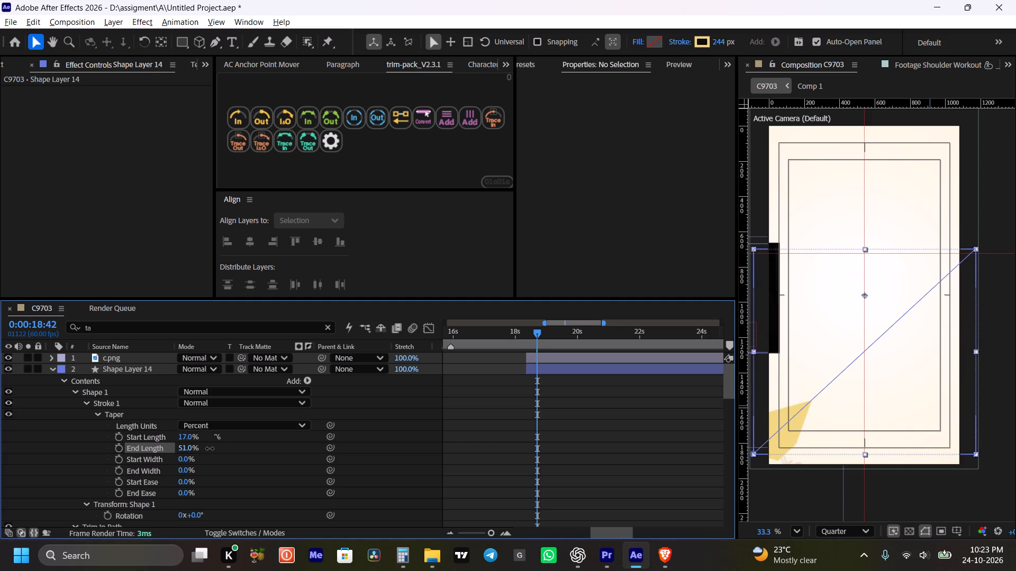
left_click_drag(210, 448, 211, 448)
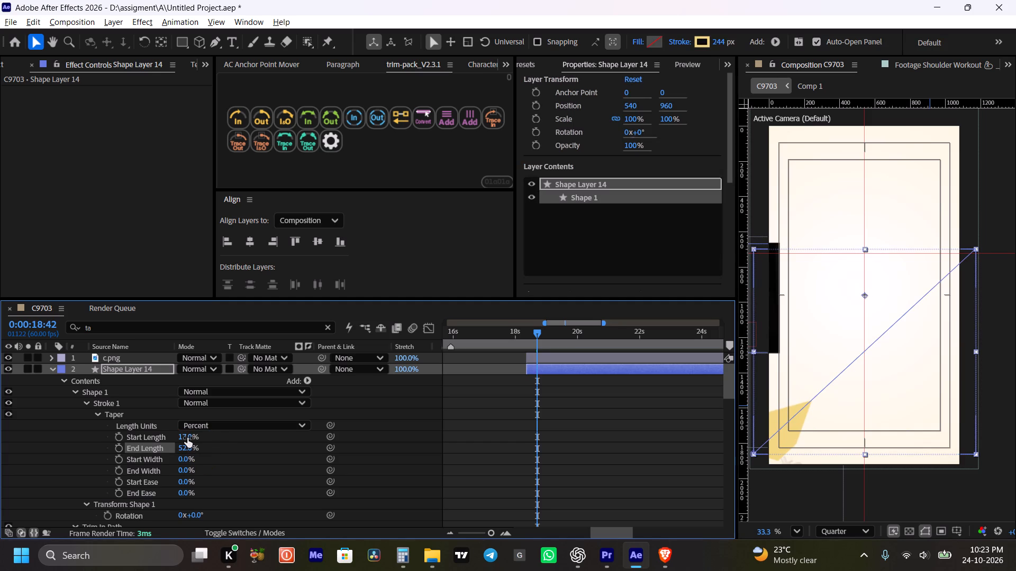
left_click(187, 437)
type("52")
left_click(246, 453)
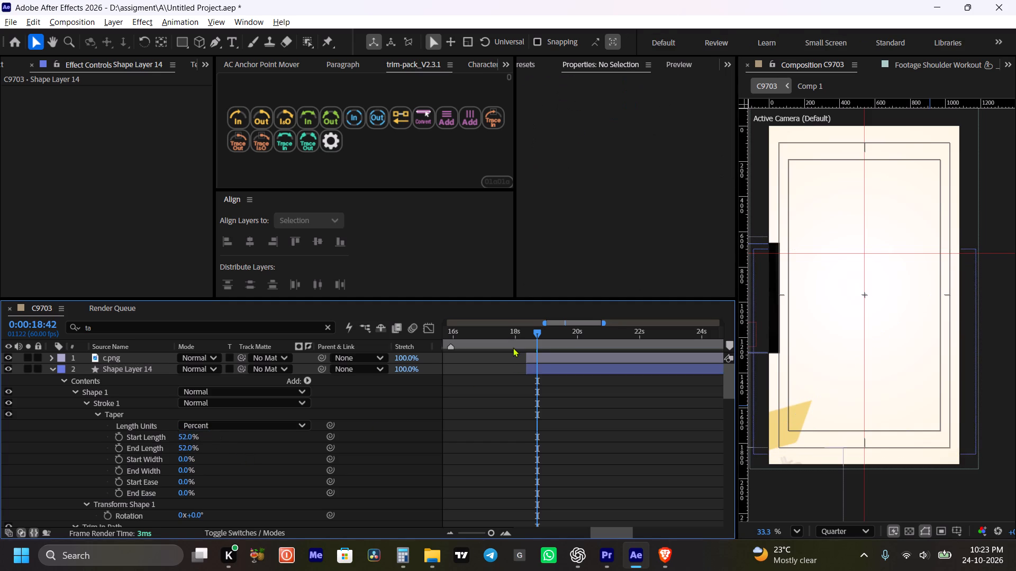
Preview the tapered yellow band entering with the dumbbells from 0:00:17:48.
left_click(509, 328)
key("space")
key("space")
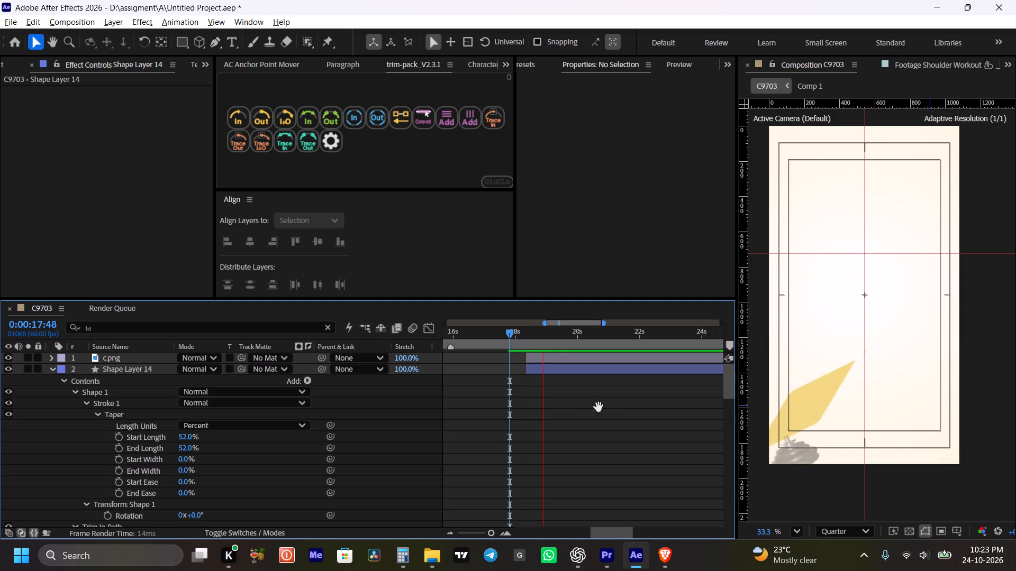
key("space")
key("space")
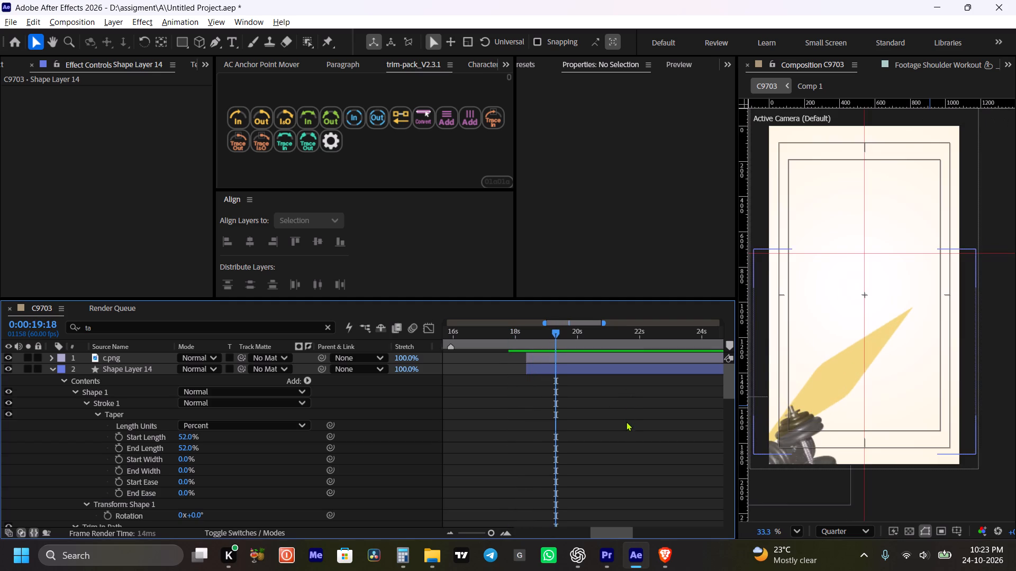
key("space")
key("space")
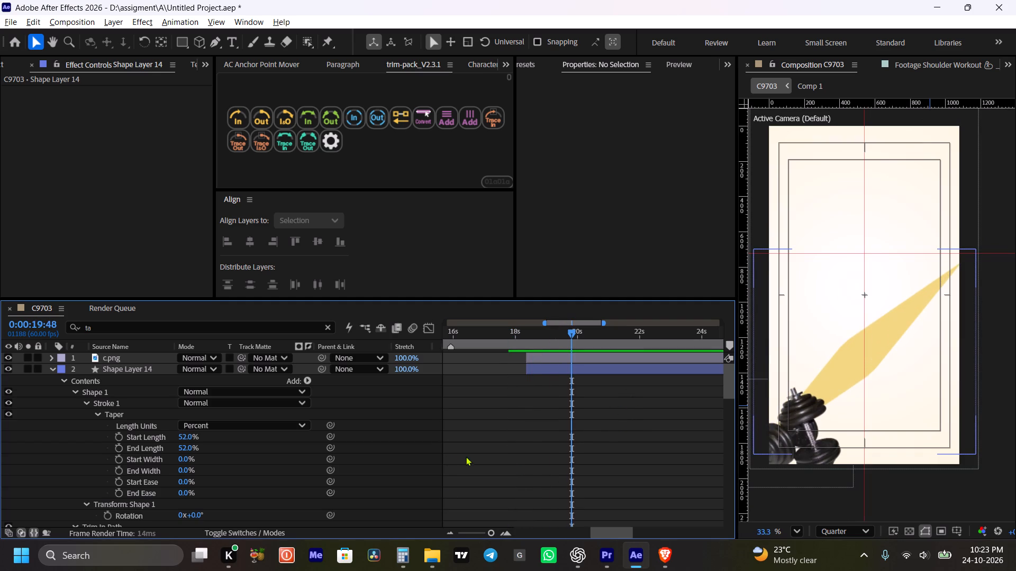
Clear the layer property filter and replay the transition from the lean body mass section to the dumbbells and tapered band.
left_click(536, 457)
left_click(550, 370)
key("m")
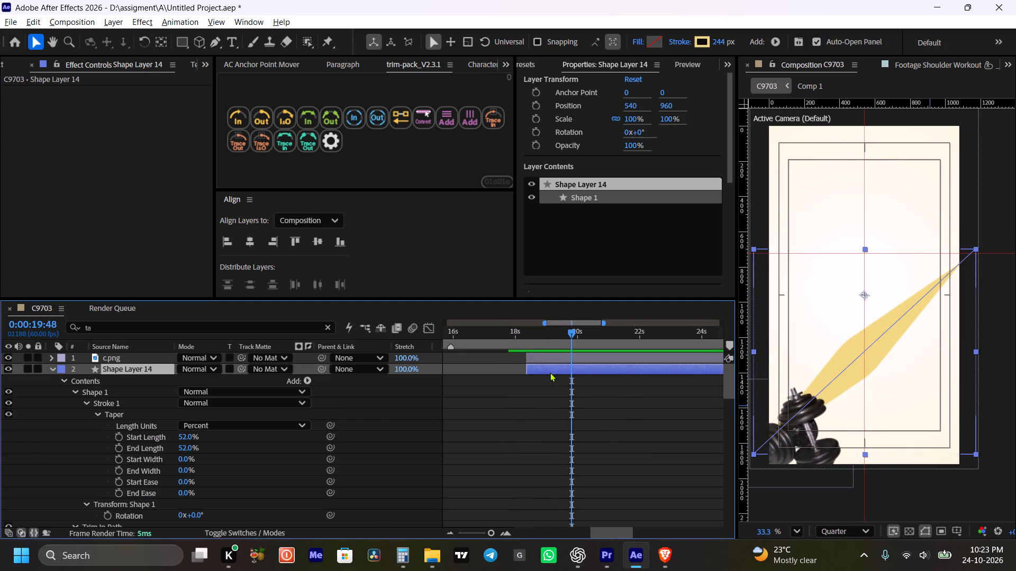
left_click_drag(576, 401, 572, 394)
left_click(512, 345)
key("space")
key("space")
left_click_drag(605, 400, 572, 408)
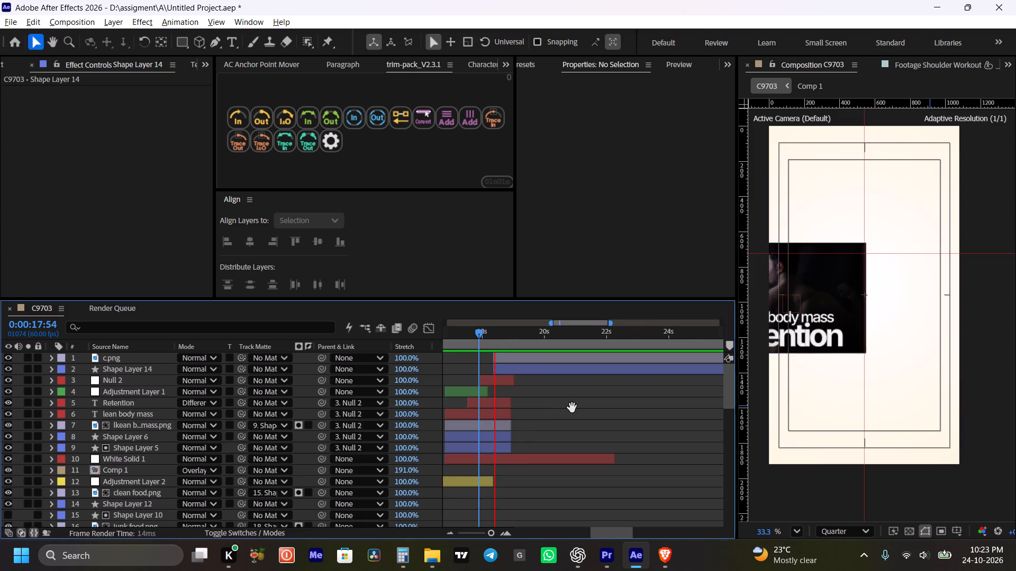
left_click_drag(572, 408, 571, 408)
key("space")
left_click(484, 331)
key("space")
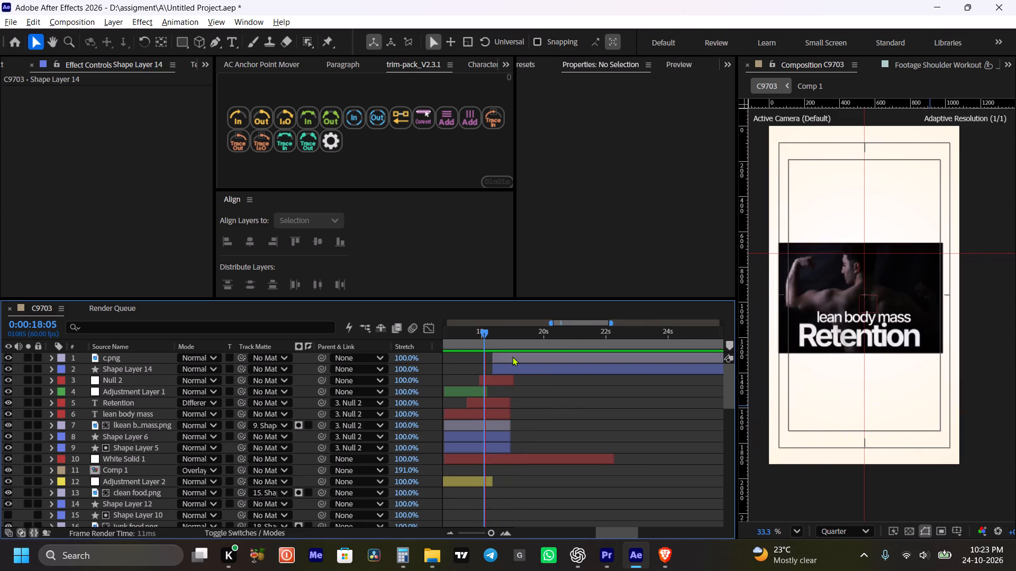
key("space")
key("space")
key("space")
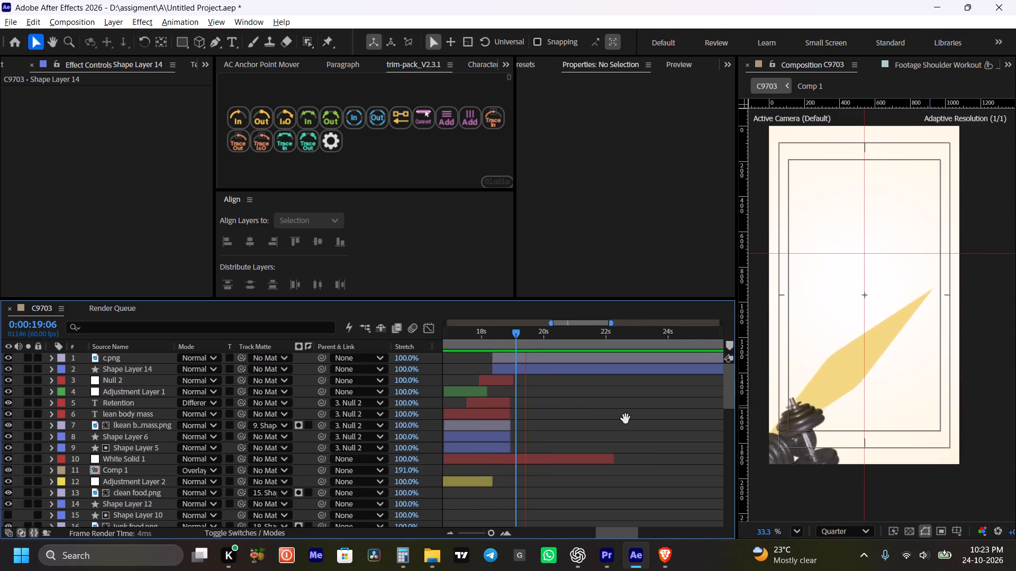
Move c.png's last Position and Opacity keyframes together to about 0:00:19:53.
left_click_drag(489, 336, 528, 351)
left_click_drag(539, 400, 536, 391)
left_click(525, 367)
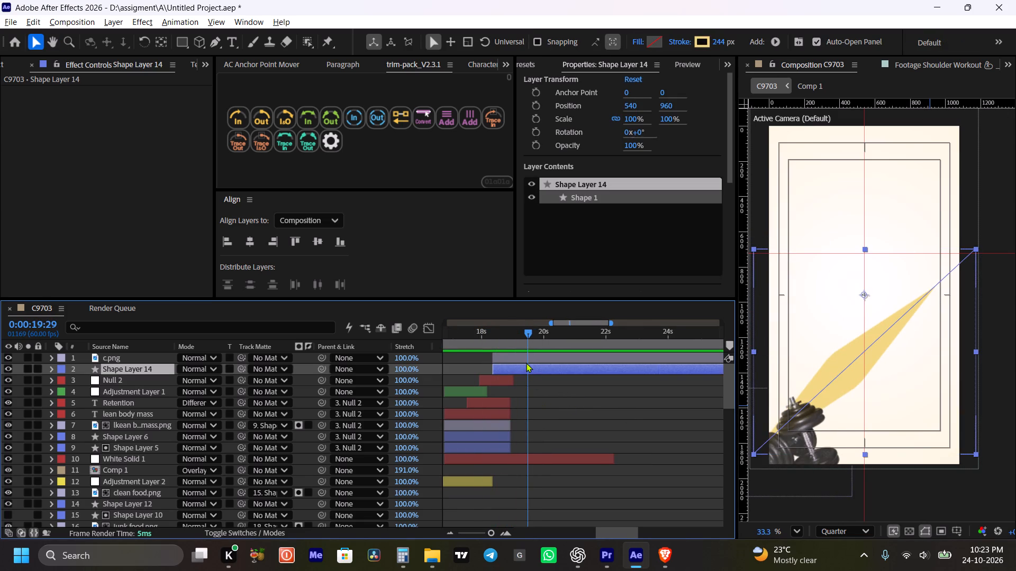
left_click(526, 358)
key("u")
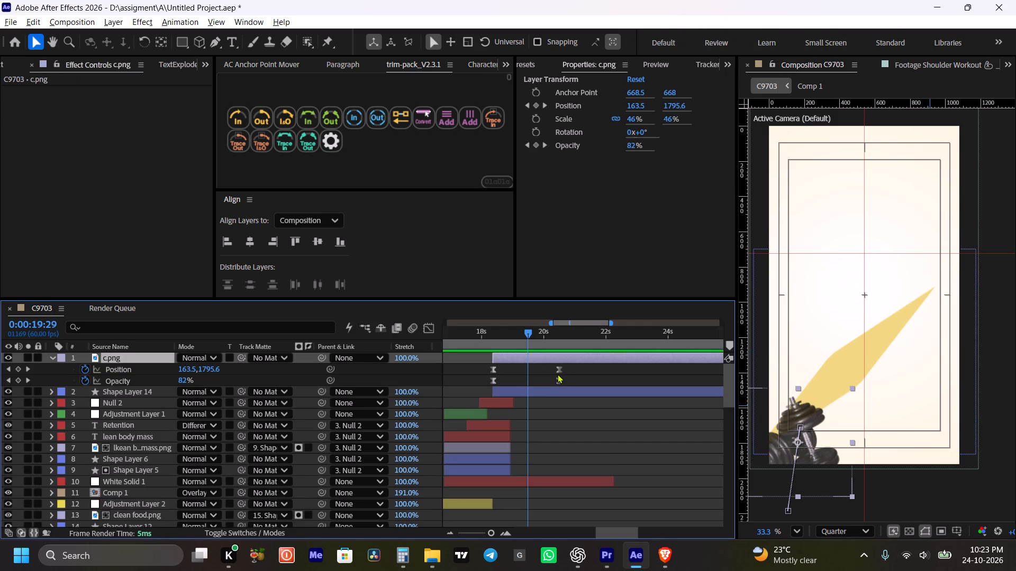
left_click_drag(577, 367, 435, 393)
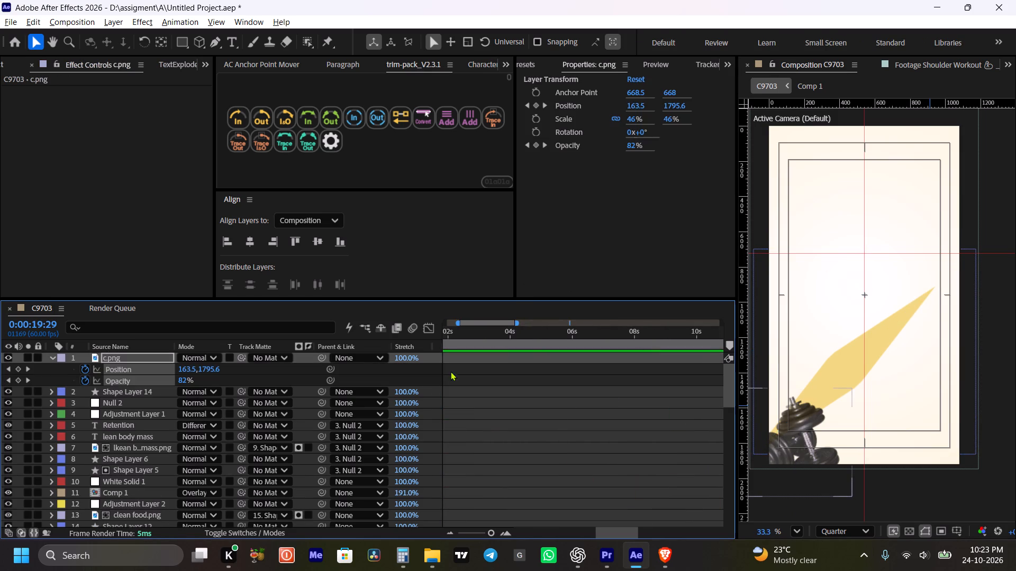
key("space")
key("space")
key("space")
key("space")
key("space")
key("space")
key("space")
key("space")
key("space")
key("space")
key("space")
key("space")
key("space")
key("space")
key("space")
key("space")
key("space")
key("space")
key("space")
key("space")
left_click_drag(604, 376, 327, 434)
left_click_drag(572, 398, 400, 481)
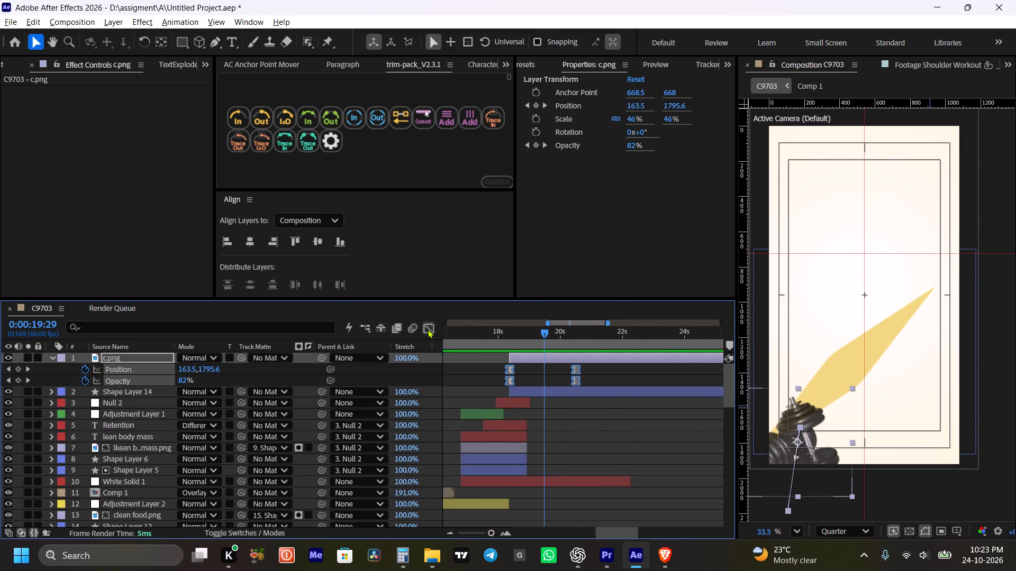
left_click(428, 329)
left_click(430, 327)
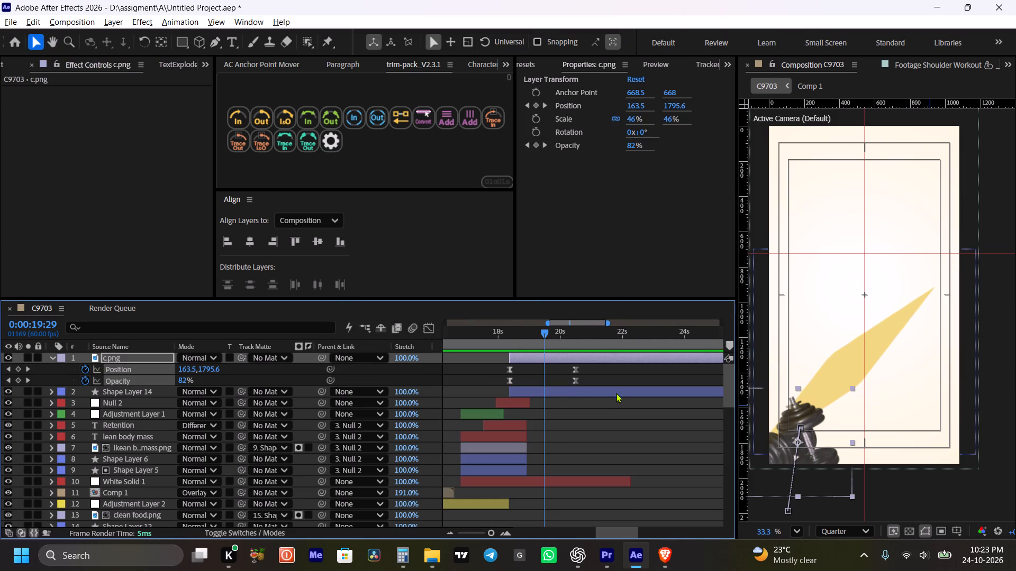
left_click_drag(586, 365, 568, 383)
left_click_drag(574, 368, 549, 374)
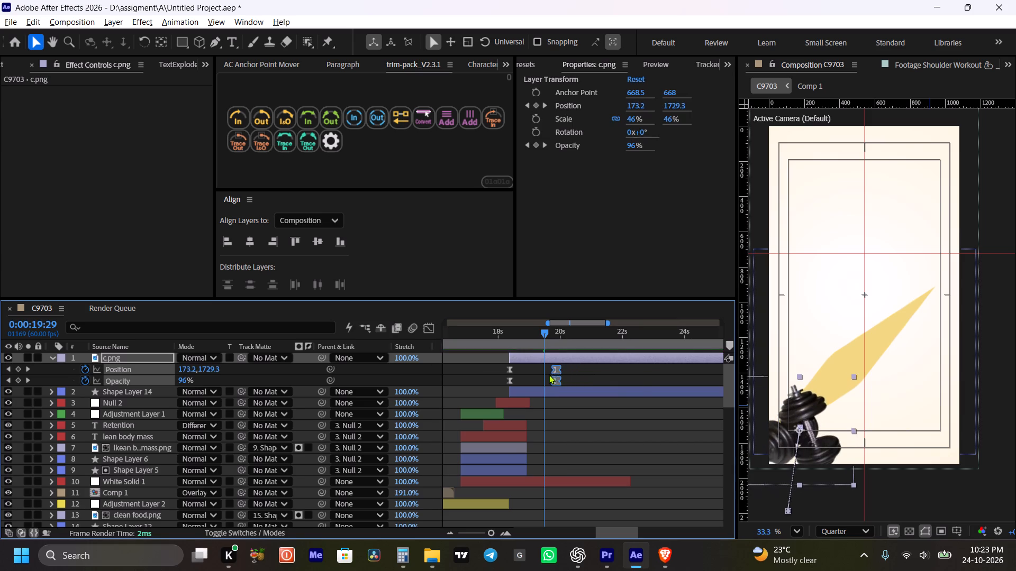
Move c.png's last Position and Opacity keyframes earlier to about 0:00:19:36 and preview the entrance from 0:00:18:01.
left_click_drag(549, 374, 547, 373)
left_click(498, 332)
key("space")
key("space")
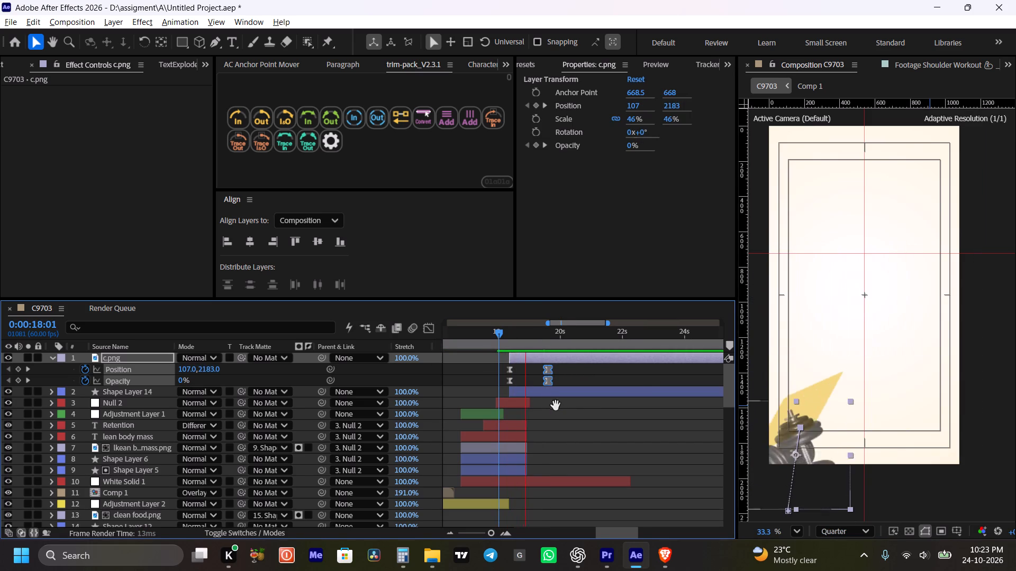
key("space")
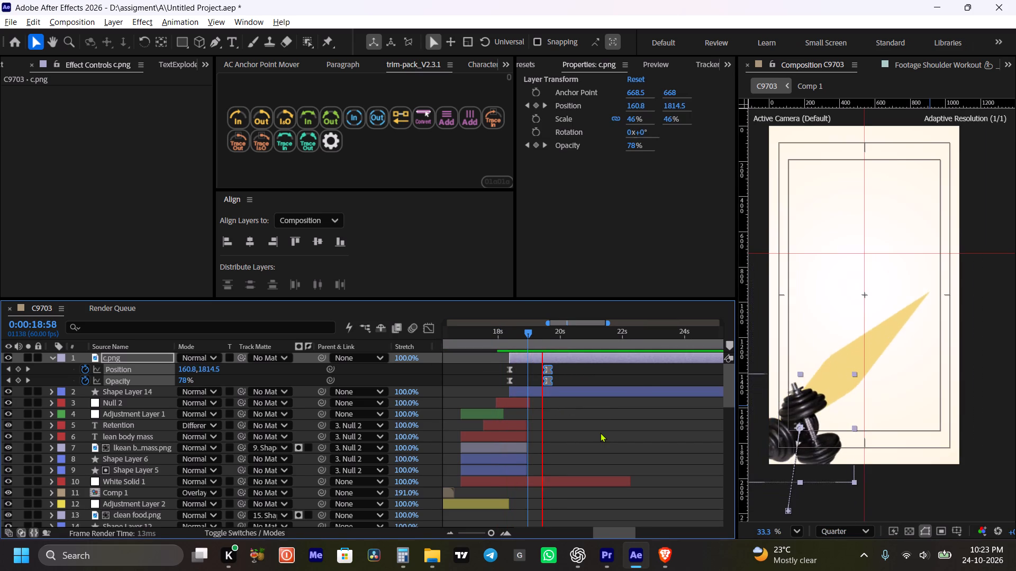
key("space")
Save the project.
key("ctrl+s")
key("ctrl+s")
key("ctrl+s")
key("ctrl+s")
key("ctrl+s")
key("ctrl+s")
key("ctrl+s")
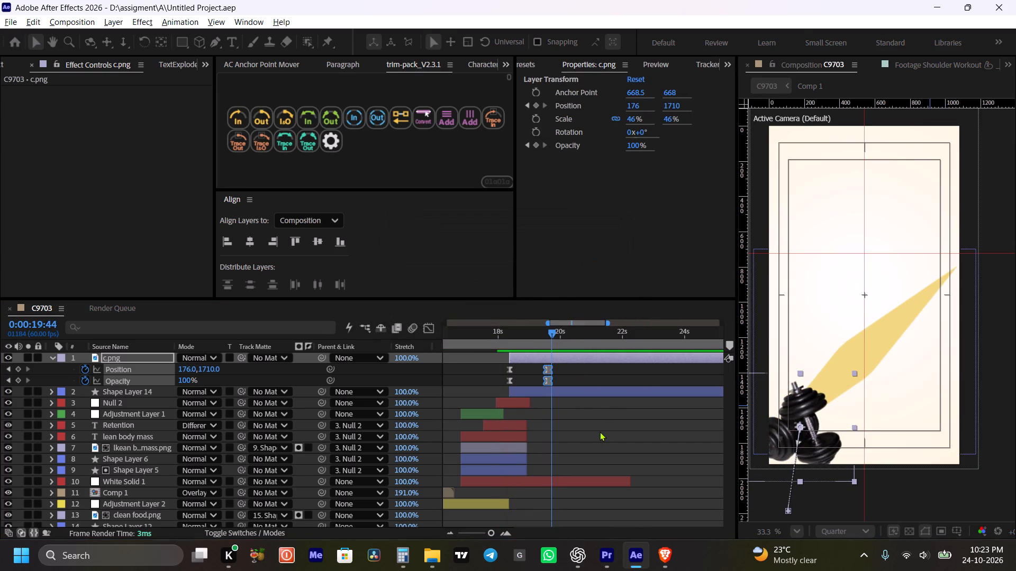
key("ctrl+s")
key("space")
key("space")
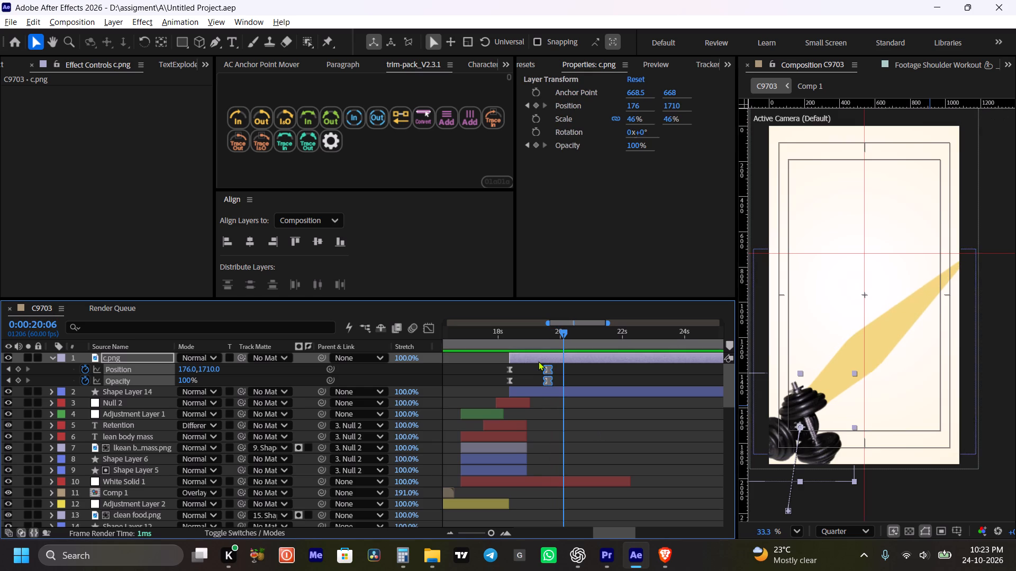
Duplicate the c.png dumbbell layer.
left_click(538, 361)
key("ctrl+c")
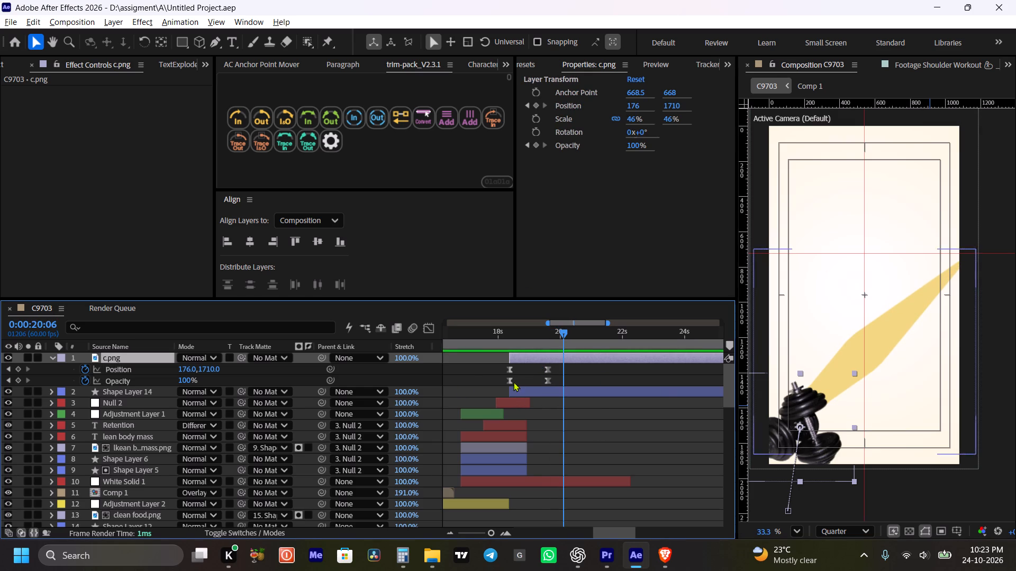
left_click(523, 358)
key("ctrl+d")
left_click(523, 358)
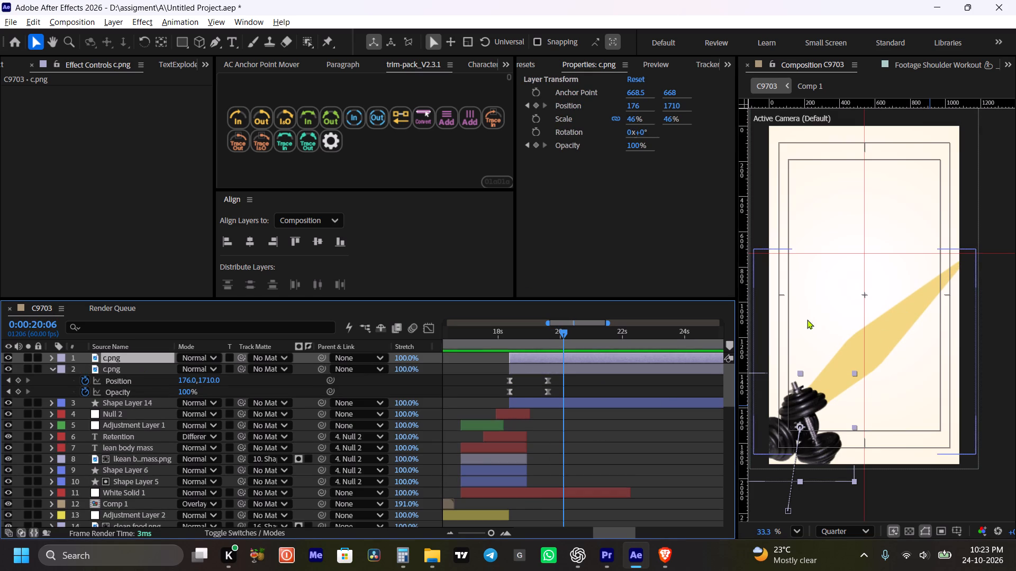
Add a null object above the c.png layers and align its start with theirs at about 0:00:18:22.
left_click(580, 358)
key("3")
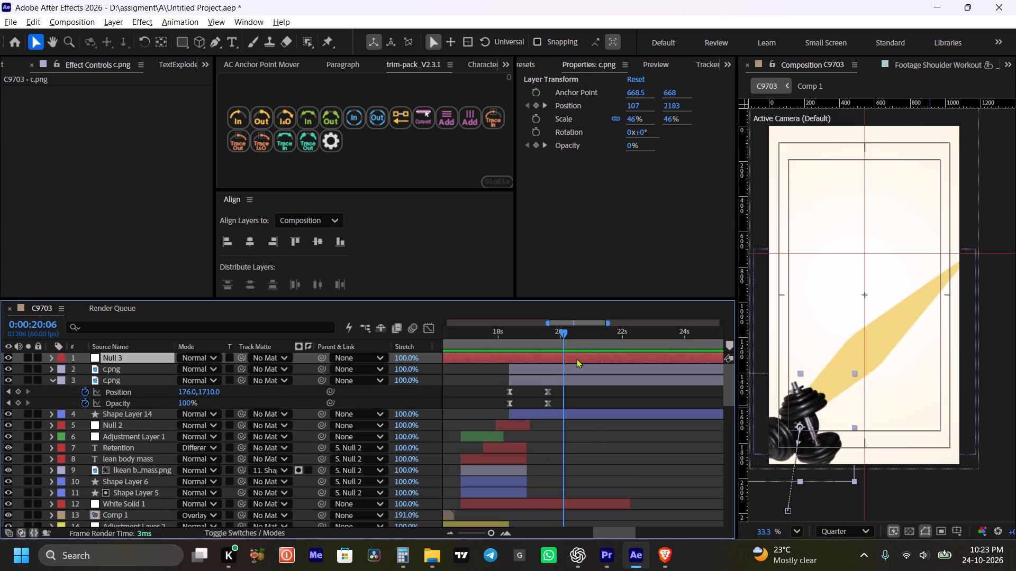
type("][")
left_click_drag(579, 359, 506, 367)
left_click(539, 352)
left_click_drag(532, 355, 549, 363)
Parent the upper c.png layer to Null 3 and save the project.
left_click(550, 369)
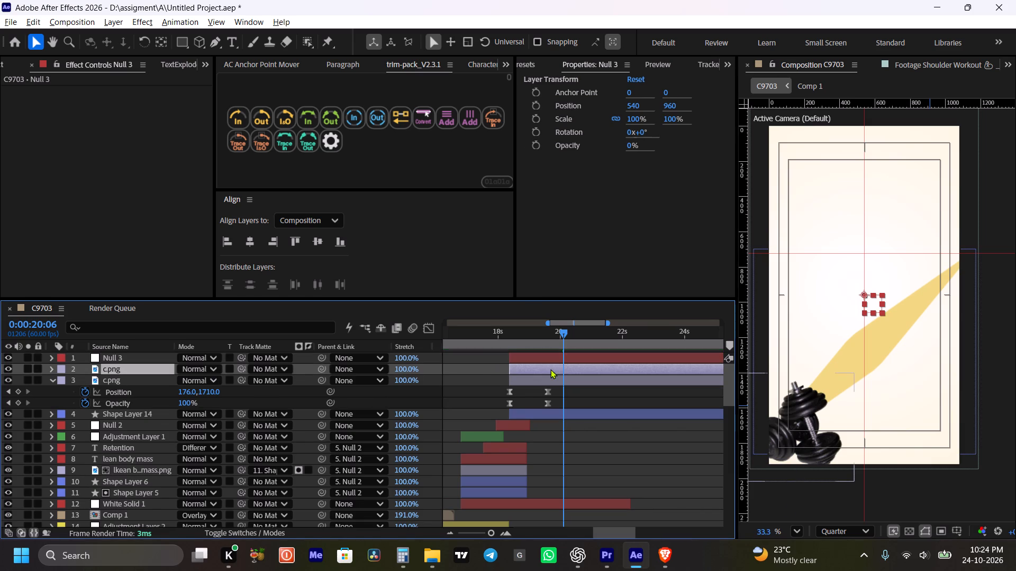
left_click_drag(323, 367, 115, 358)
left_click(587, 357)
key("ctrl+s")
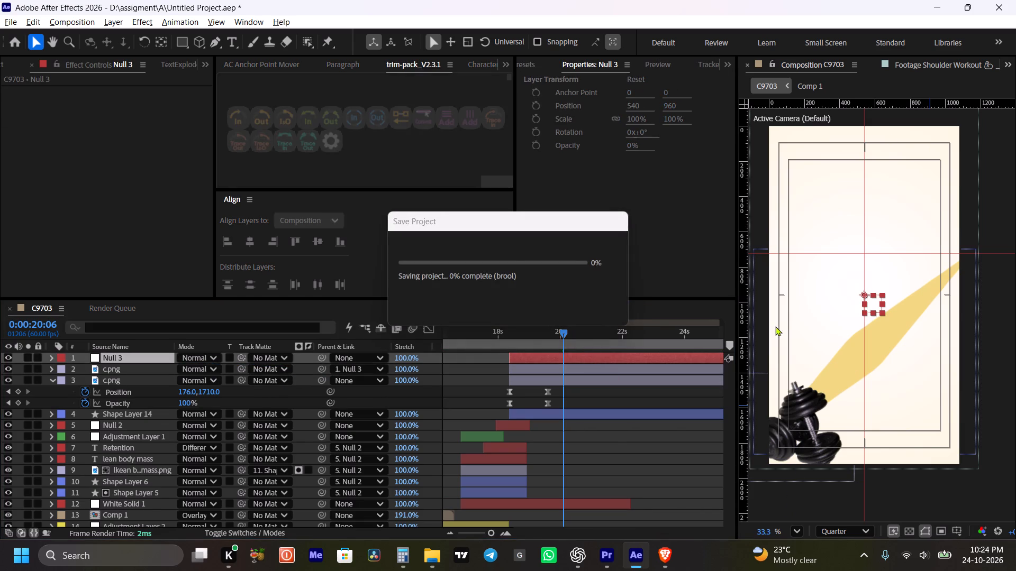
Center Null 3's anchor point at 50, 50.
left_click(265, 63)
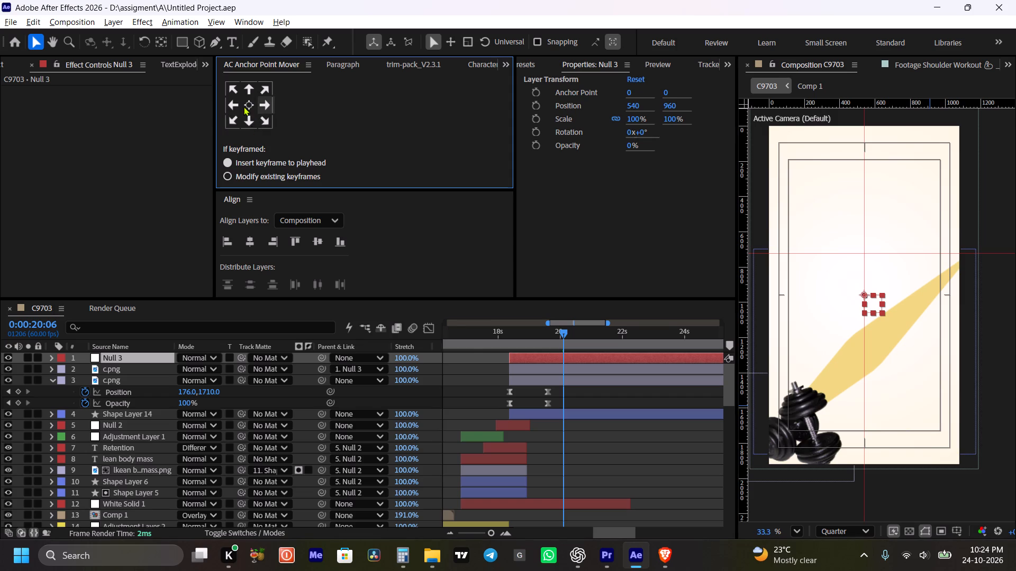
left_click(246, 105)
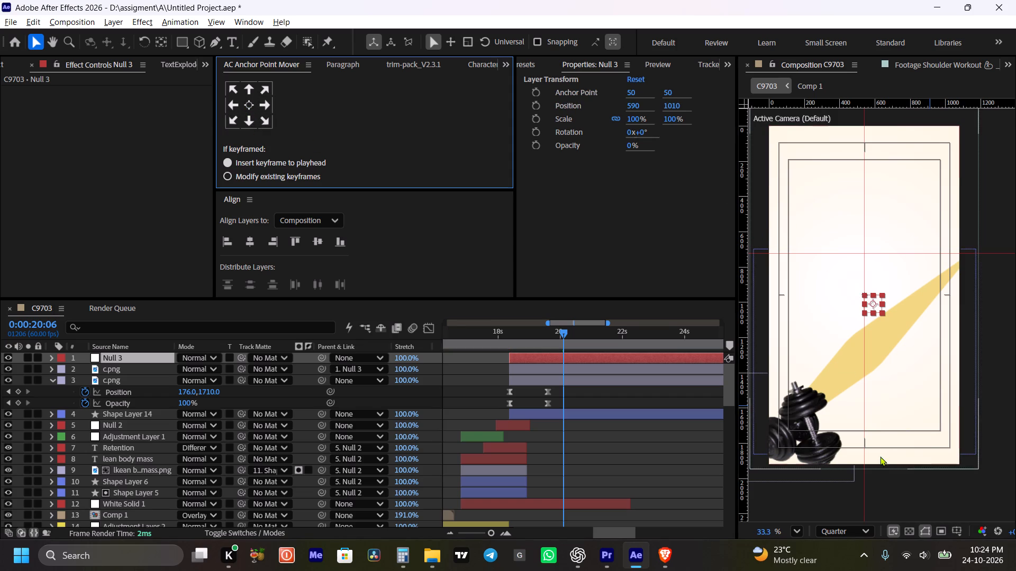
Rotate Null 3 to 189° and set its vertical position to 990, bringing the duplicate dumbbells to the composition's upper-right edge.
left_click_drag(674, 106, 0, 214)
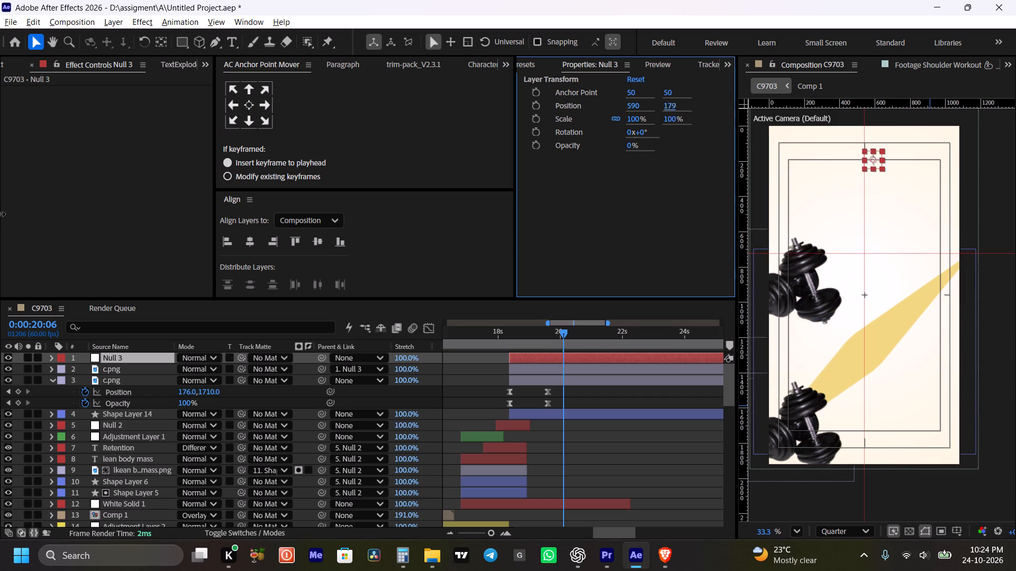
left_click_drag(0, 214, 0, 262)
left_click_drag(672, 105, 611, 115)
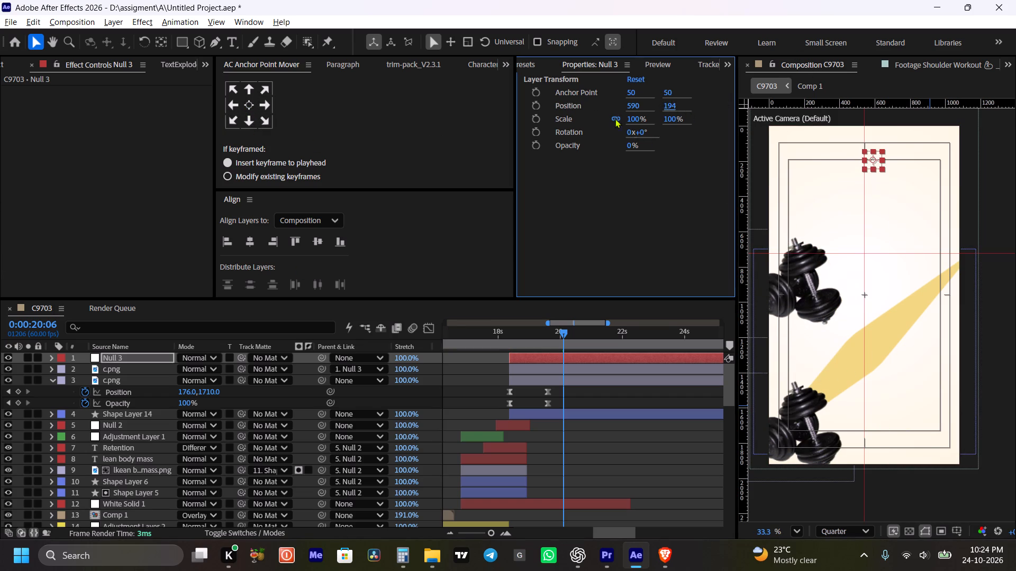
left_click_drag(641, 130, 754, 205)
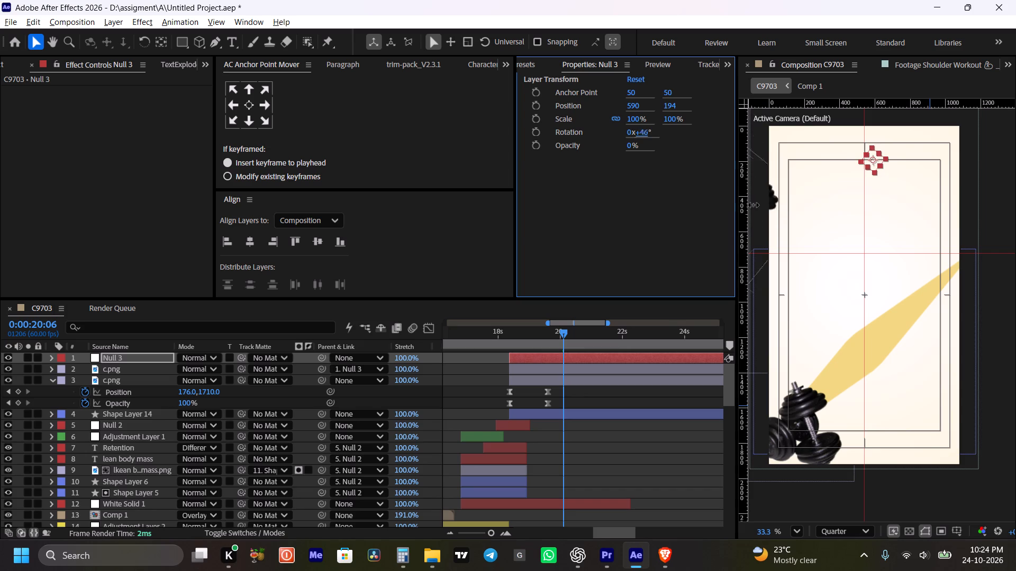
left_click_drag(754, 205, 783, 145)
key("v")
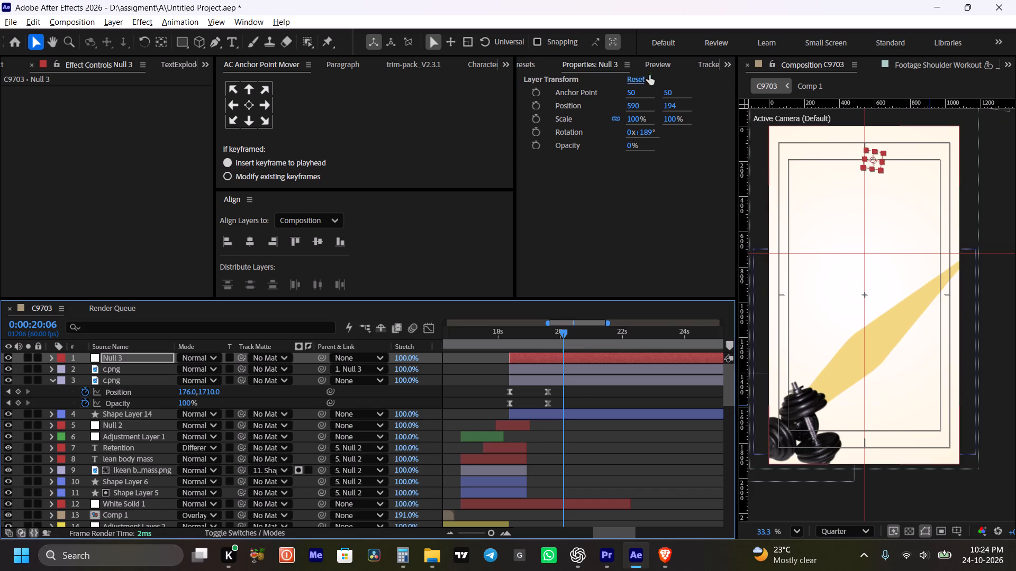
left_click_drag(670, 104, 983, 323)
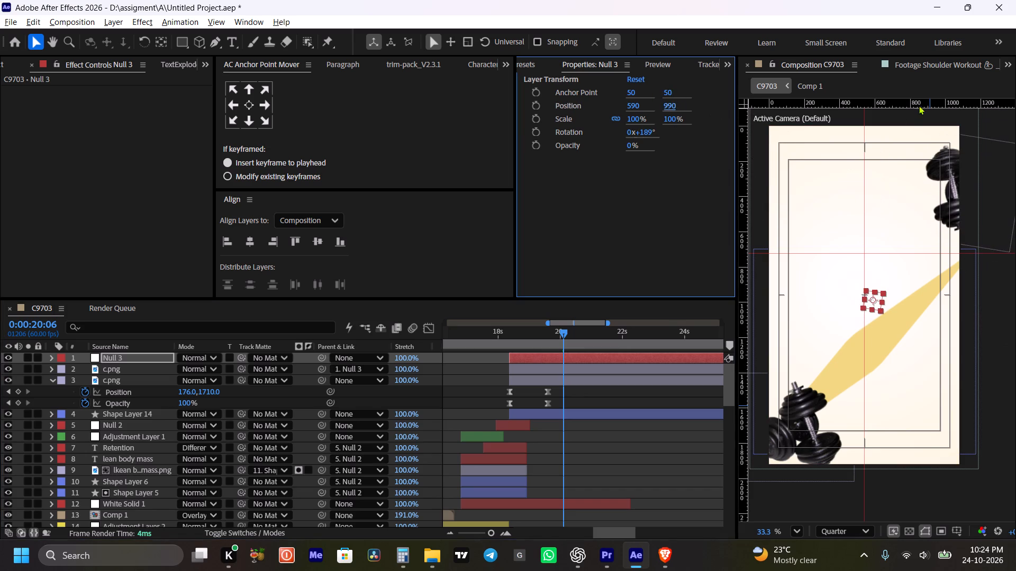
key("v")
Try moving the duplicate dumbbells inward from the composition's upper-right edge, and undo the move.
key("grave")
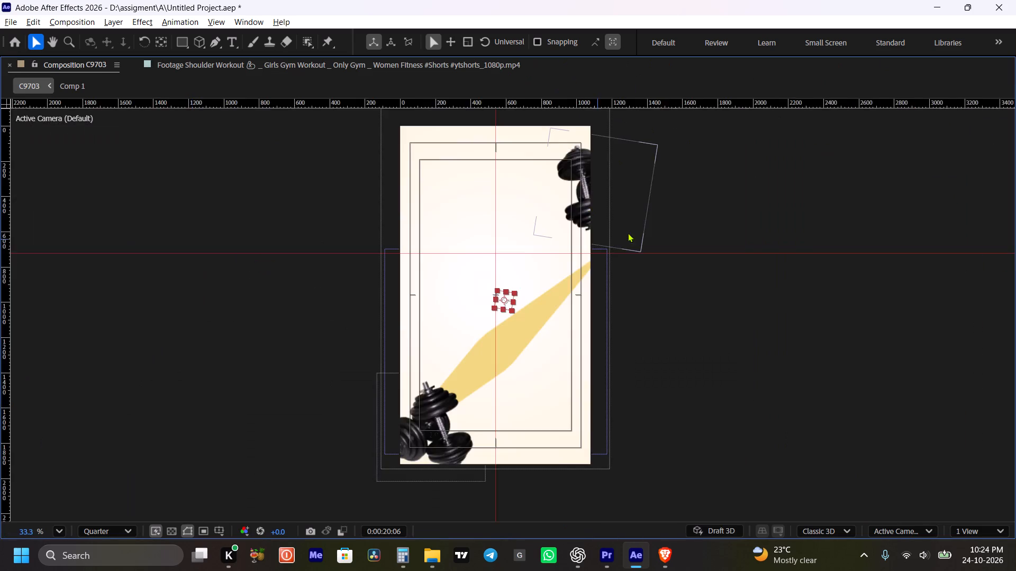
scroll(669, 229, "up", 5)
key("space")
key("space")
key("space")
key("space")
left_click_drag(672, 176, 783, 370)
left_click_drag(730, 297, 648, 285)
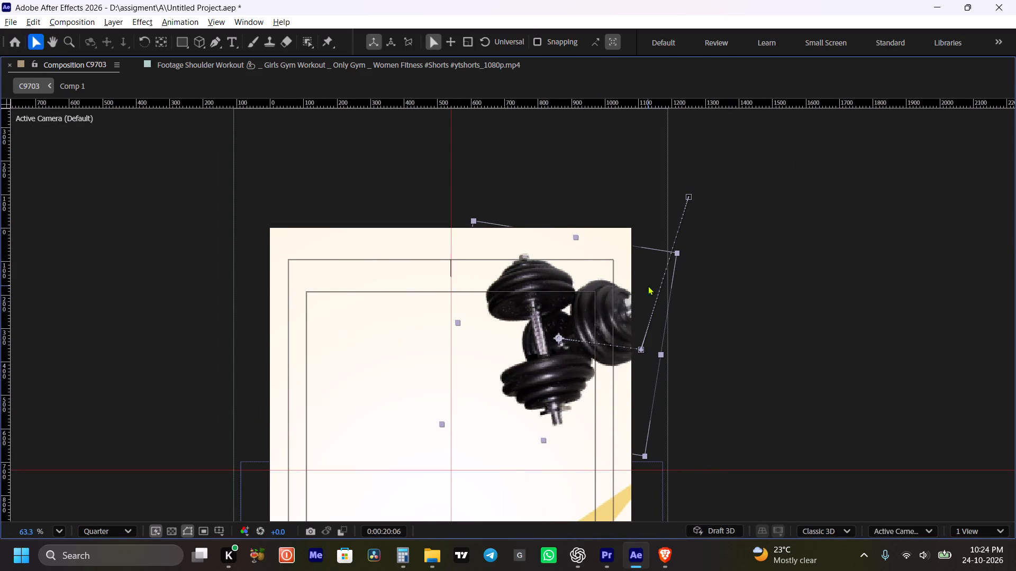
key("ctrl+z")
Save the project.
key("grave")
scroll(849, 338, "down", 4)
key("space")
key("space")
key("space")
key("space")
left_click_drag(905, 346, 938, 272)
scroll(937, 272, "down", 3)
key("space")
key("space")
left_click_drag(939, 287, 891, 240)
key("ctrl+s")
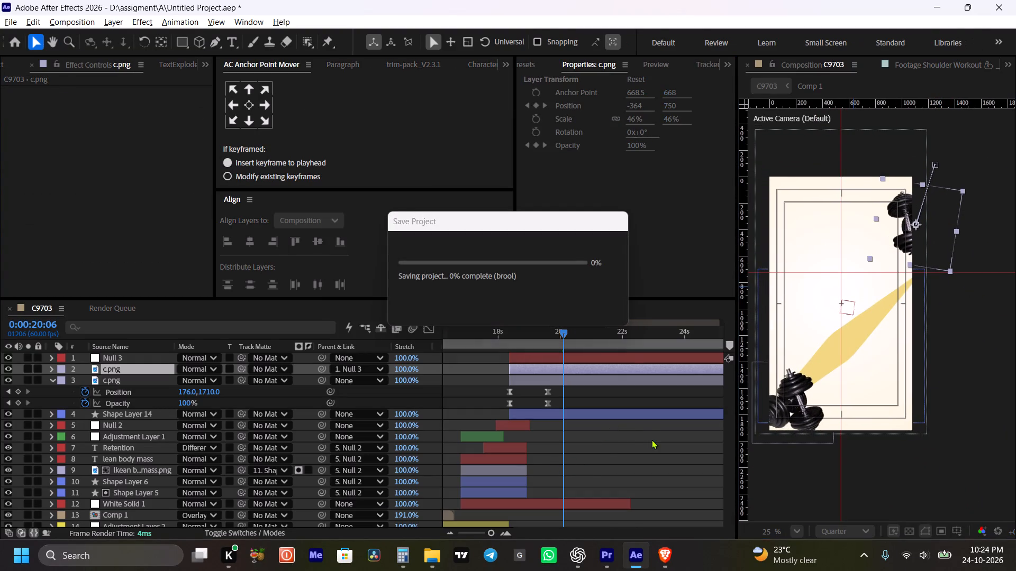
Set Null 3's Position to 397, 865 so the duplicate dumbbells sit in the composition's upper-right corner.
left_click(577, 354)
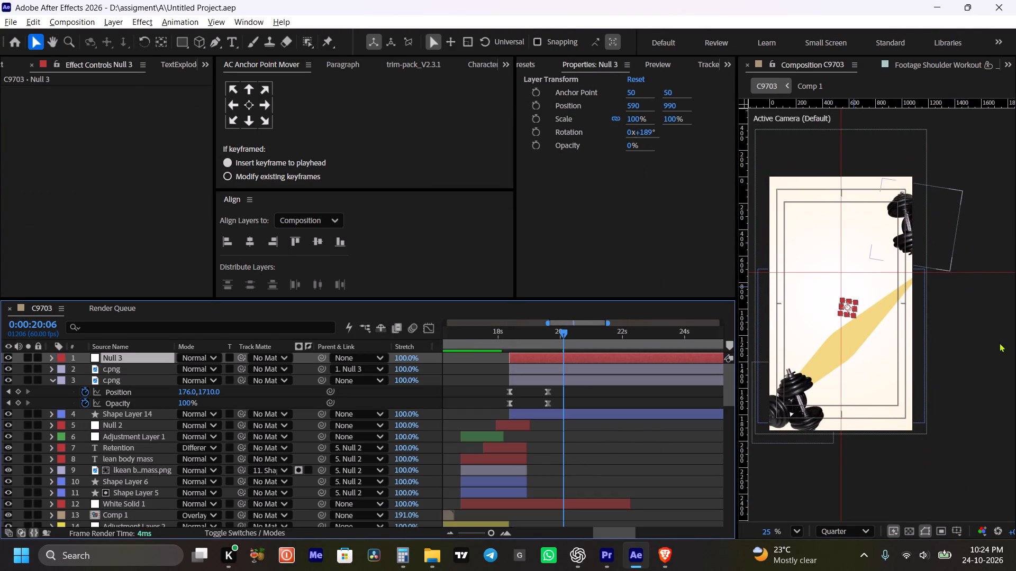
left_click_drag(633, 108, 618, 109)
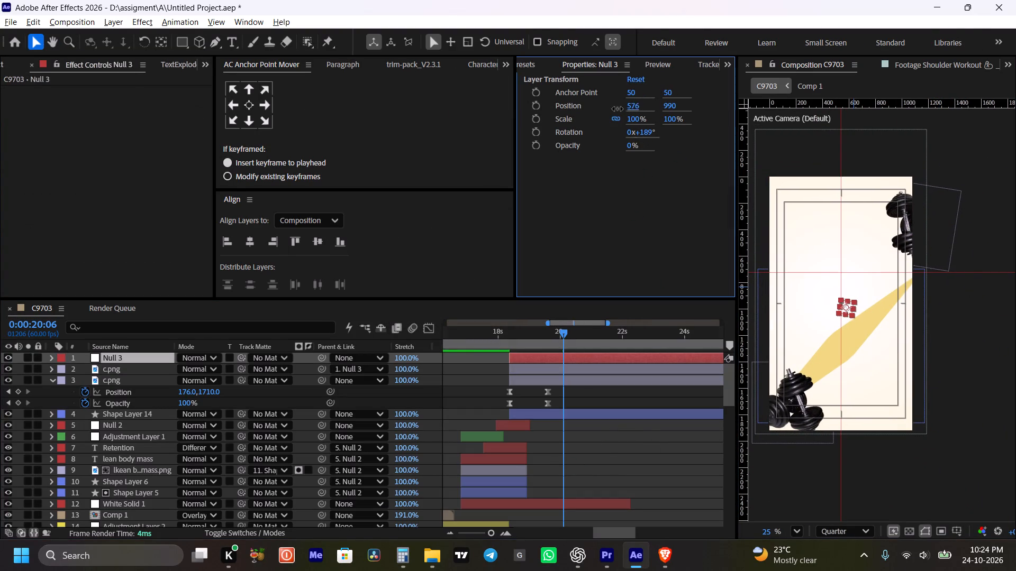
left_click_drag(618, 109, 546, 111)
left_click_drag(541, 112, 455, 130)
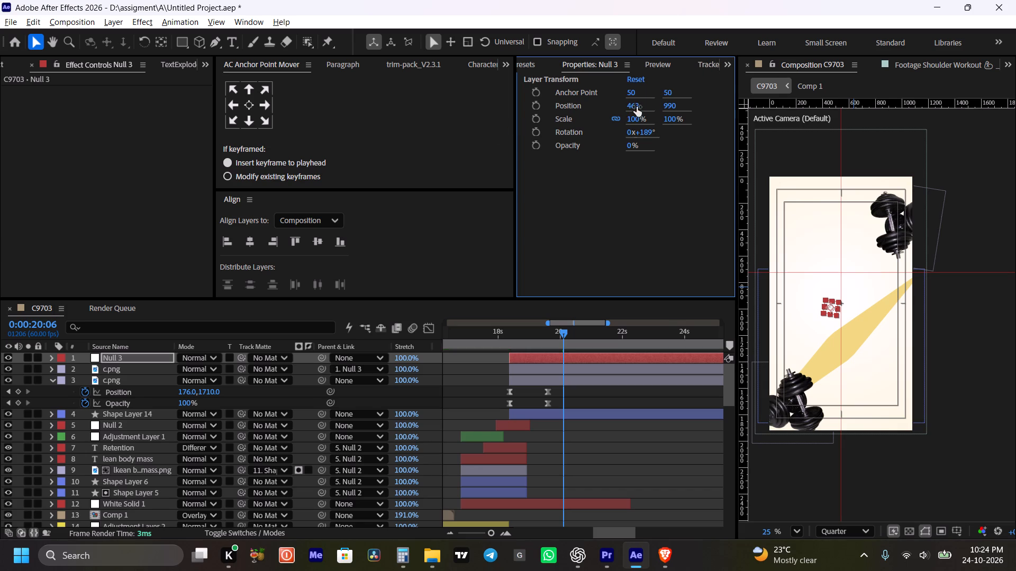
left_click_drag(635, 107, 543, 132)
left_click_drag(673, 103, 638, 105)
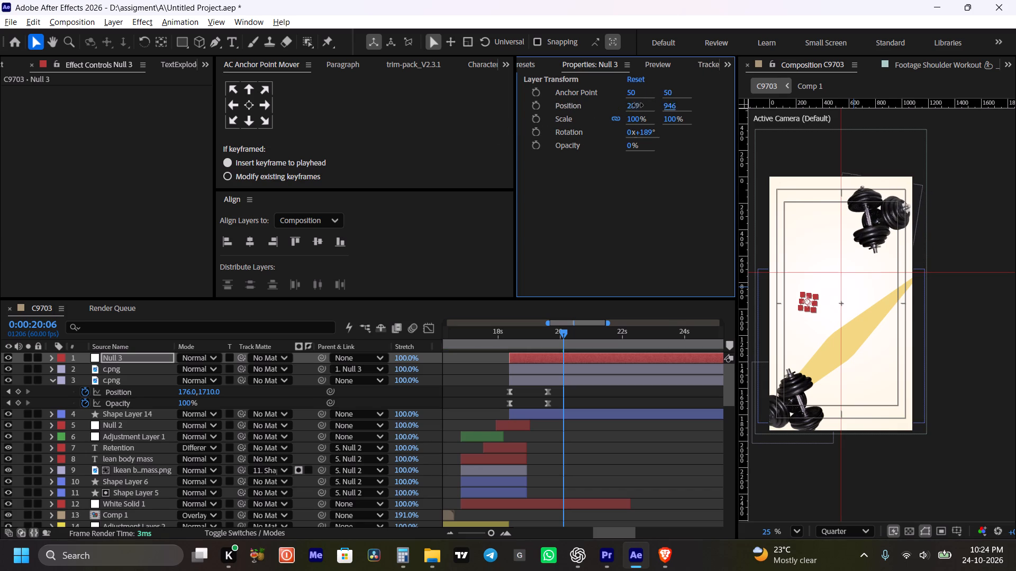
left_click_drag(638, 105, 620, 108)
left_click_drag(631, 107, 641, 105)
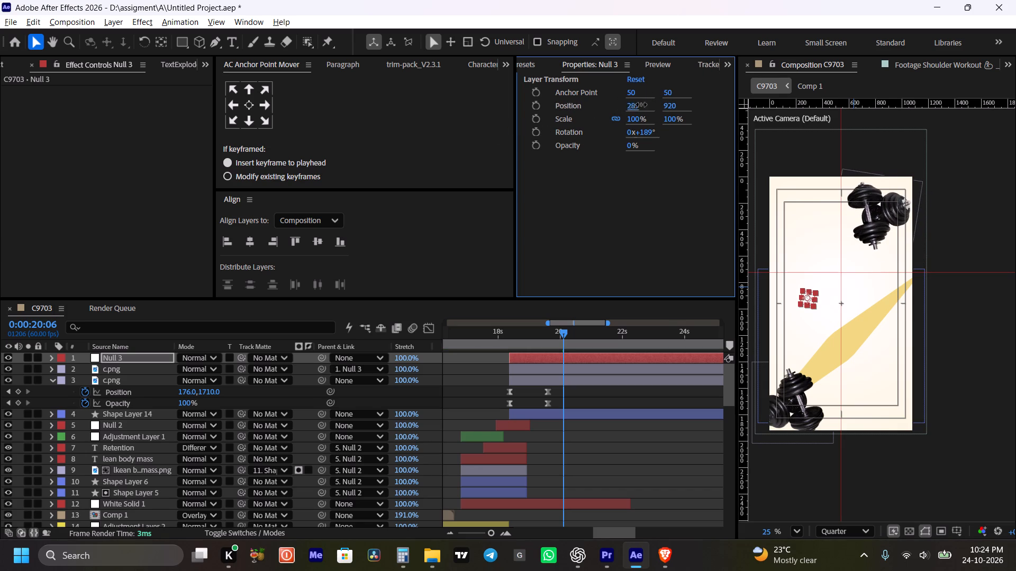
left_click_drag(641, 105, 694, 96)
left_click(662, 103)
left_click_drag(672, 104, 657, 109)
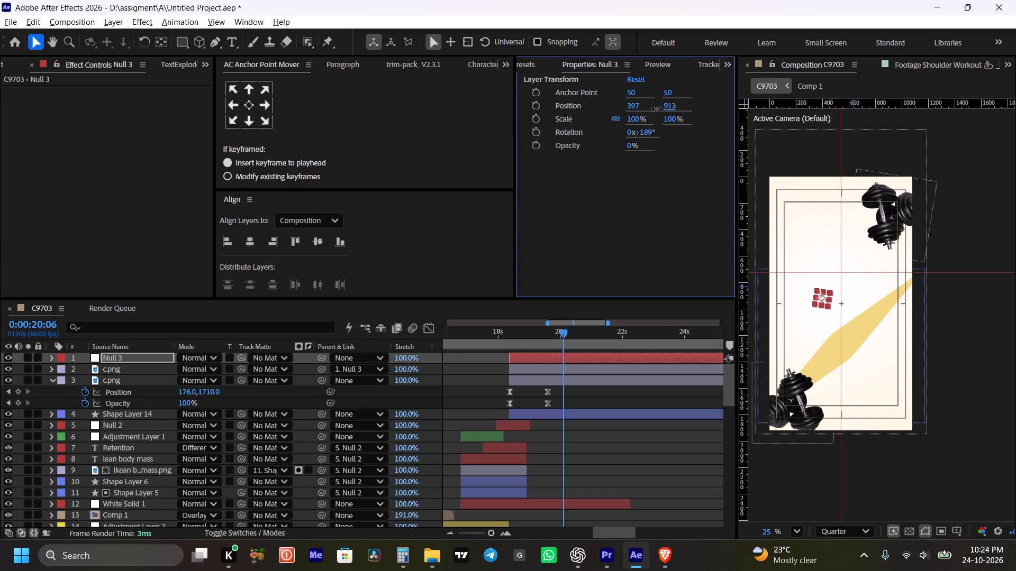
left_click_drag(657, 109, 624, 115)
Preview both dumbbell sets entering with the yellow band from 0:00:17:55 and again from 0:00:18:04.
left_click(496, 335)
key("space")
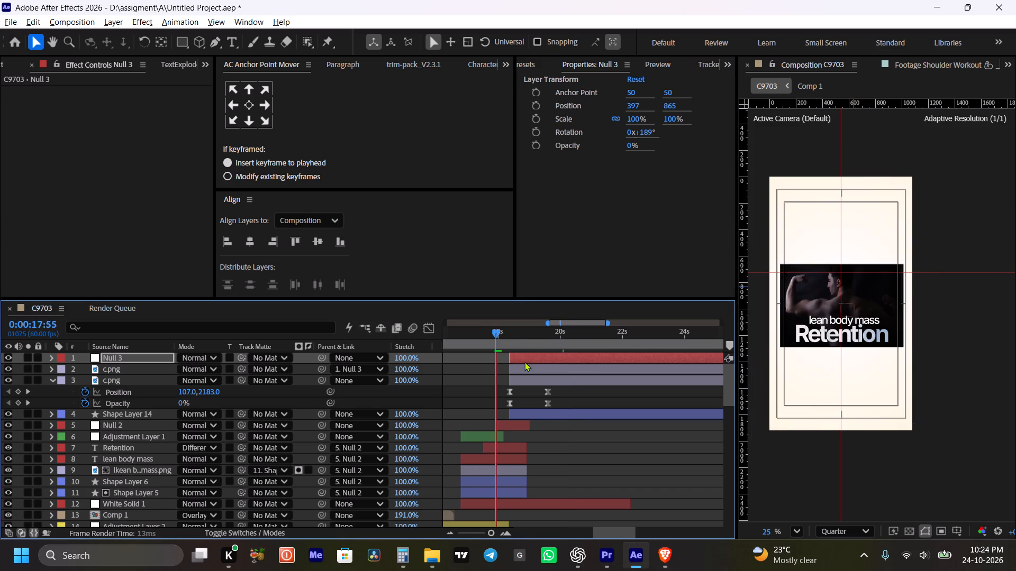
key("space")
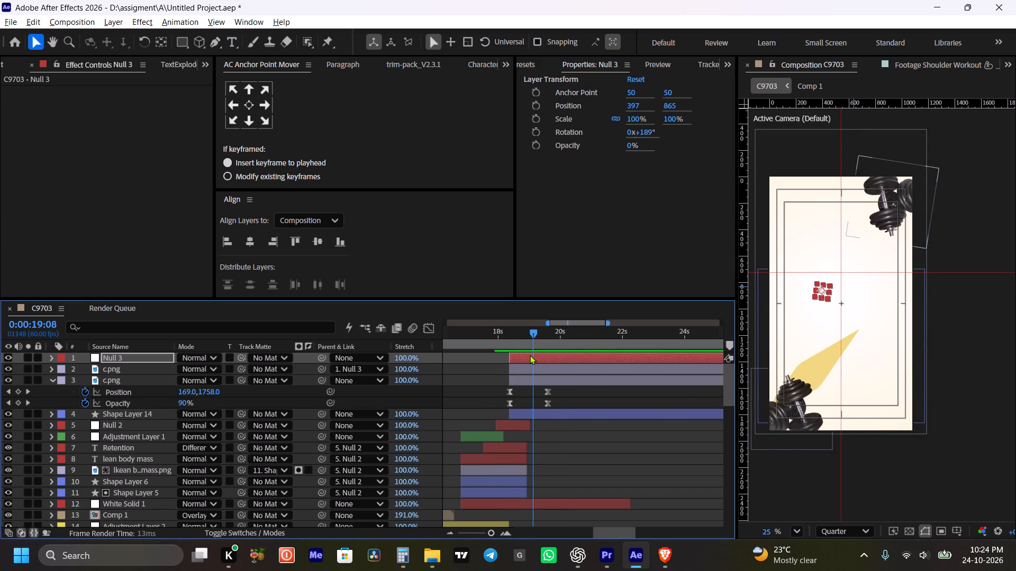
left_click(500, 328)
key("space")
key("space")
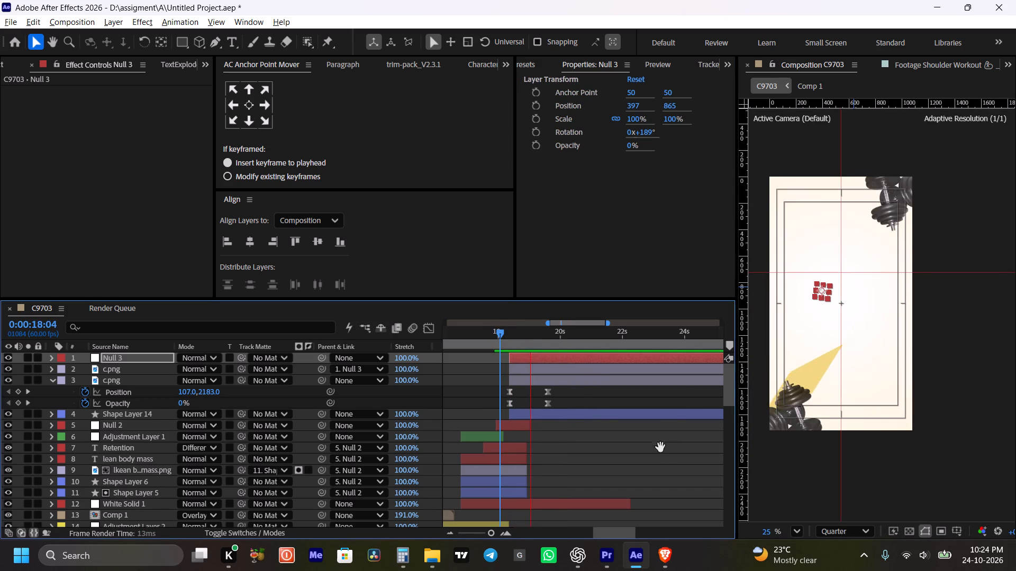
Save the project and collapse the lower c.png layer's open keyframe properties.
left_click(637, 445)
key("ctrl+s")
left_click(613, 447)
key("m")
left_click(610, 446)
left_click(602, 444)
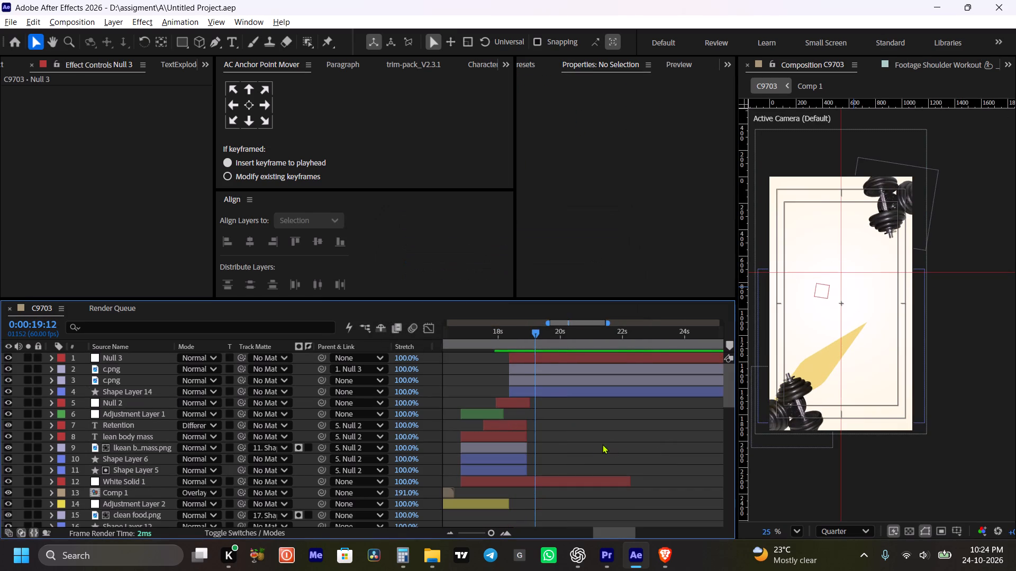
left_click_drag(550, 440, 546, 433)
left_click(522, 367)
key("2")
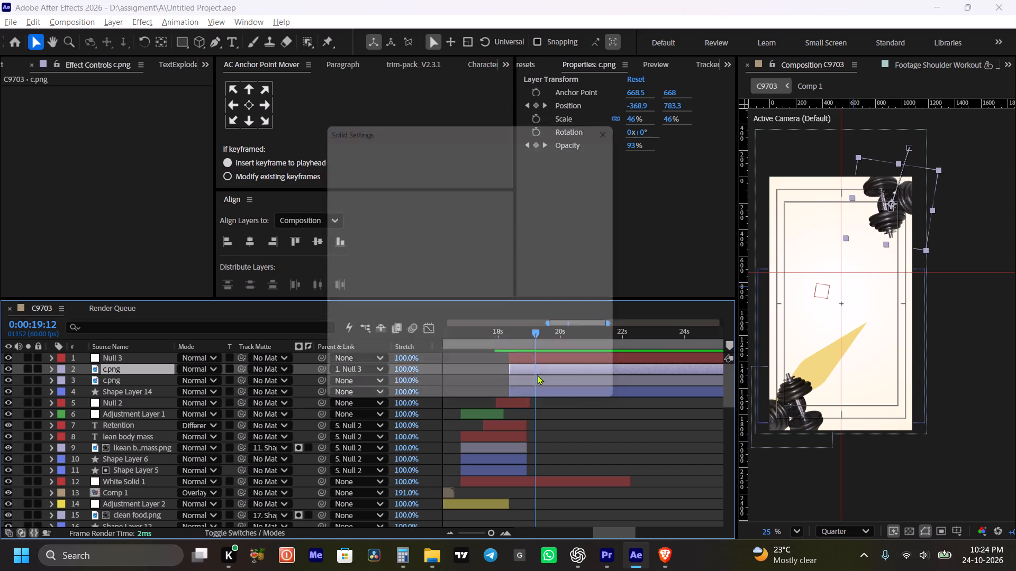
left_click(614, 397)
Add an adjustment layer above the c.png layers and trim its start to match theirs at about 0:00:18:22.
left_click(529, 367)
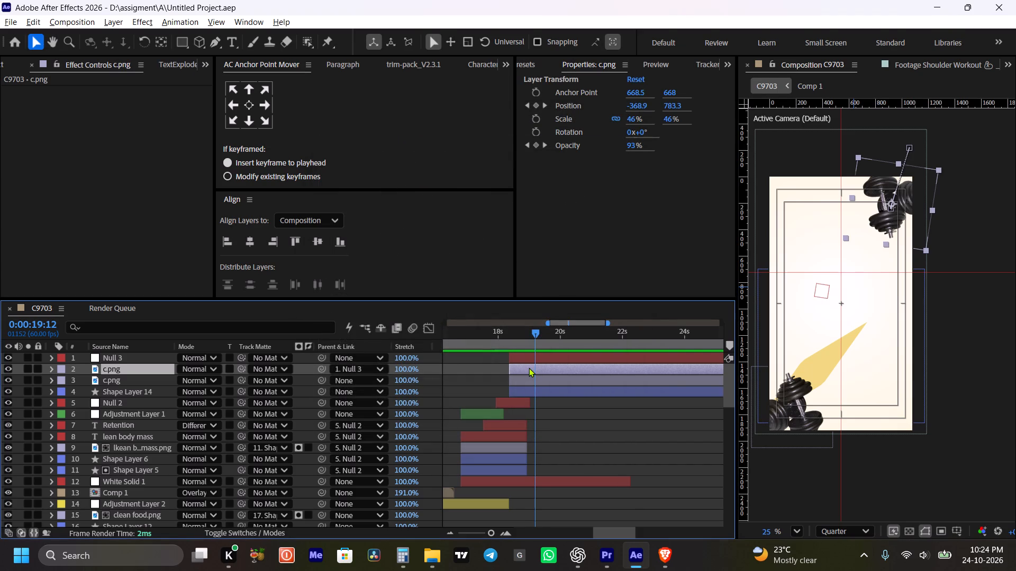
key("1")
left_click(529, 367)
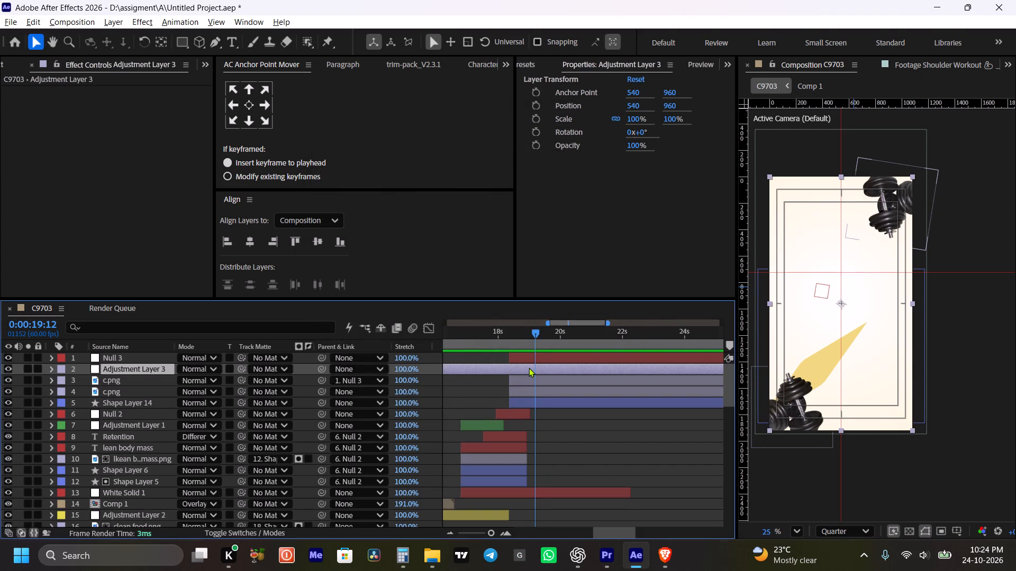
key("bracketleft")
left_click_drag(549, 368, 527, 371)
Search the effects for "gau" and apply Gaussian Blur to Adjustment Layer 3.
left_click(527, 369)
key("ctrl+space")
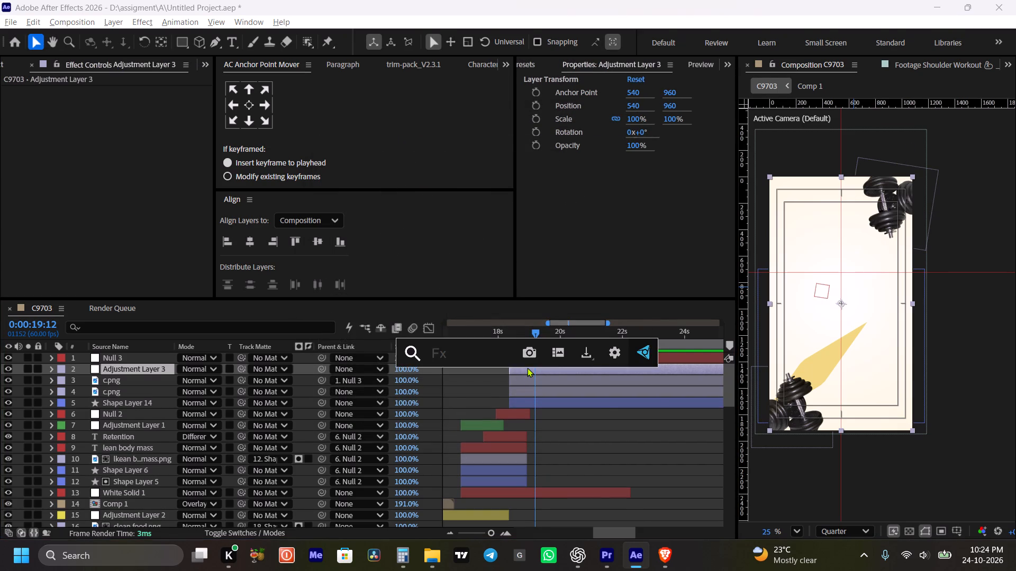
type("gau")
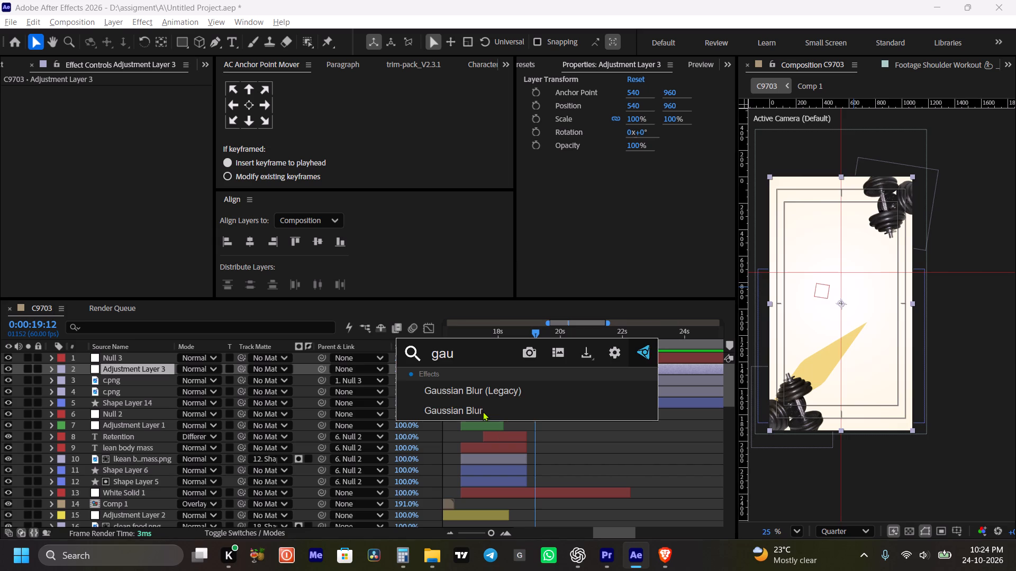
left_click(483, 411)
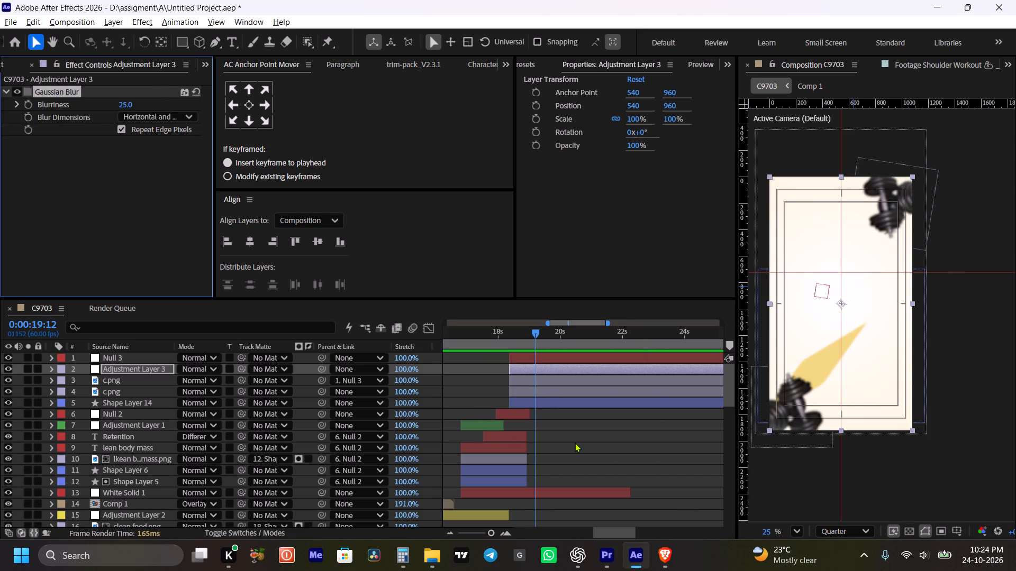
Save the project and preview the blurred dumbbell transition from 0:00:17:46.
key("ctrl+s")
left_click_drag(579, 444, 567, 427)
left_click_drag(520, 340, 514, 341, "shift")
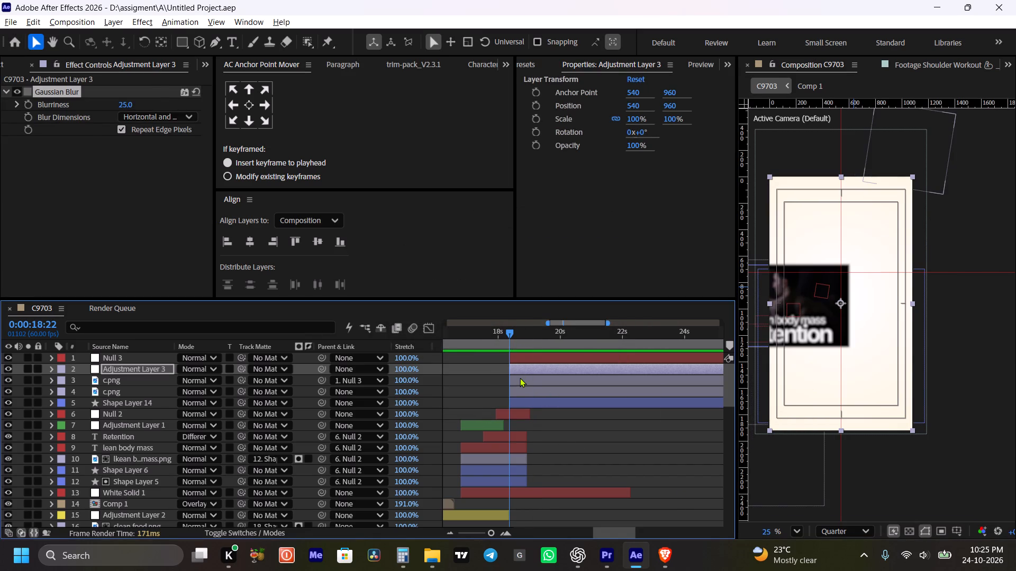
left_click(518, 367)
left_click(491, 329)
key("space")
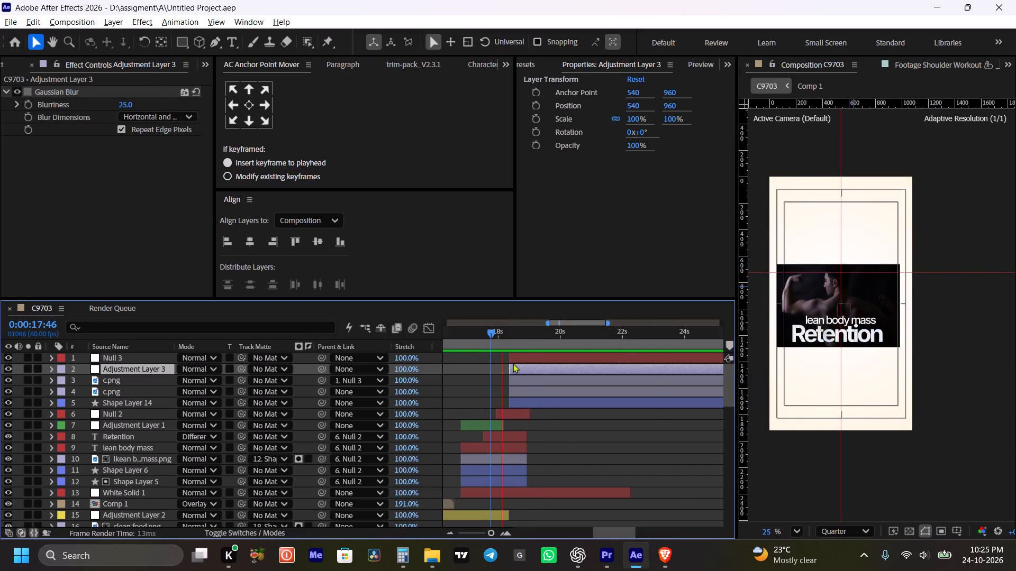
key("space")
left_click_drag(521, 338, 512, 339, "shift")
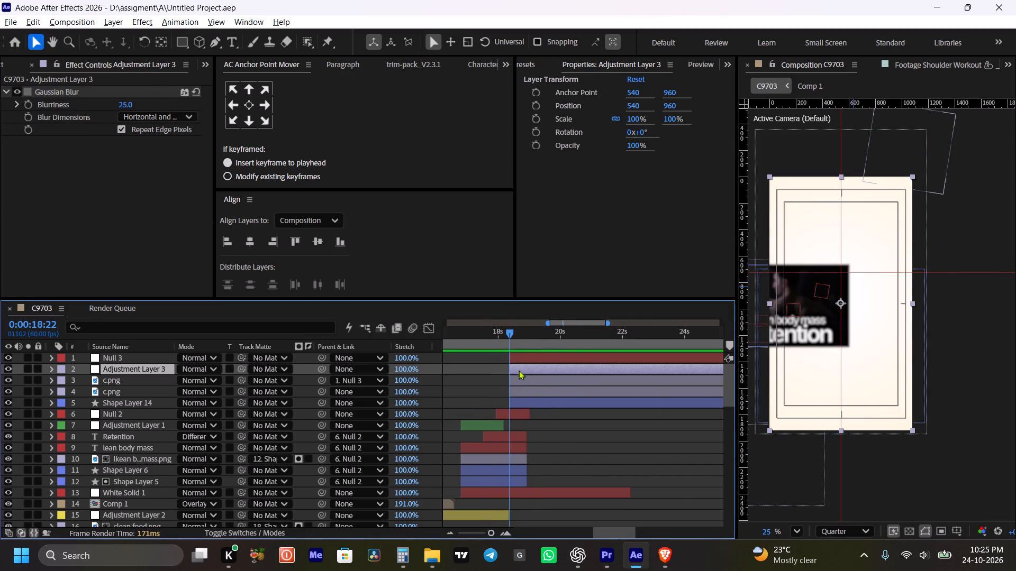
left_click(519, 368)
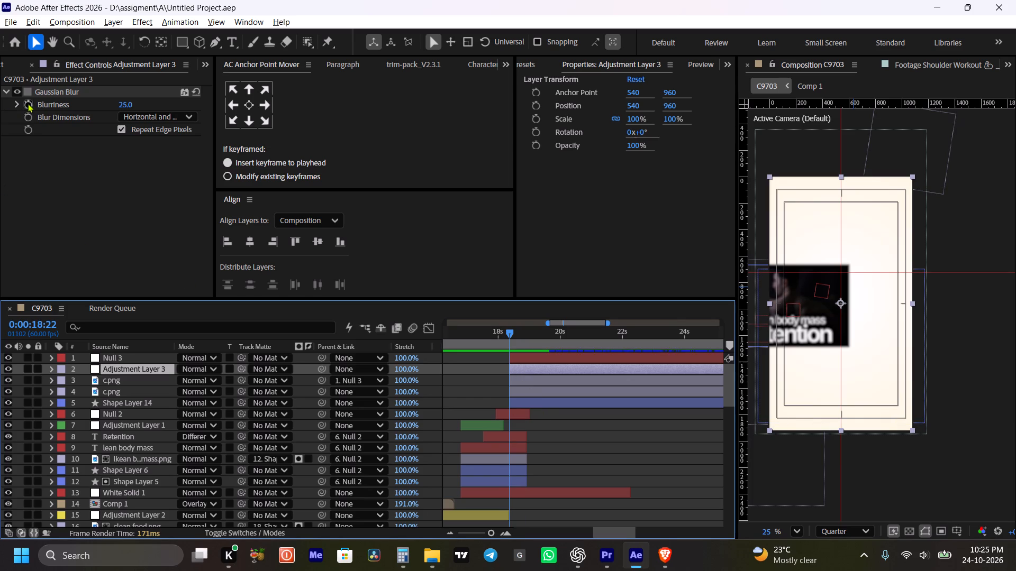
left_click(28, 103)
key("u")
left_click_drag(511, 387, 551, 399)
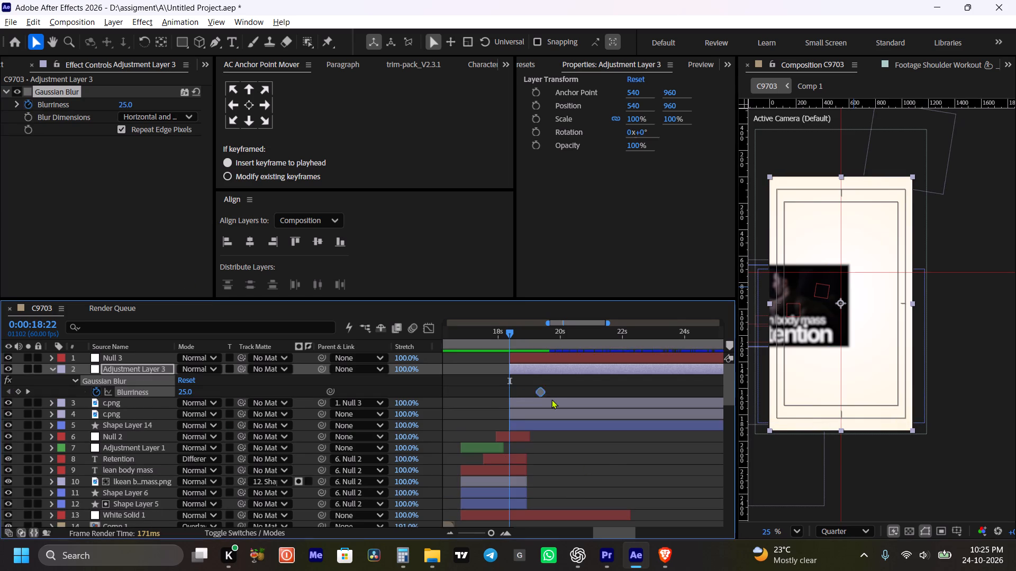
left_click_drag(551, 399, 556, 400)
left_click_drag(129, 100, 38, 131)
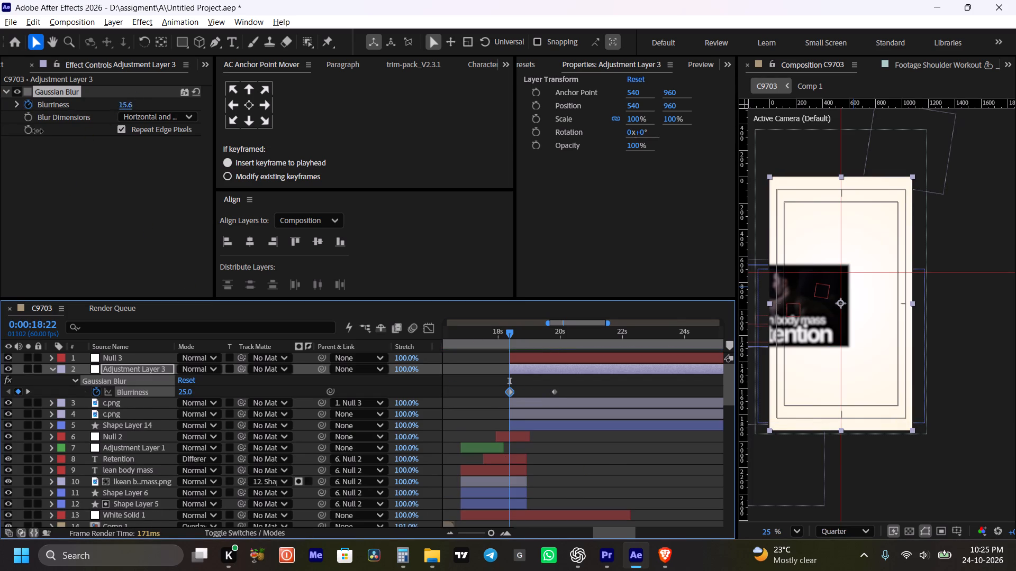
left_click_drag(38, 131, 22, 152)
key("ctrl+s")
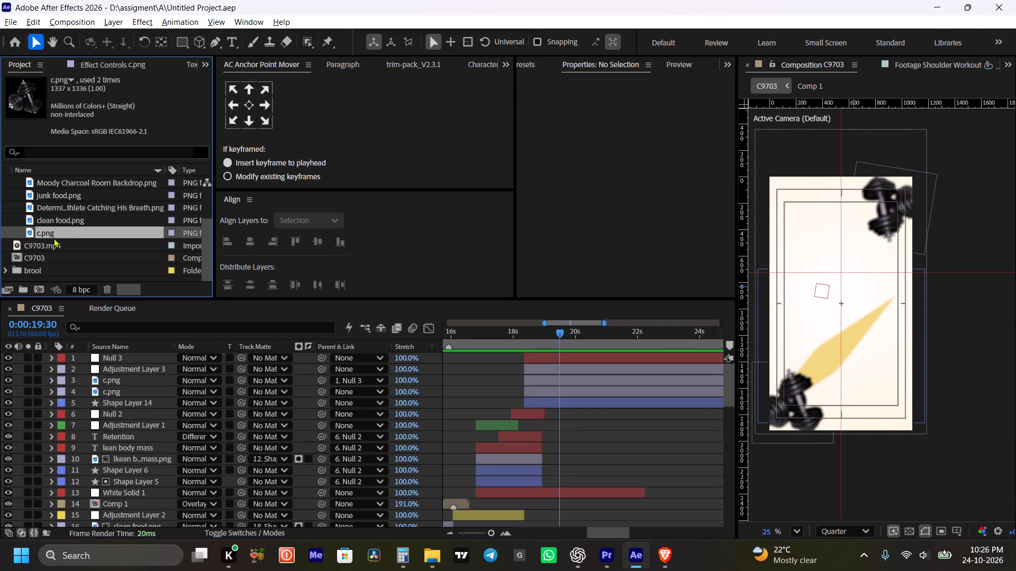
left_click(53, 237)
key("ctrl+i")
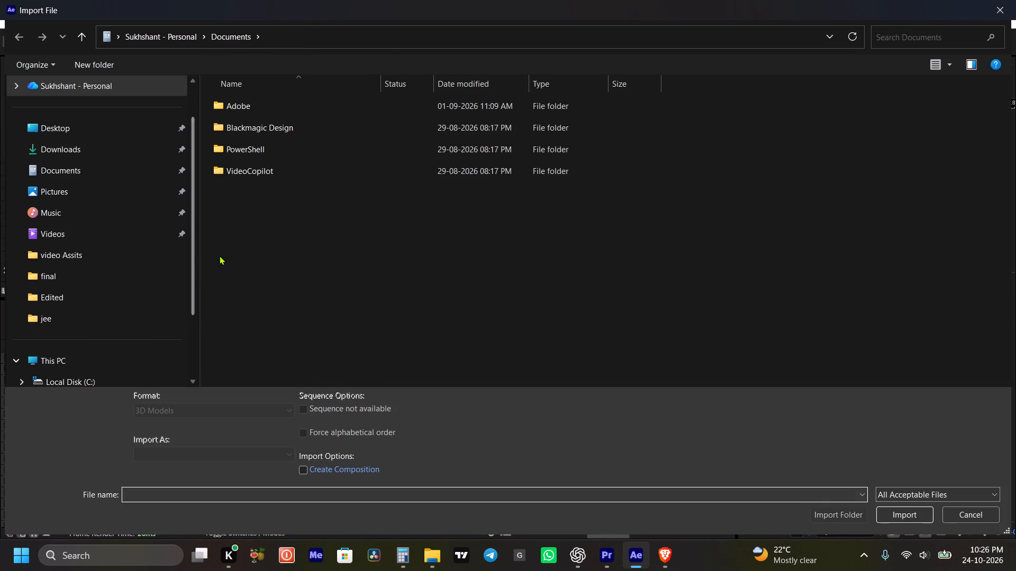
scroll(120, 290, "down", 5)
left_click(129, 323)
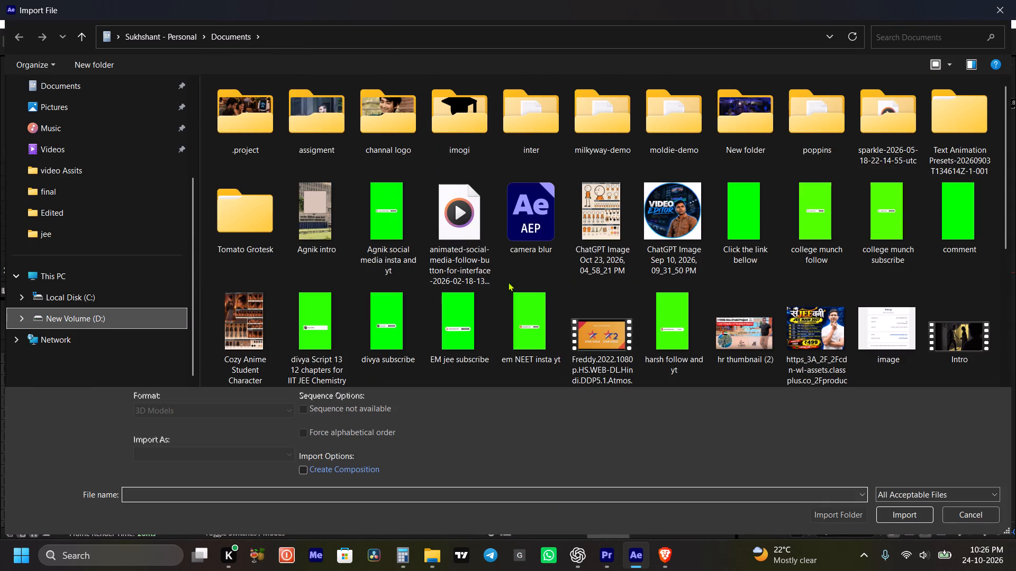
double_click(306, 121)
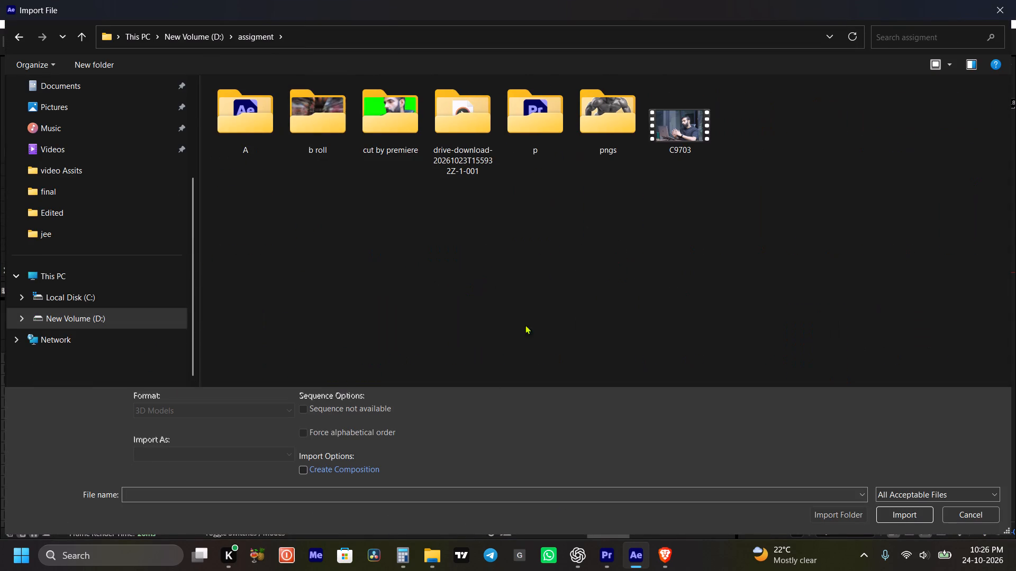
left_click_drag(741, 263, 729, 248)
double_click(625, 132)
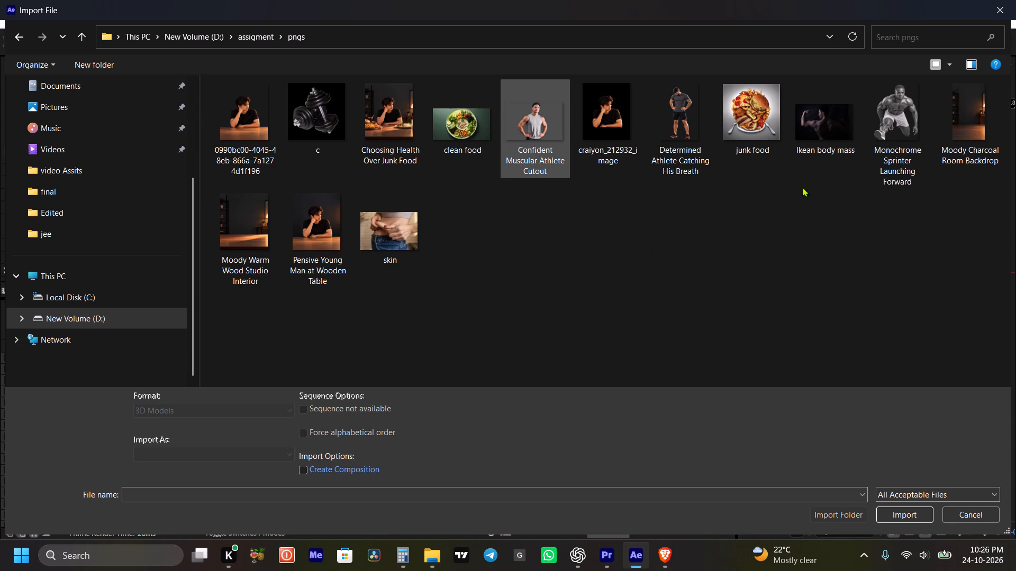
left_click_drag(885, 244, 881, 138)
left_click(897, 517)
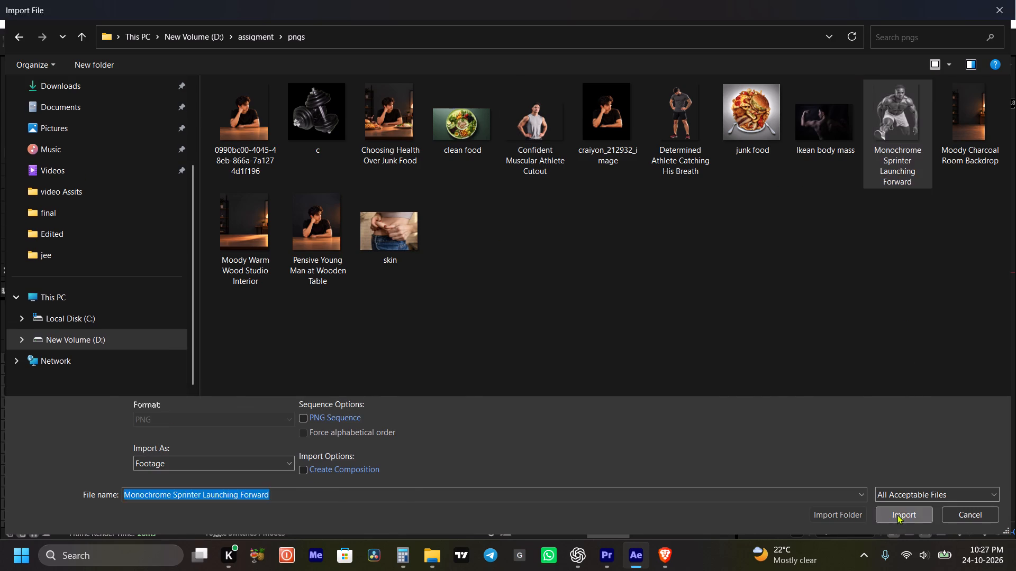
Add Monochrome Sprinter Launching Forward.png as the top layer of C9703, starting in line with the dumbbell layers, and save the project.
key("space")
key("space")
key("space")
key("space")
key("space")
key("space")
key("space")
key("space")
key("space")
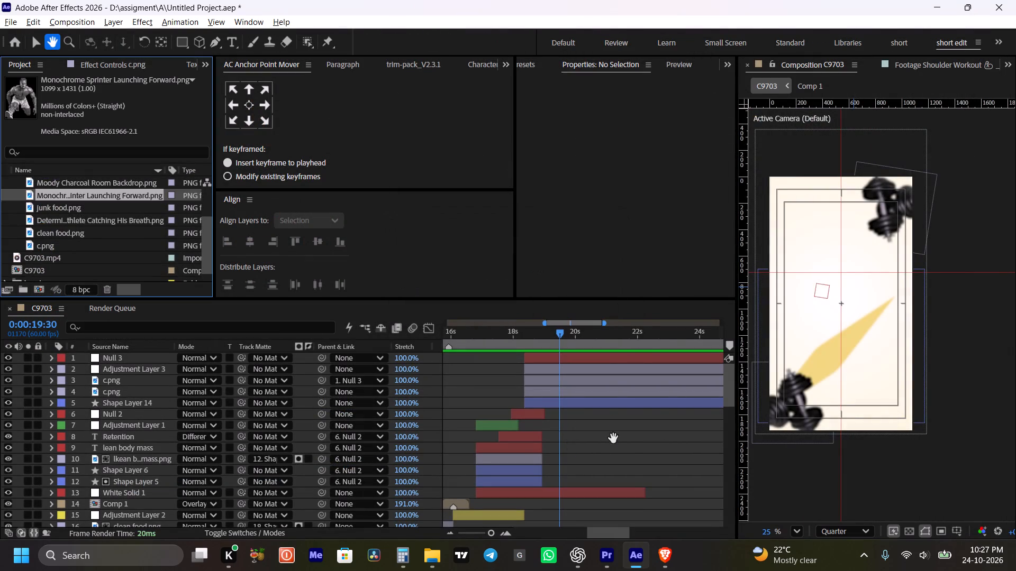
left_click_drag(613, 437, 591, 439)
left_click_drag(48, 194, 468, 288)
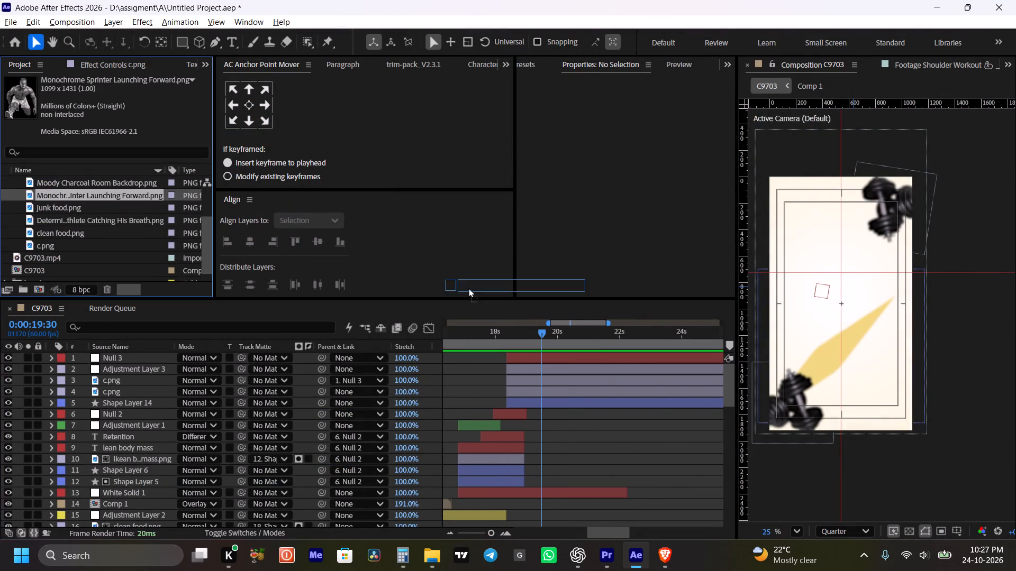
left_click_drag(468, 288, 533, 353)
left_click_drag(536, 356, 511, 378)
key("ctrl+s")
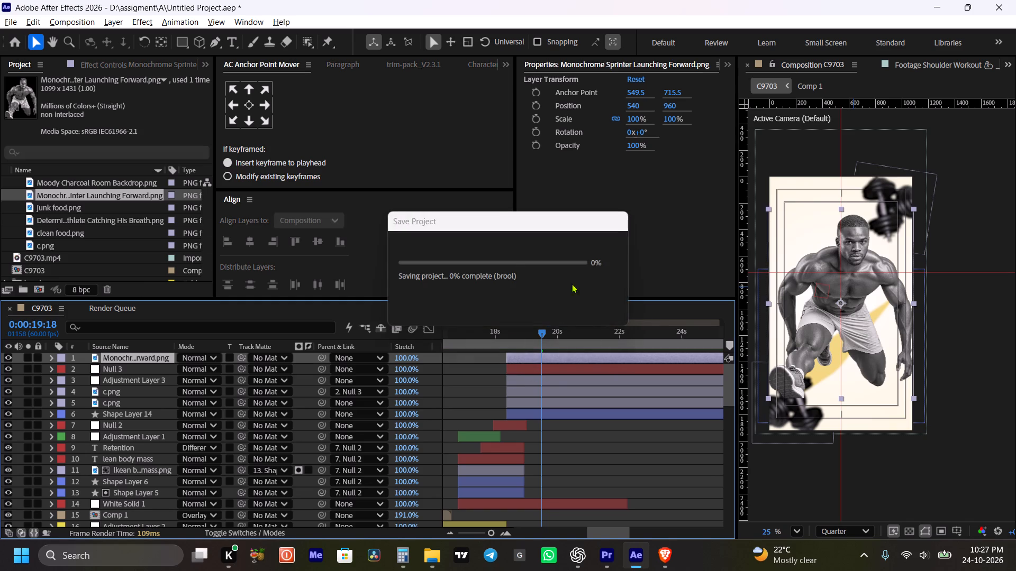
left_click_drag(542, 356, 542, 351)
Scale the athlete layer to 94% and set its vertical Position to 1025.
left_click_drag(637, 121, 625, 124)
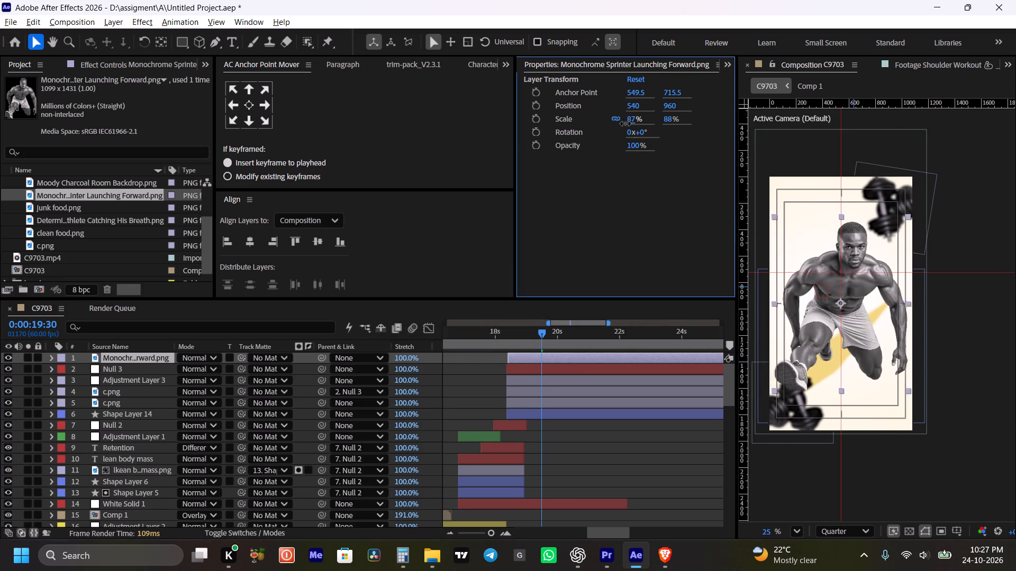
left_click_drag(625, 124, 626, 126)
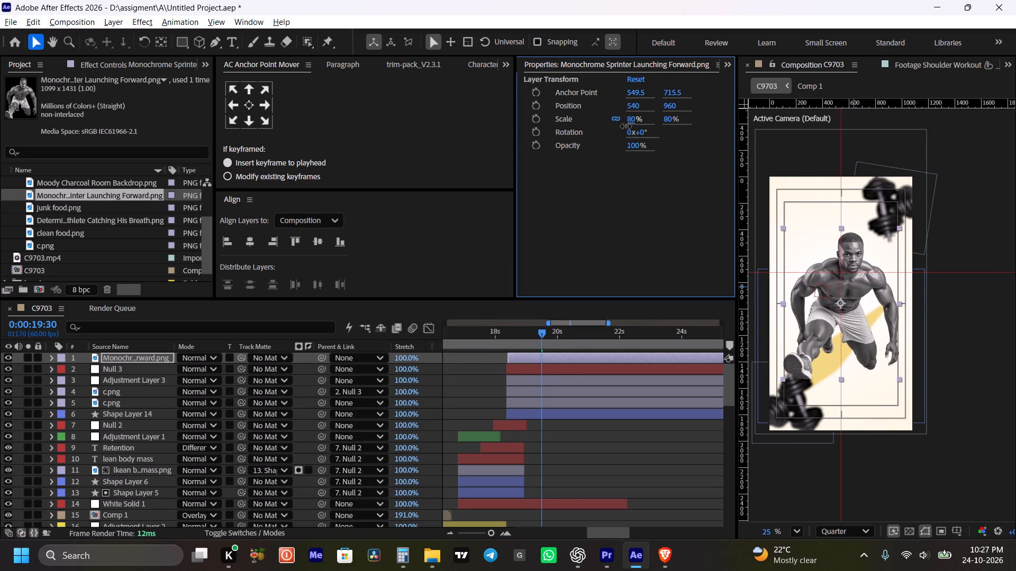
left_click_drag(626, 126, 635, 126)
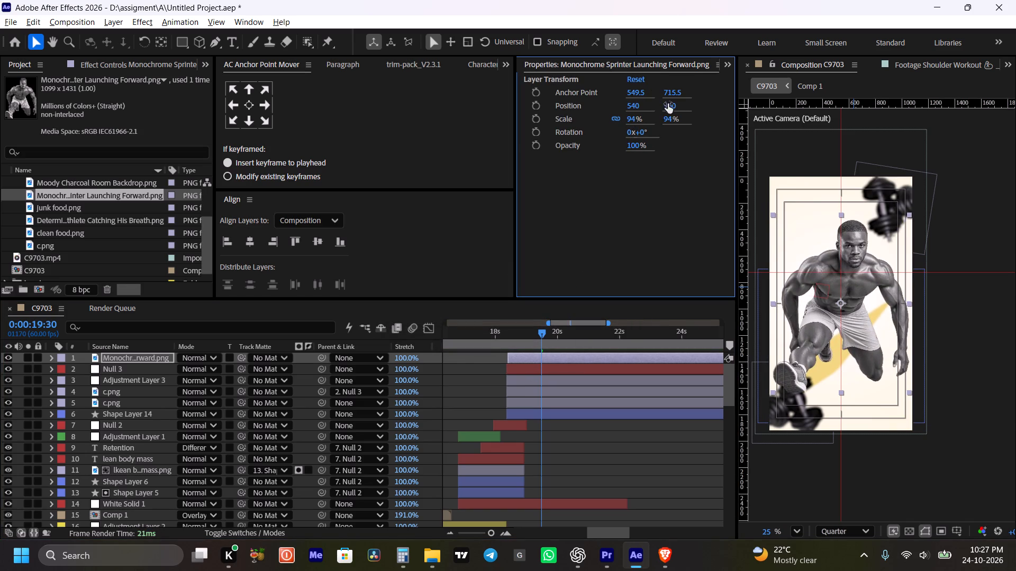
left_click_drag(674, 103, 748, 133)
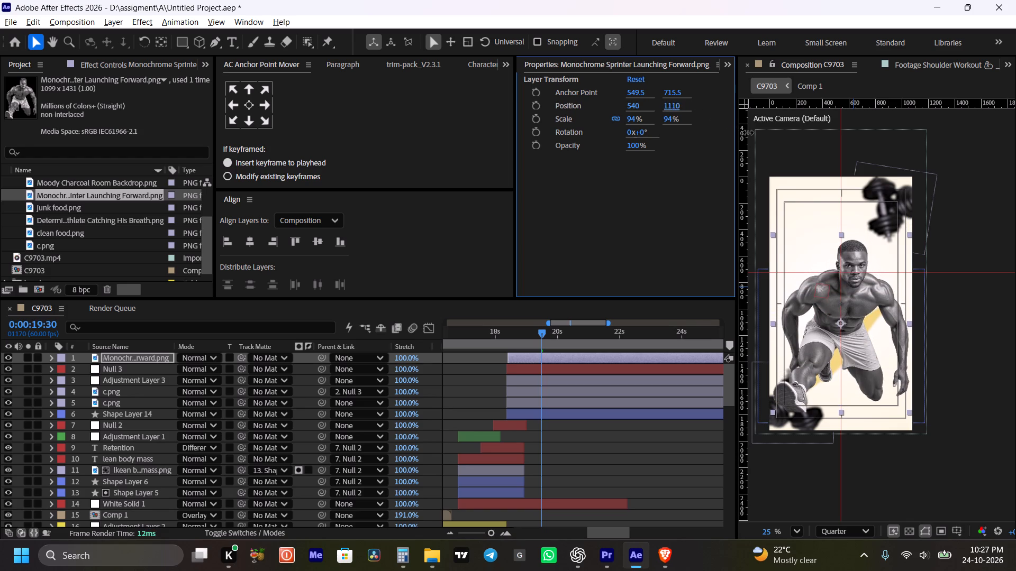
left_click_drag(748, 133, 702, 122)
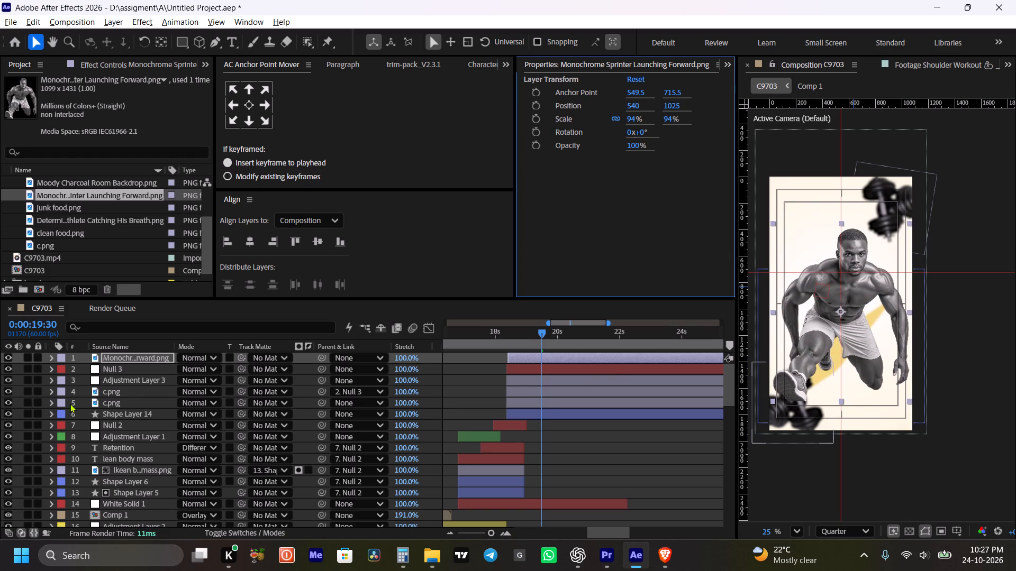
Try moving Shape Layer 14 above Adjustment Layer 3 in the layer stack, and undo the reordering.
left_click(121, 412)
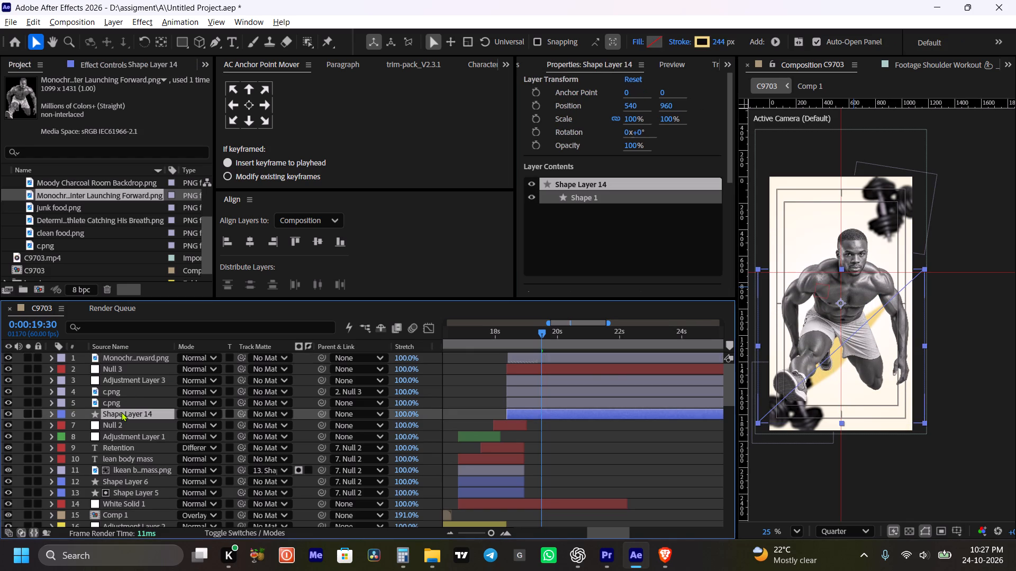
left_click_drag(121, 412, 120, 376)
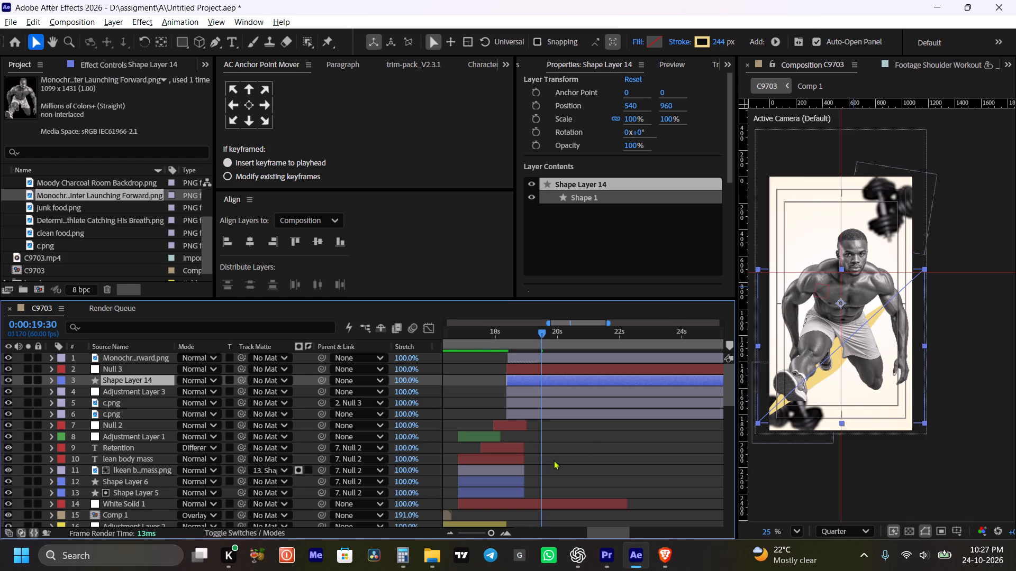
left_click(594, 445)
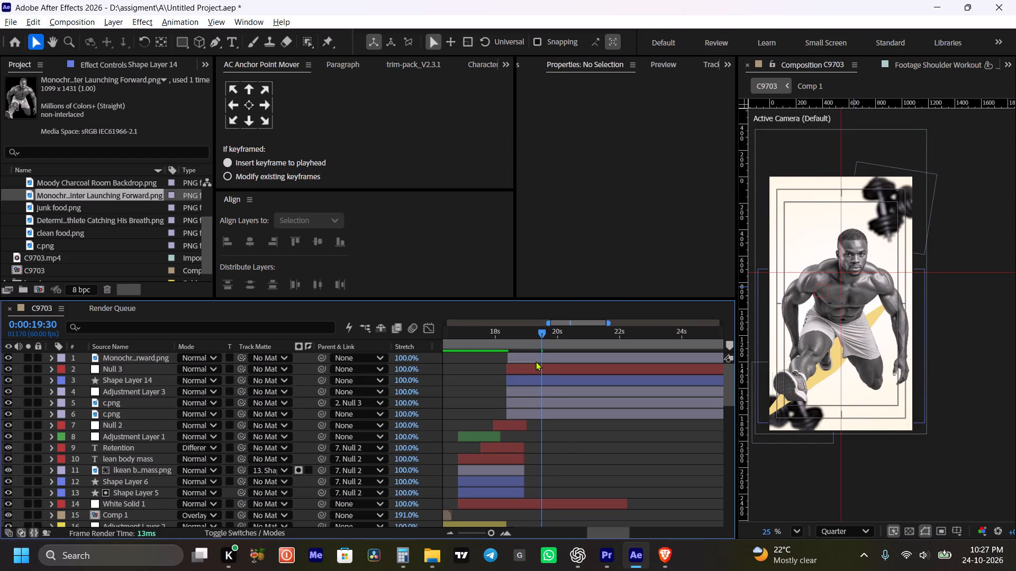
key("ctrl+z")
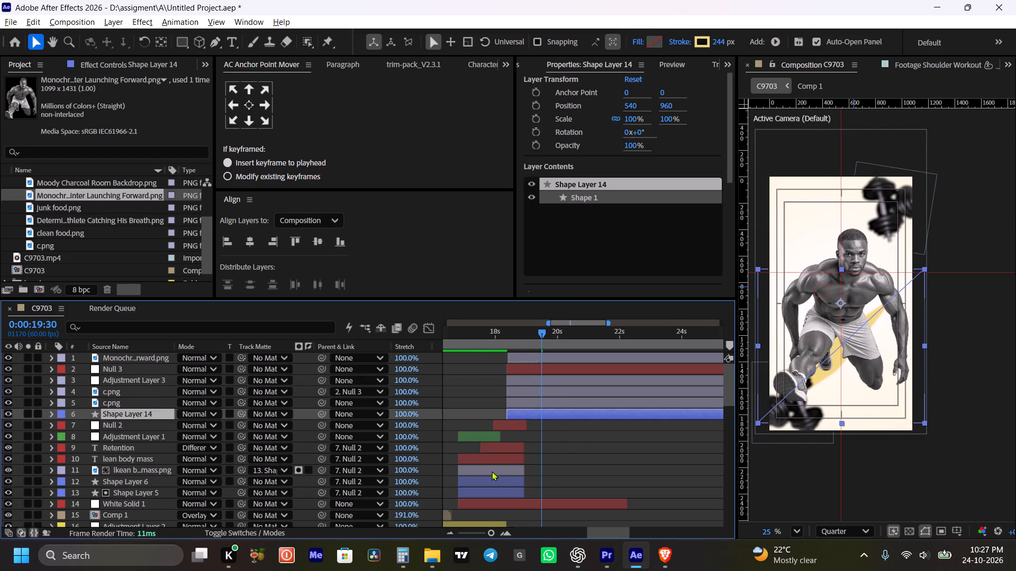
Deselect Shape Layer 14 and save the project.
left_click(607, 460)
key("ctrl+s")
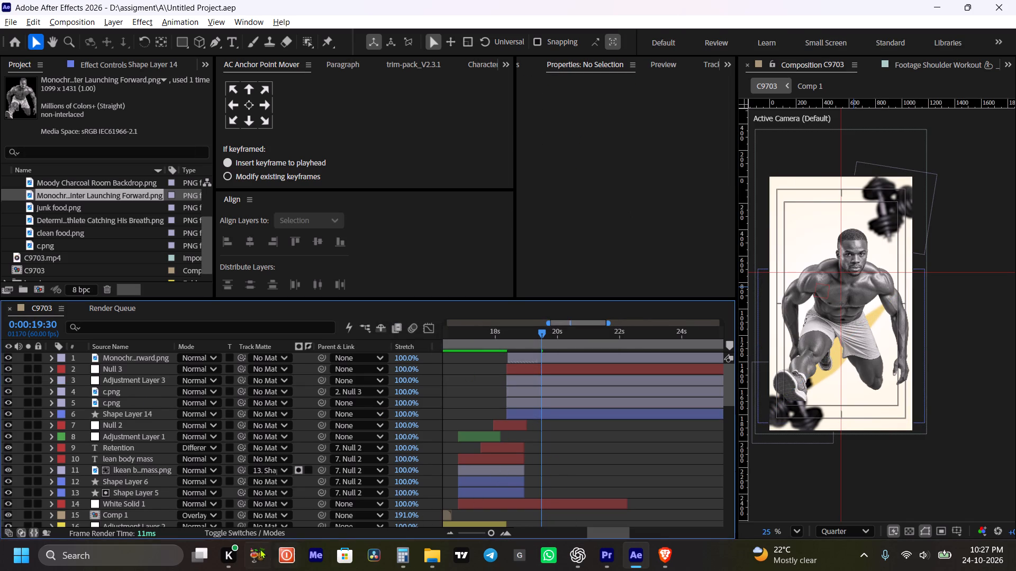
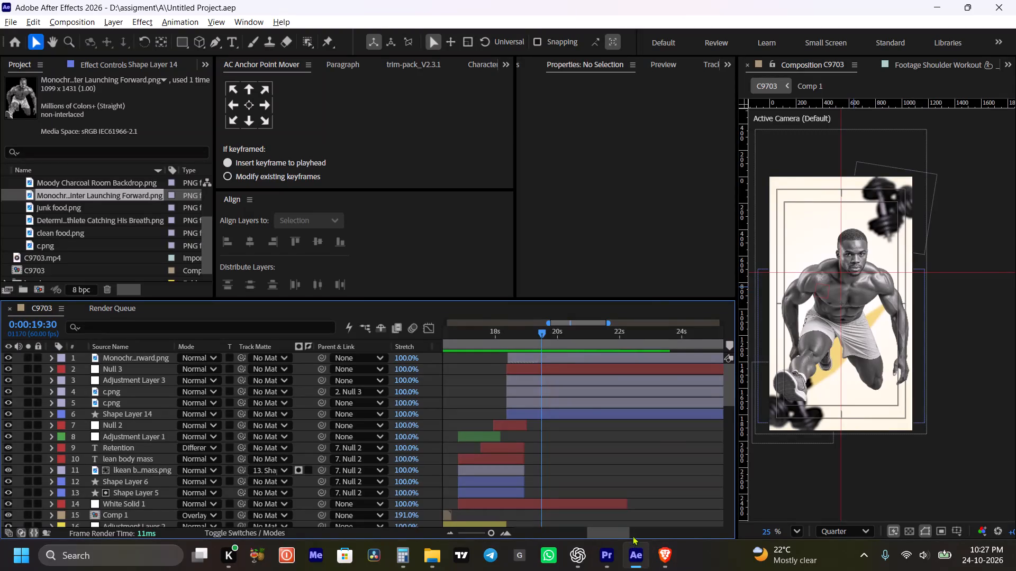
Save the project and preview the transition into the athlete scene from 0:00:18:08.
key("ctrl+s")
left_click_drag(613, 446, 610, 438)
left_click(500, 329)
key("space")
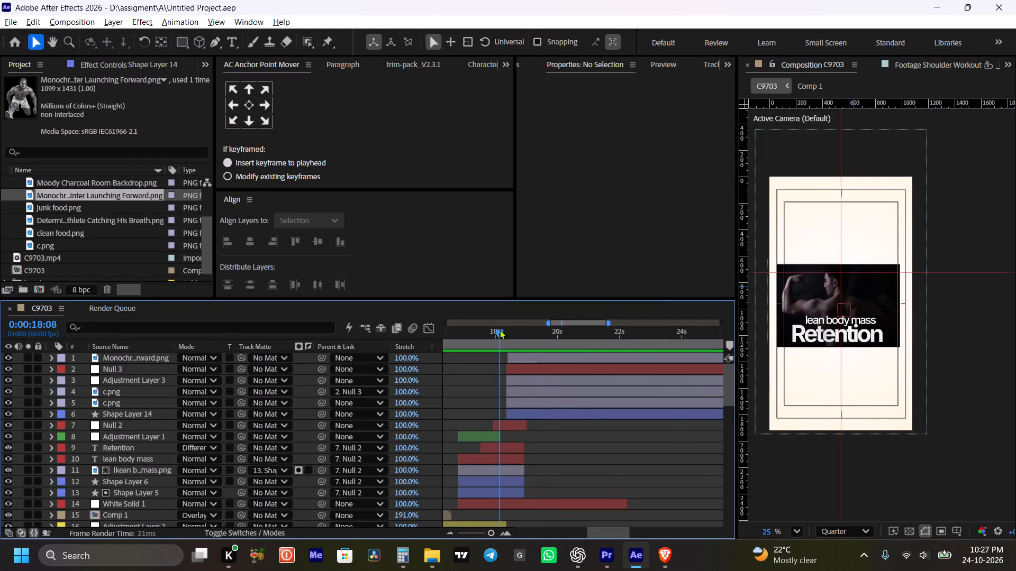
key("space")
Align the athlete layer's start with the dumbbell layers at 0:00:18:22 and save the project.
scroll(537, 372, "up", 1, "alt")
left_click_drag(500, 331, 486, 336, "shift")
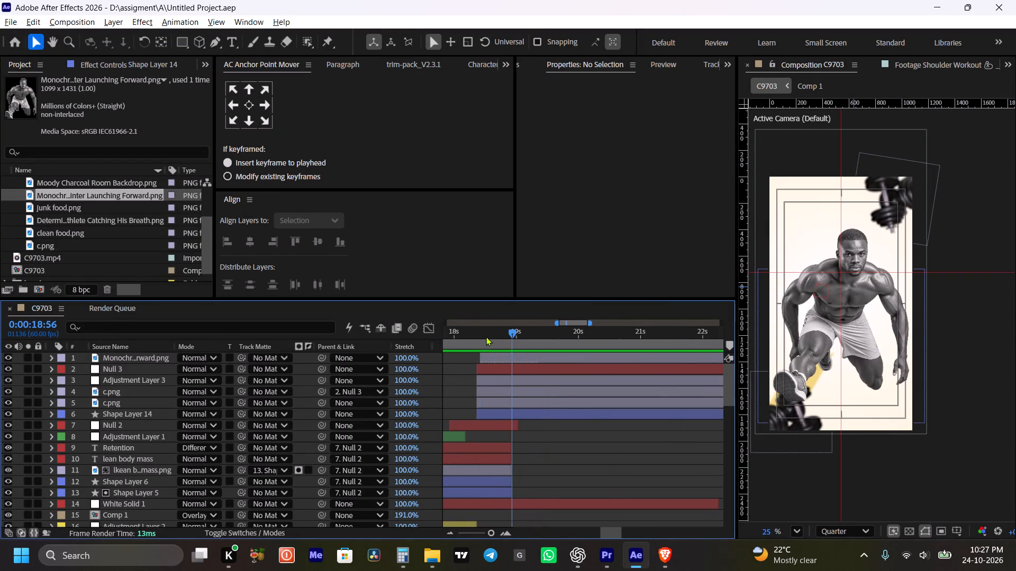
left_click_drag(486, 336, 475, 340, "shift")
left_click(489, 360)
key("bracketleft")
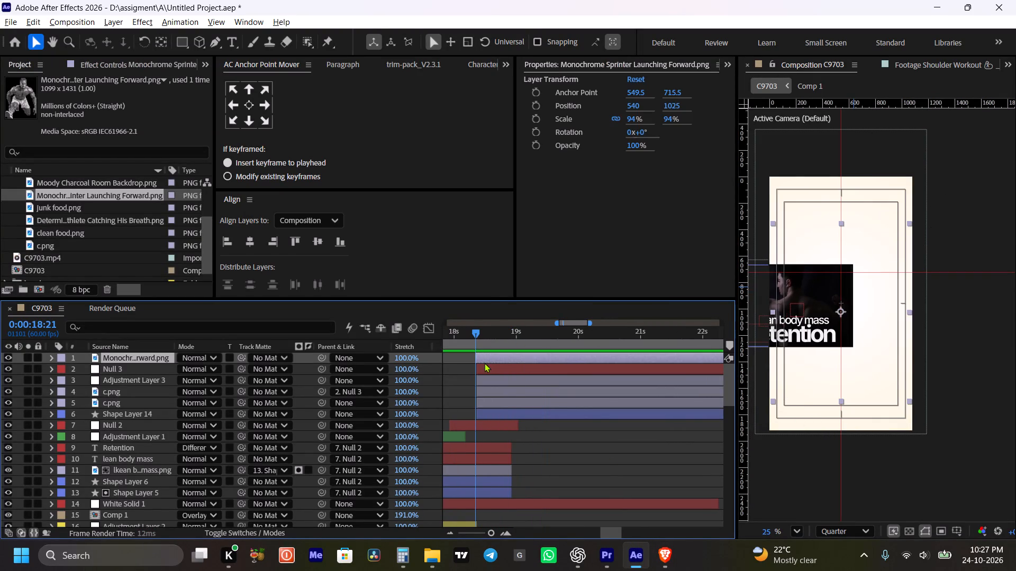
scroll(479, 365, "up", 3, "alt")
key("space")
left_click_drag(479, 382, 506, 389)
left_click(490, 338, "shift")
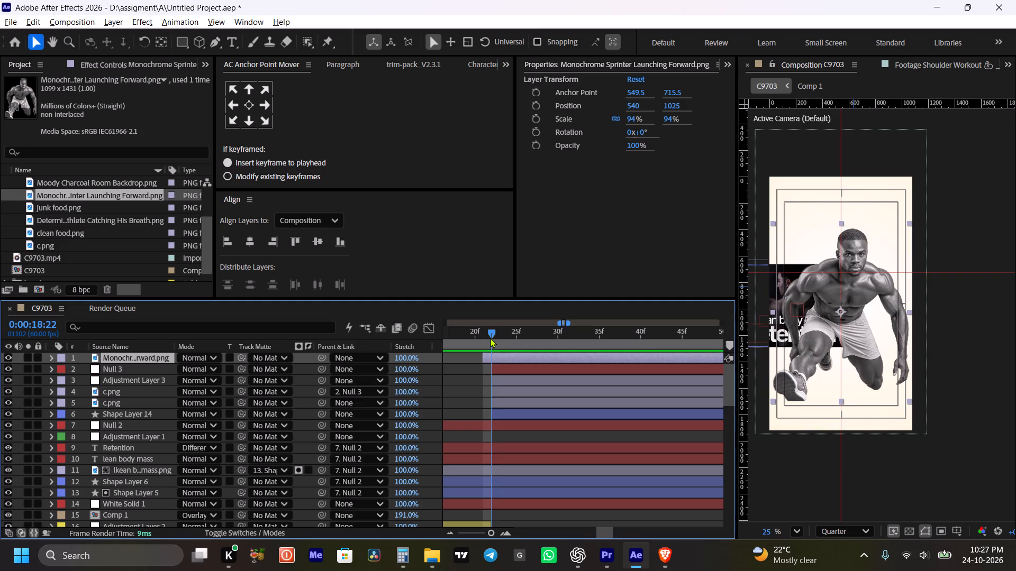
left_click(495, 360)
type("][")
key("ctrl+s")
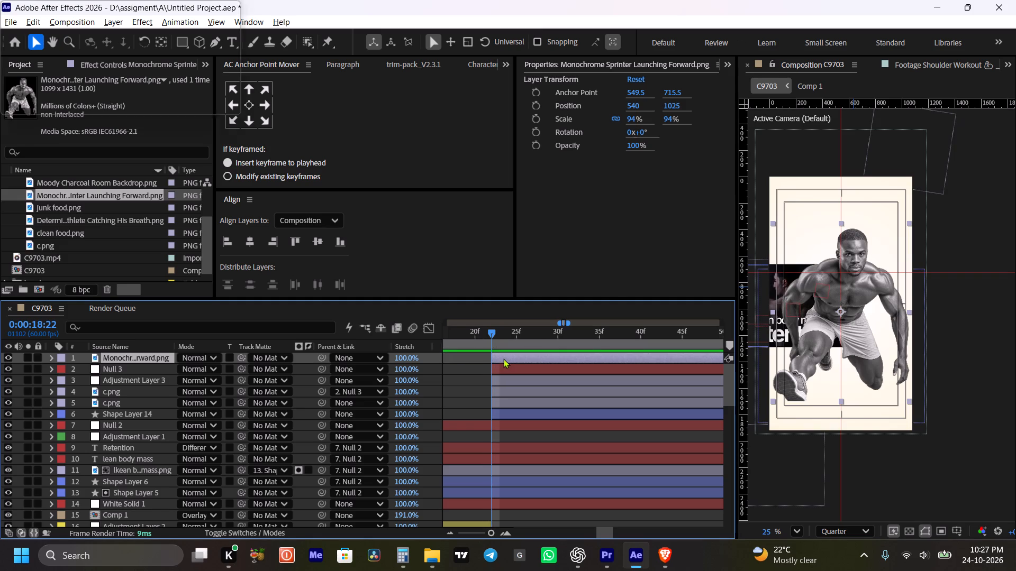
Play back and scrub the athlete scene's opening to check how it meets the outgoing Retention scene.
key("space")
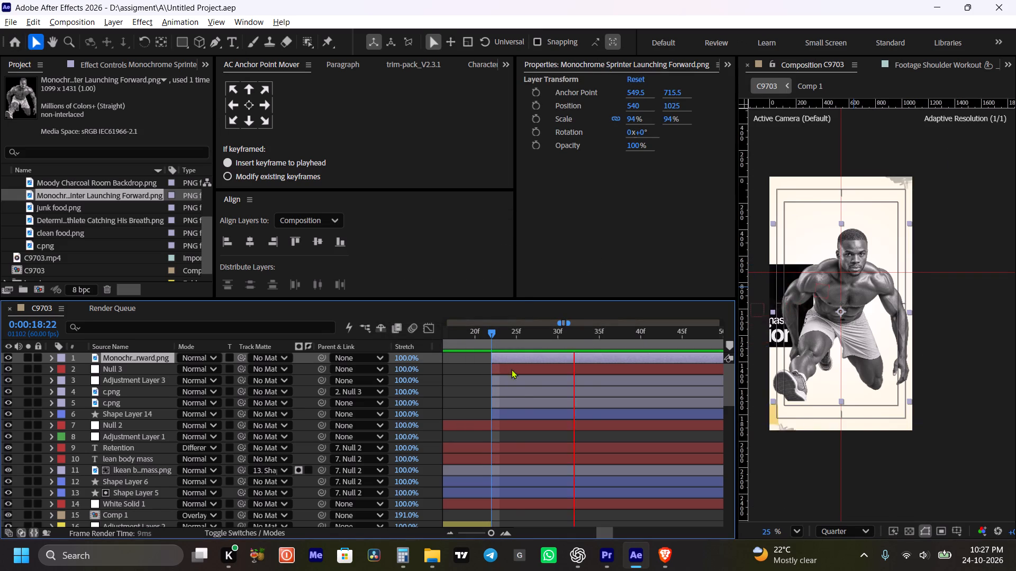
key("space")
left_click(462, 337)
scroll(529, 356, "down", 2, "alt")
key("space")
left_click_drag(508, 370, 516, 371)
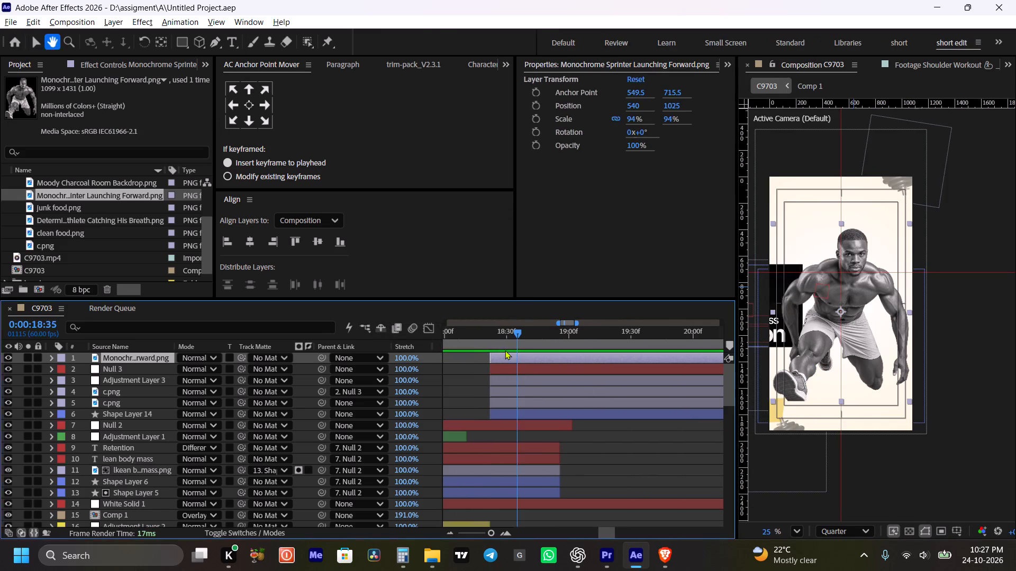
left_click_drag(480, 334, 471, 336)
key("space")
key("space")
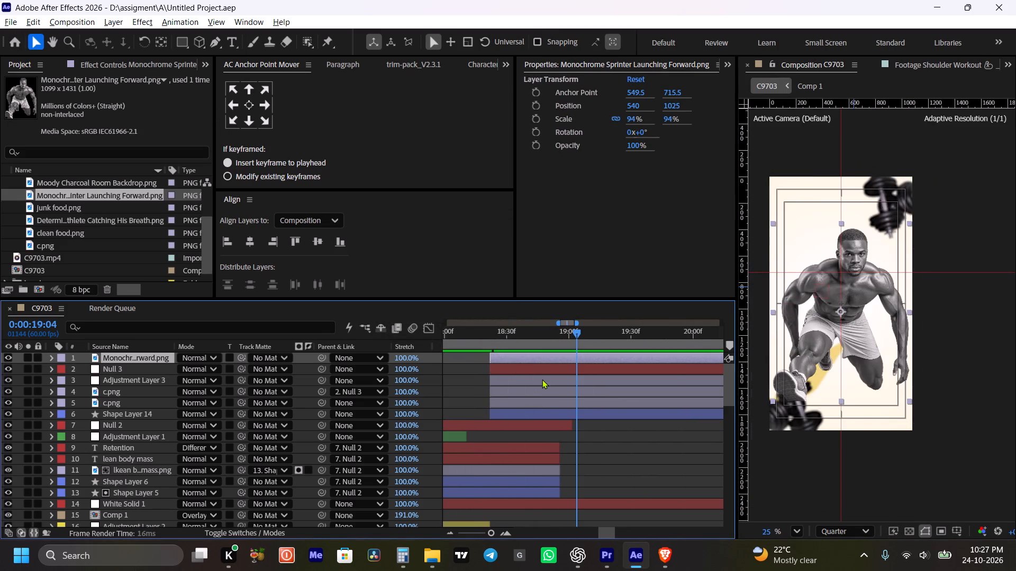
left_click_drag(607, 452, 602, 446)
left_click_drag(542, 337, 567, 342)
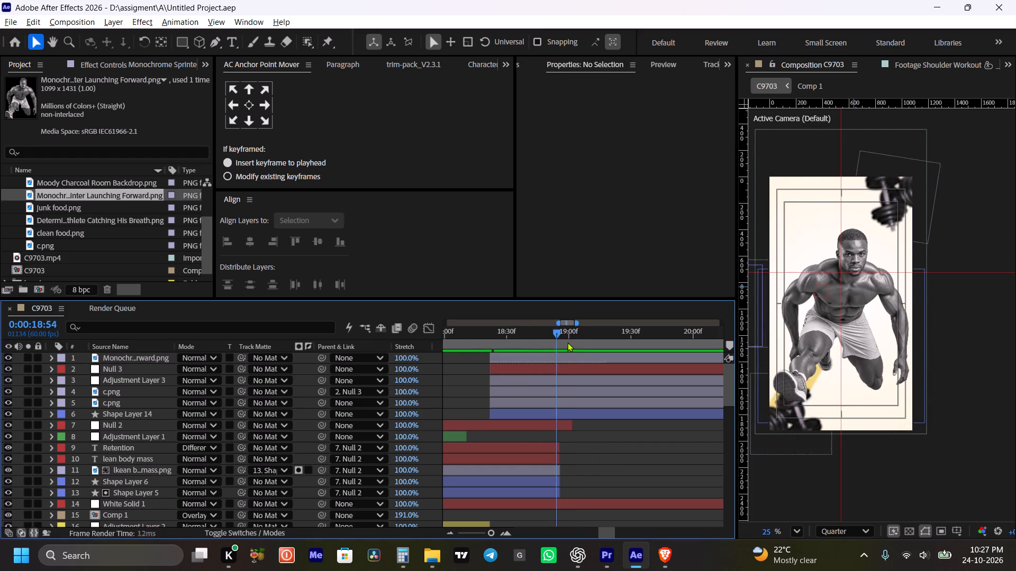
left_click_drag(567, 342, 613, 355)
scroll(613, 355, "down", 2, "alt")
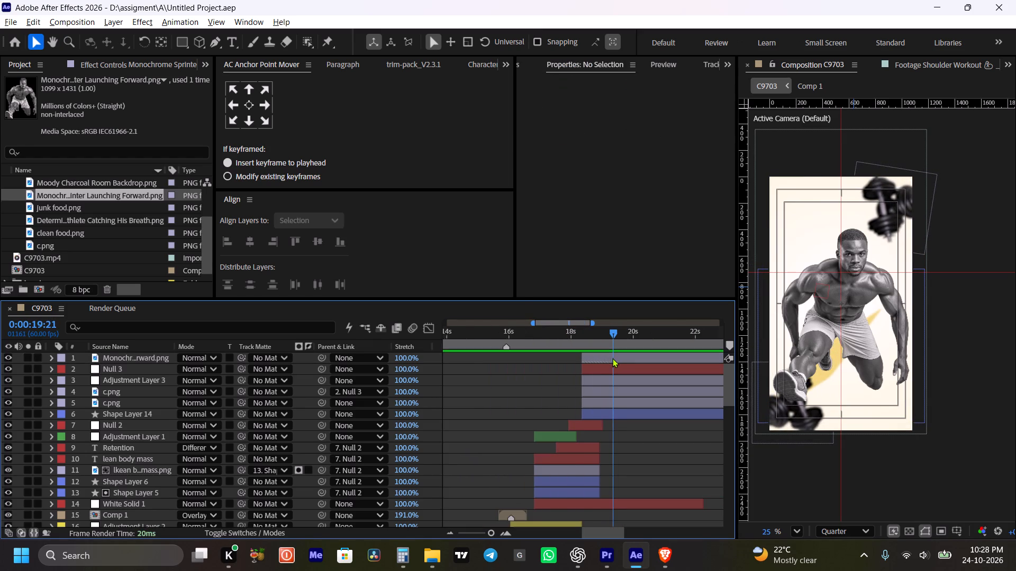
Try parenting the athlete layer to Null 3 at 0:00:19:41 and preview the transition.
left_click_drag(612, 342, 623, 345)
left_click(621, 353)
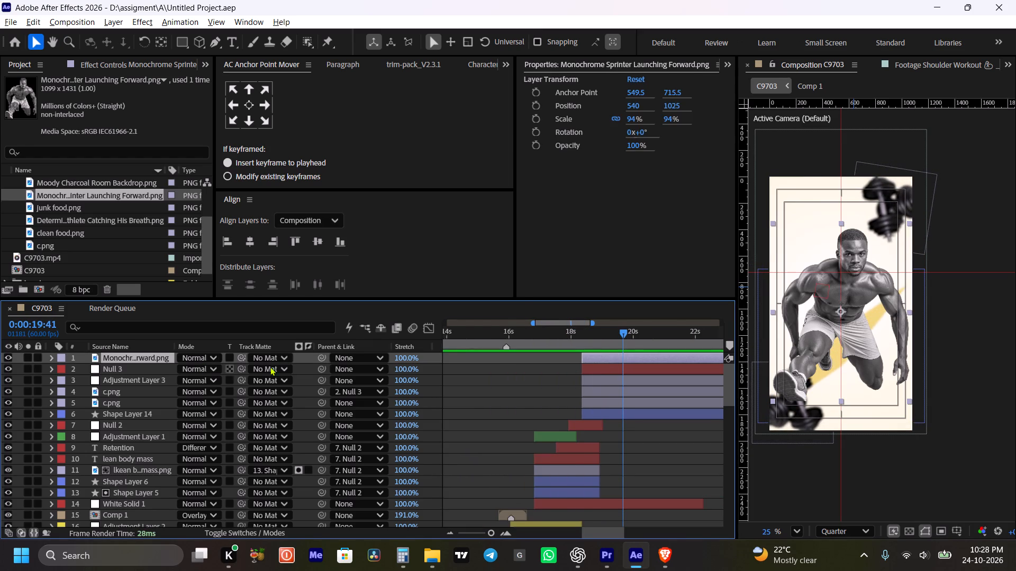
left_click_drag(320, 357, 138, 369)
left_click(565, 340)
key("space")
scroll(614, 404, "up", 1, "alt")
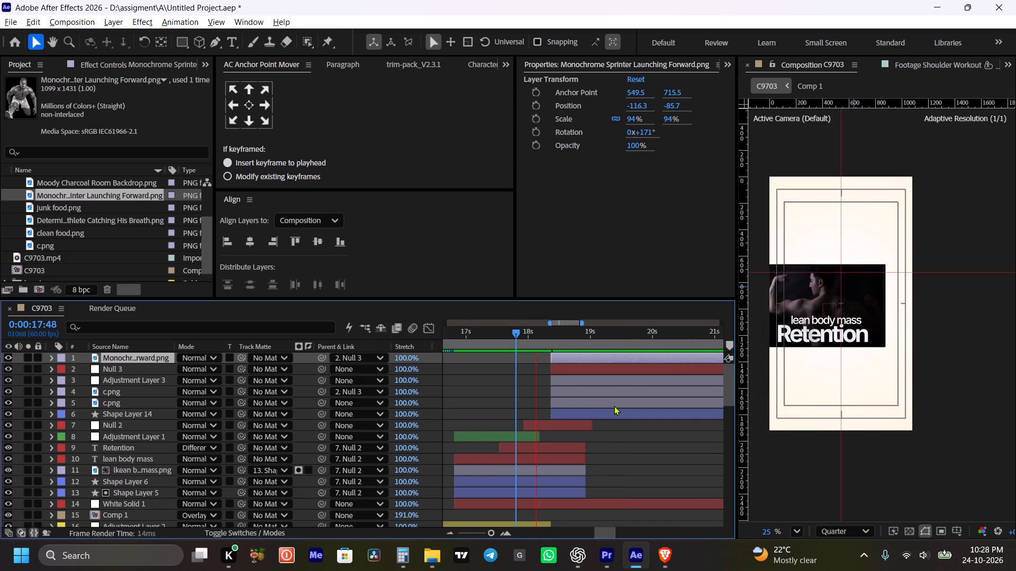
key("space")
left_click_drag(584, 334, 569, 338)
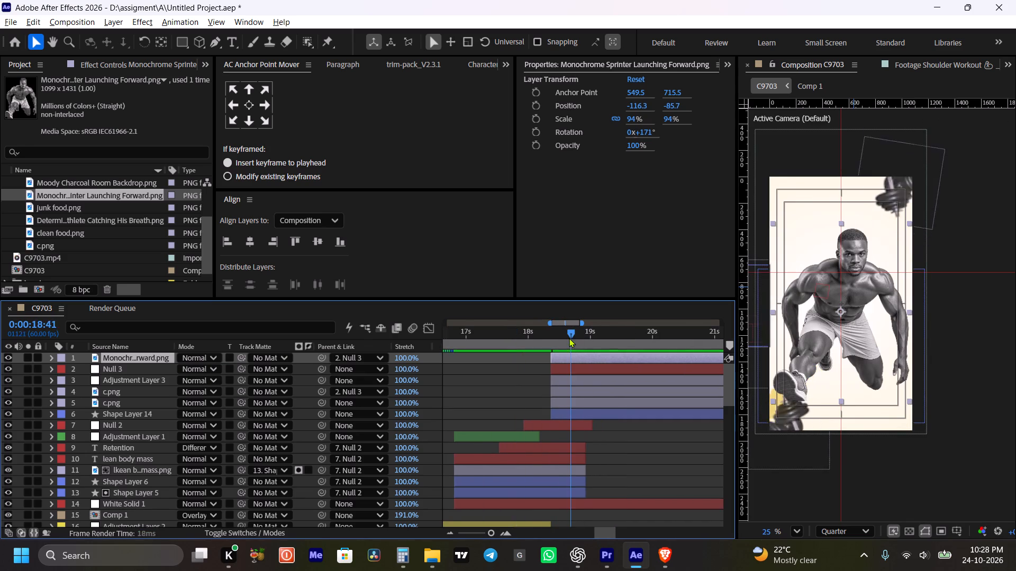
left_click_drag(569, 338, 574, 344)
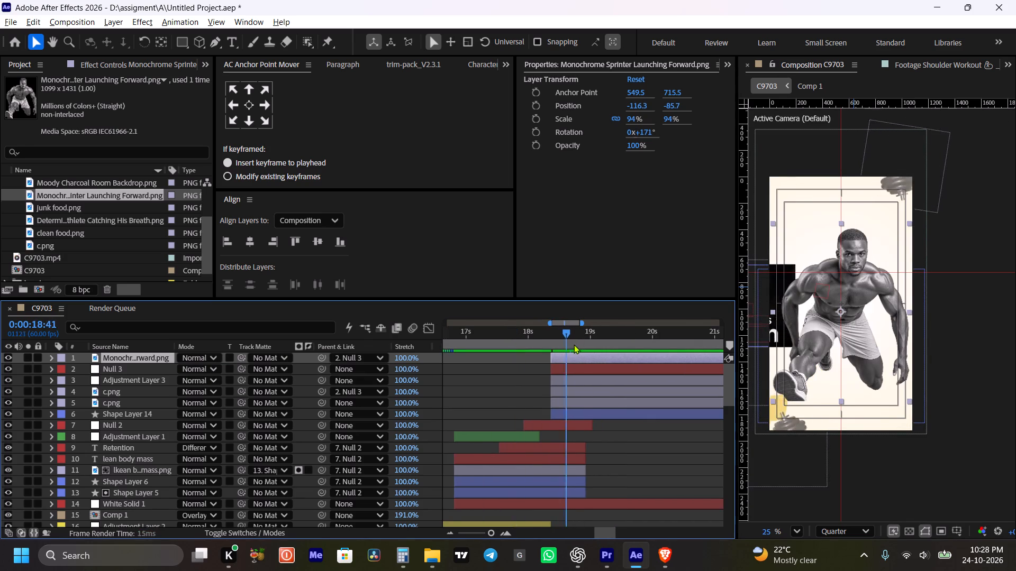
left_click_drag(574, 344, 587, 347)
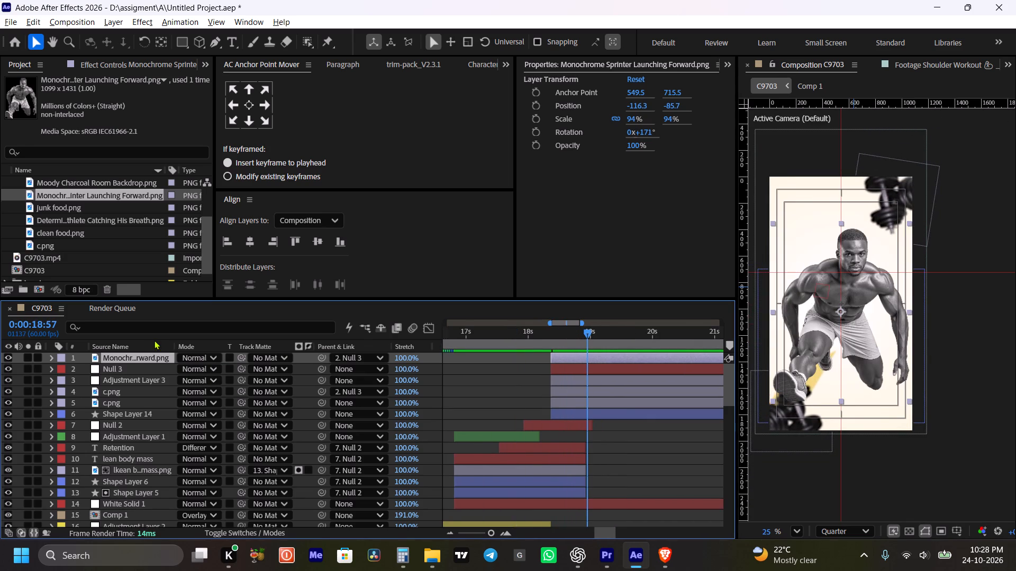
Parent the athlete layer to Null 2 with the playhead at 0:00:18:57.
left_click(128, 370)
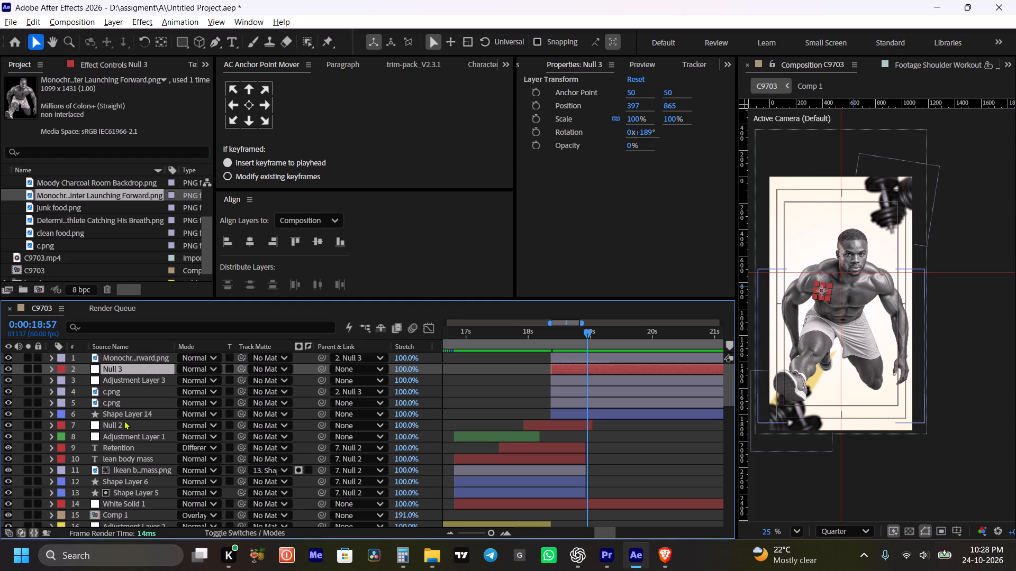
left_click(124, 420)
left_click(136, 358)
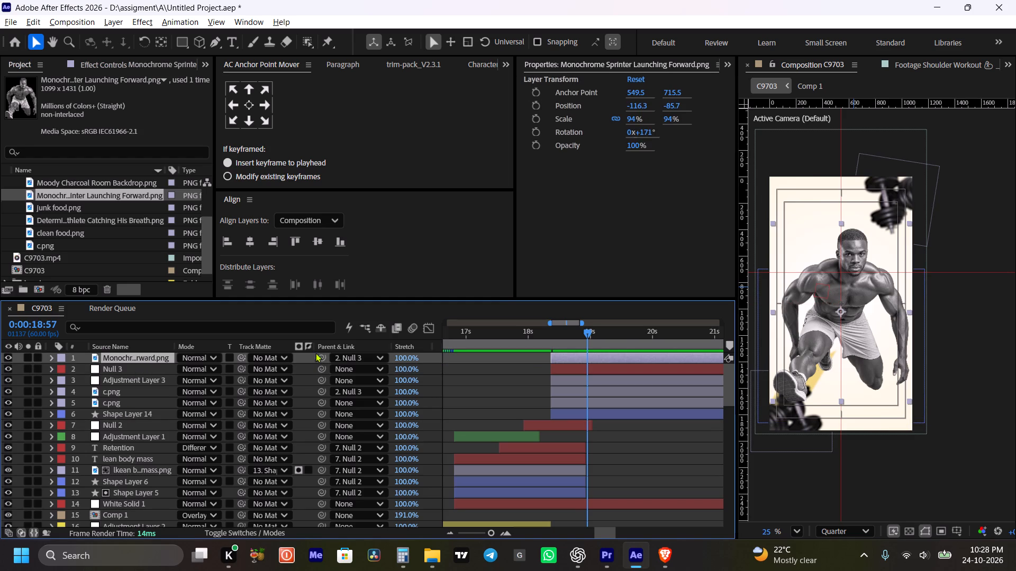
left_click_drag(323, 357, 125, 407)
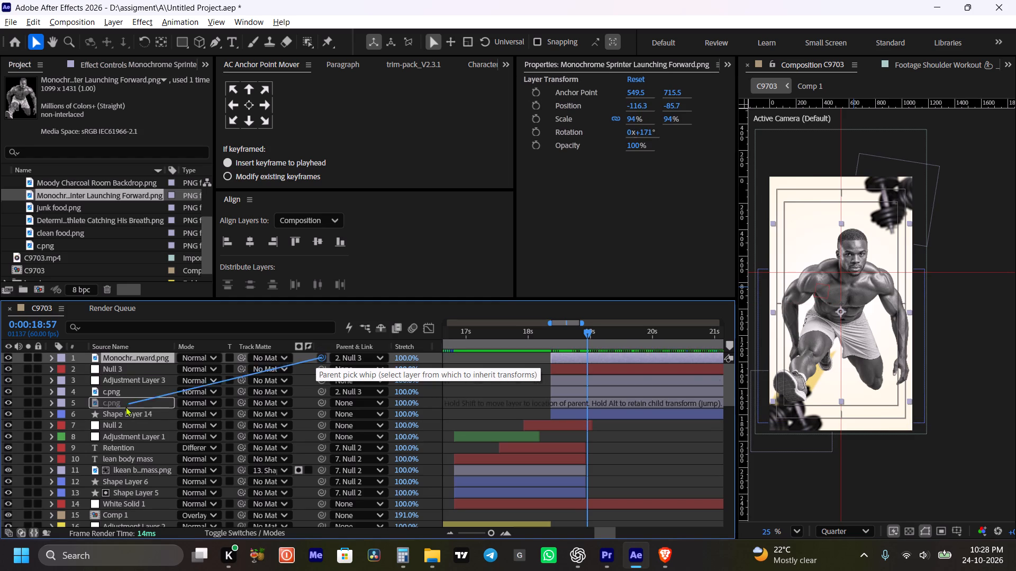
left_click_drag(125, 407, 117, 426)
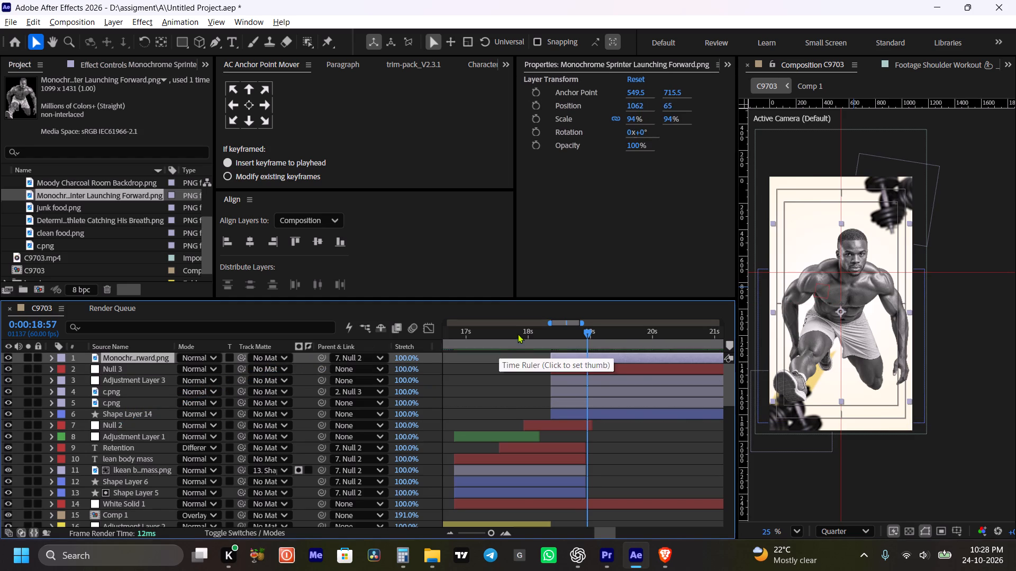
Preview the athlete's movement with Null 2 through the transition several times and save the project.
left_click(518, 334)
key("space")
key("space")
key("space")
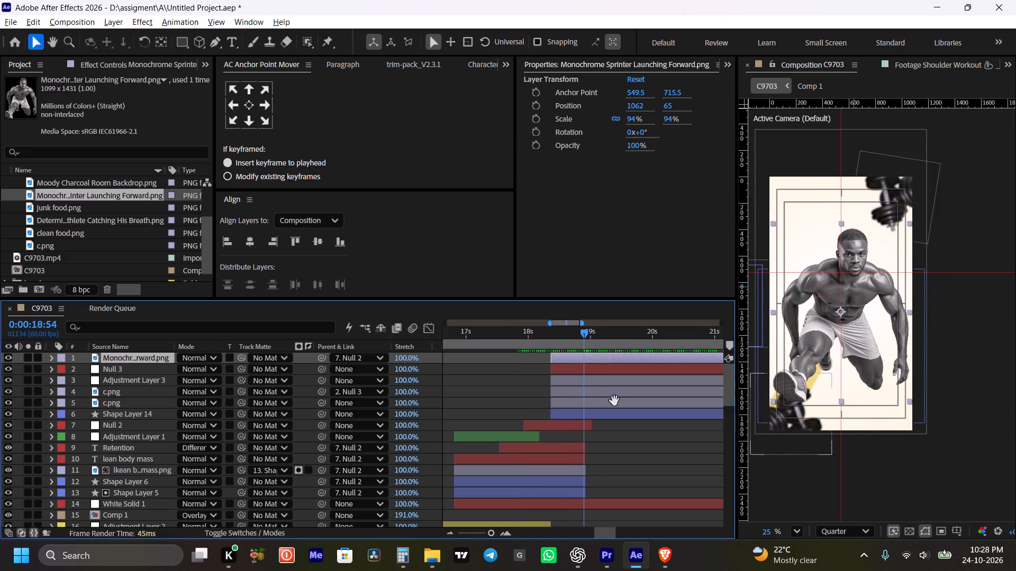
key("space")
left_click(546, 340)
key("space")
key("space")
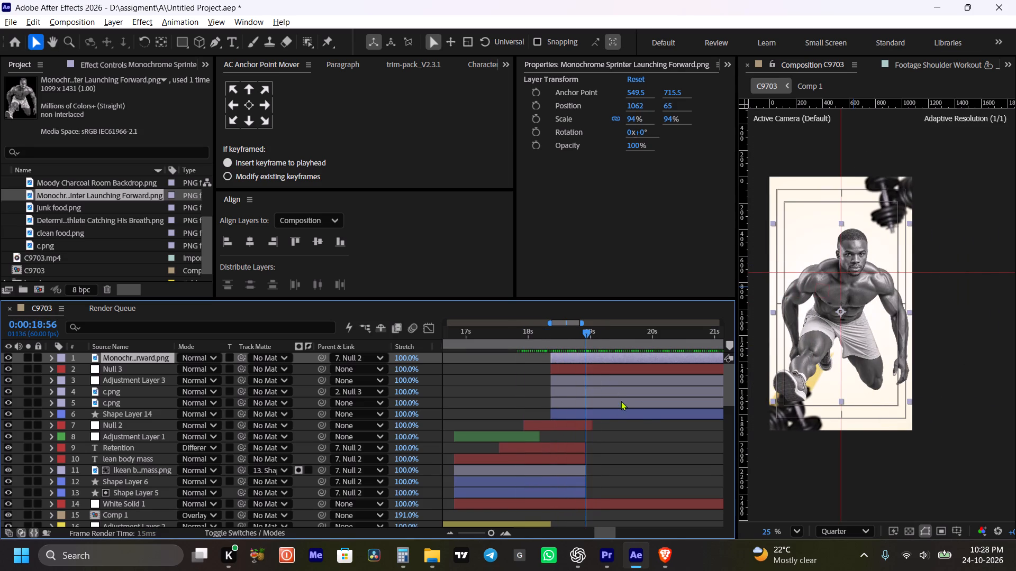
left_click(630, 443)
left_click(546, 330)
key("space")
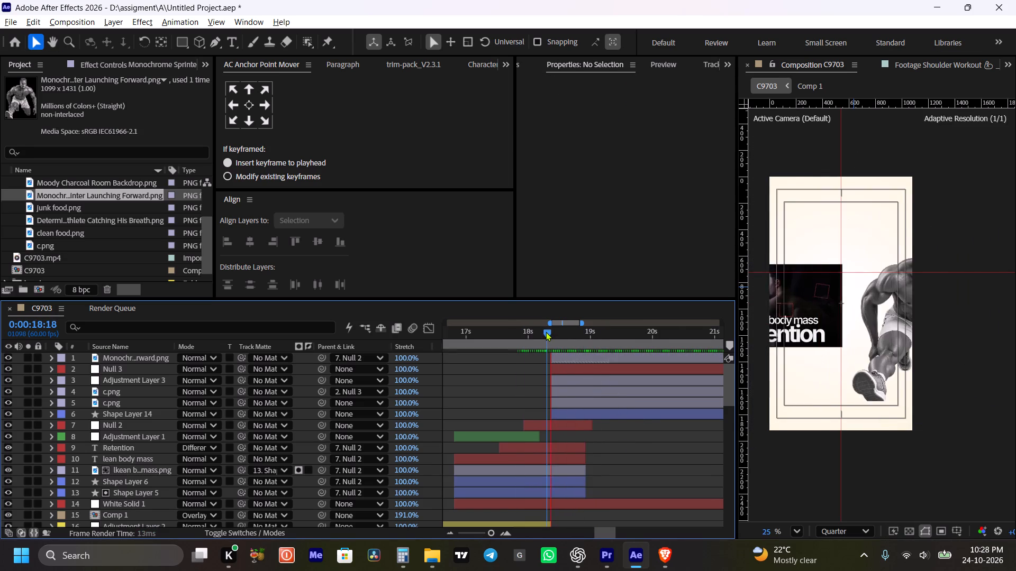
key("space")
key("space")
key("space")
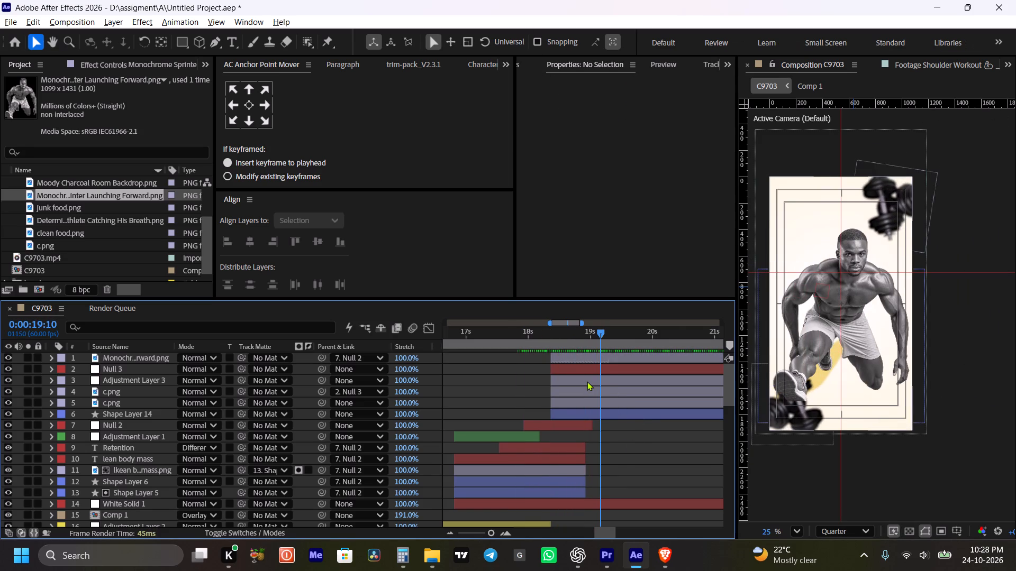
key("space")
key("space")
key("ctrl+s")
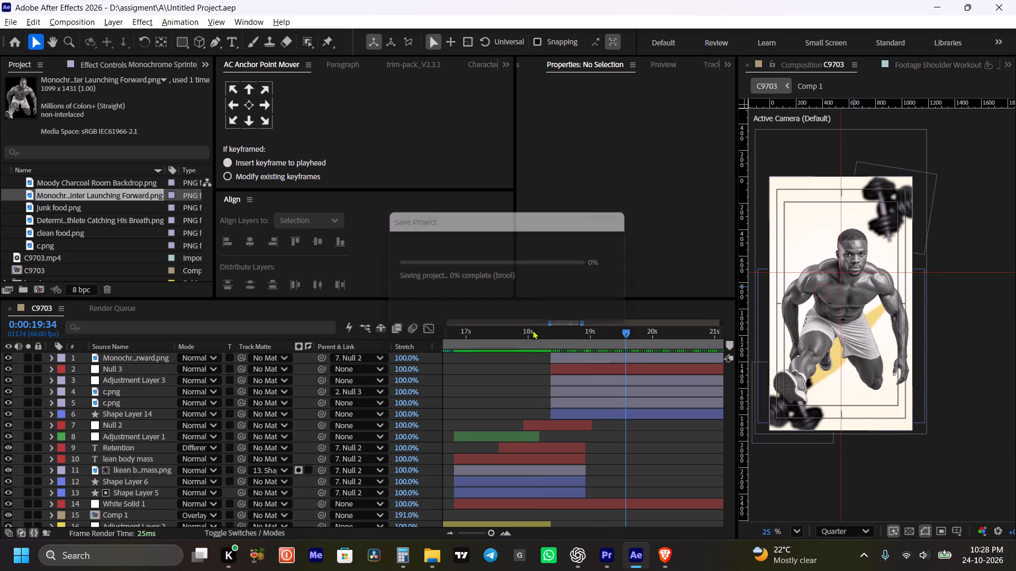
Replay the transition and pause at 0:00:18:38 to check the athlete's position during the slide.
left_click(532, 329)
key("space")
key("space")
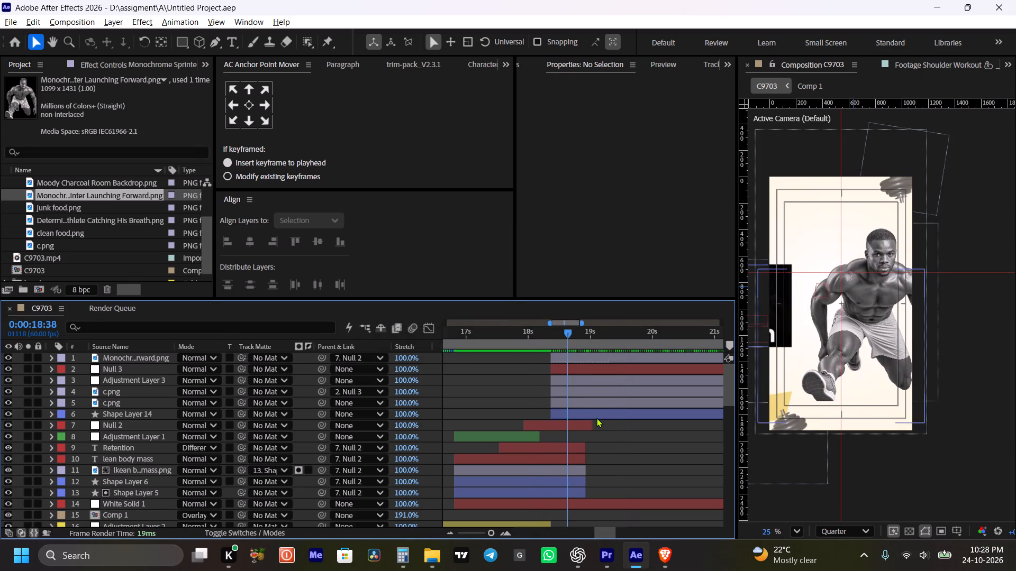
left_click(623, 451)
Maximize the C9703 timeline and reveal the keyframed properties of all layers, framed around 0:00:18:38.
key("grave")
scroll(631, 434, "down", 5, "alt")
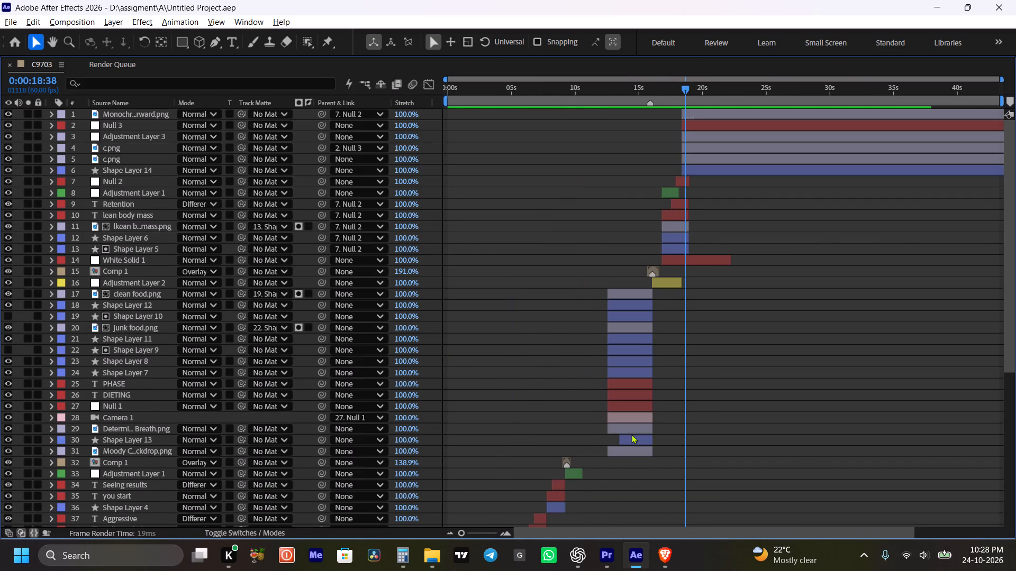
key("ctrl+a")
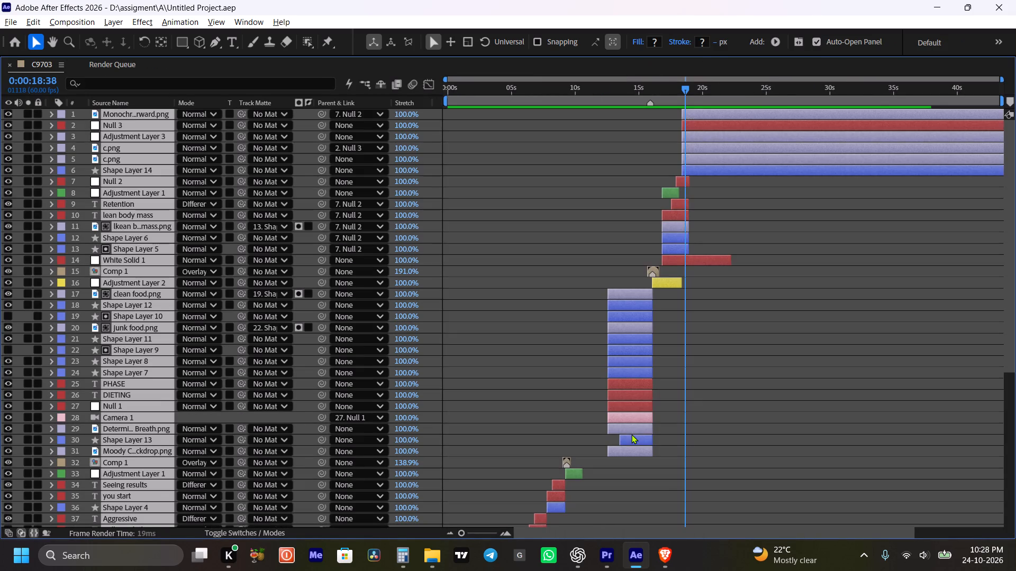
key("u")
scroll(721, 344, "down", 2, "alt")
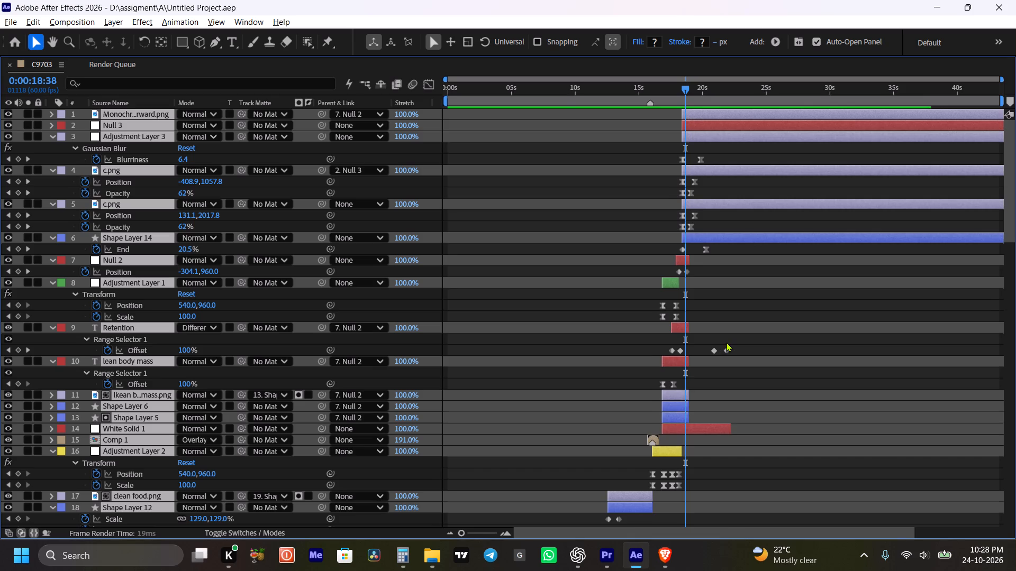
scroll(726, 342, "up", 4, "alt")
key("space")
key("space")
key("space")
key("space")
key("space")
key("space")
key("space")
key("space")
key("space")
key("space")
key("space")
key("space")
key("space")
key("space")
key("space")
key("space")
left_click_drag(598, 300, 891, 356)
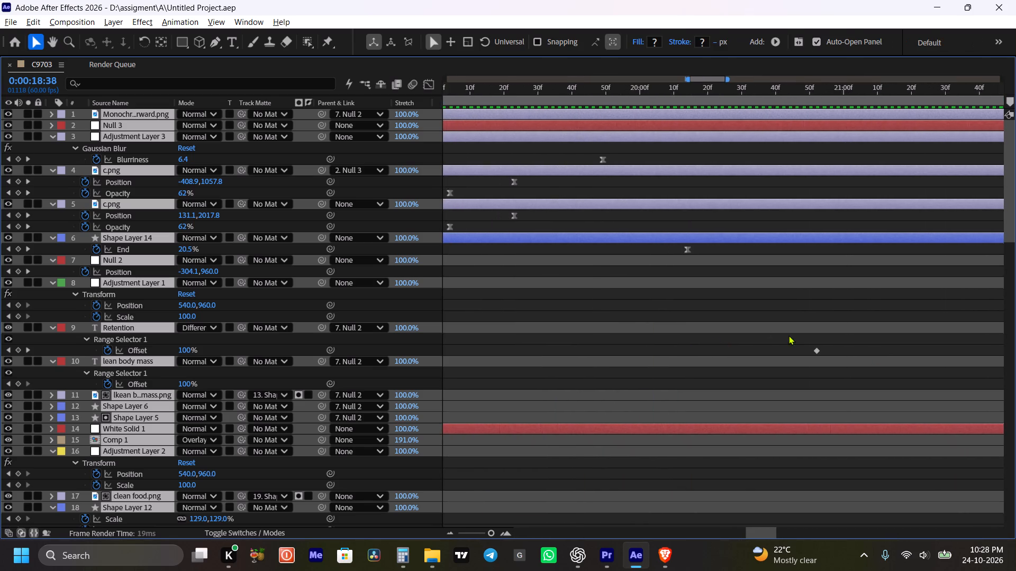
scroll(788, 335, "down", 1, "alt")
key("ctrl+a")
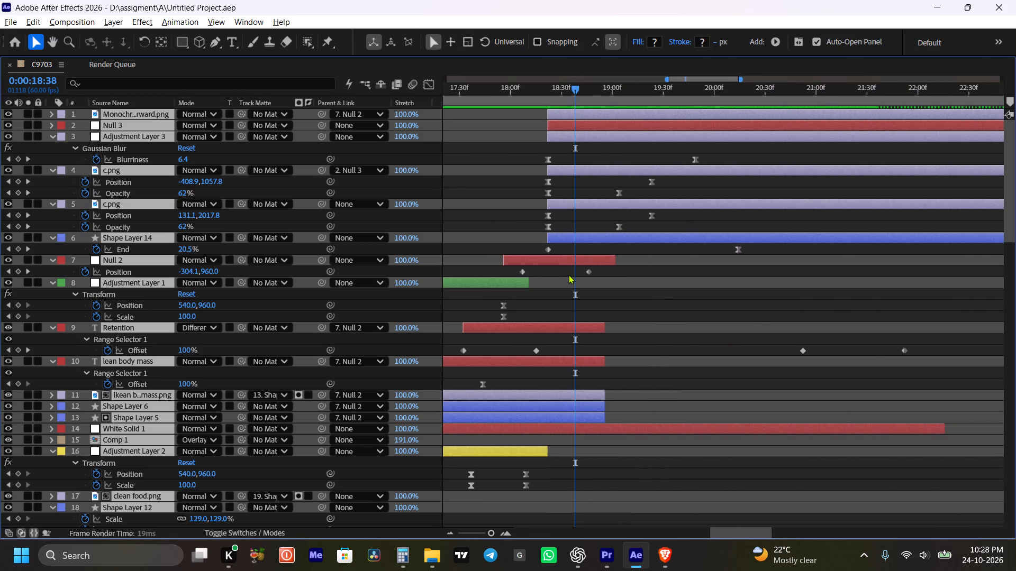
left_click(652, 302)
key("ctrl+a")
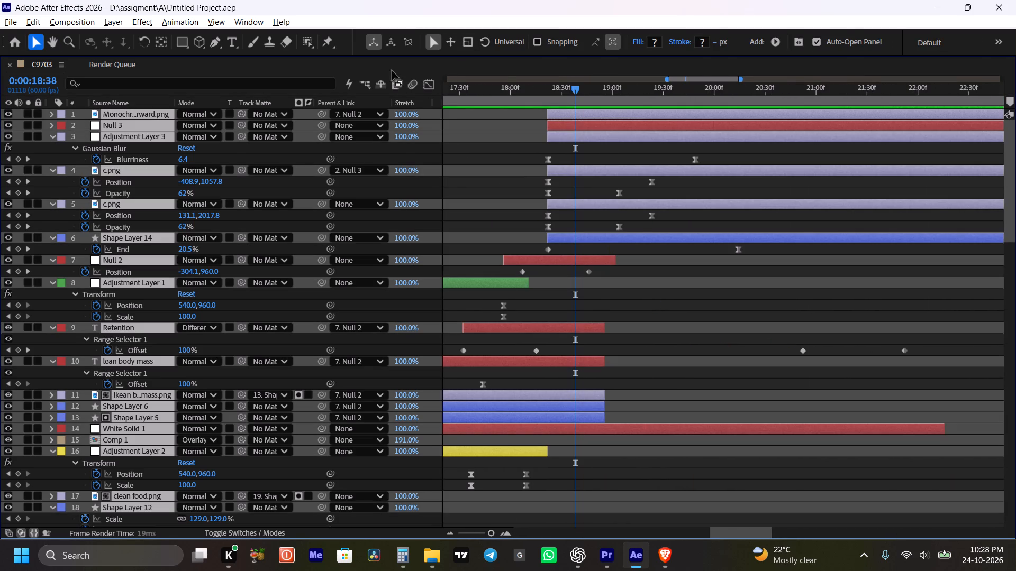
left_click(434, 86)
left_click(434, 86)
left_click_drag(451, 376, 917, 150)
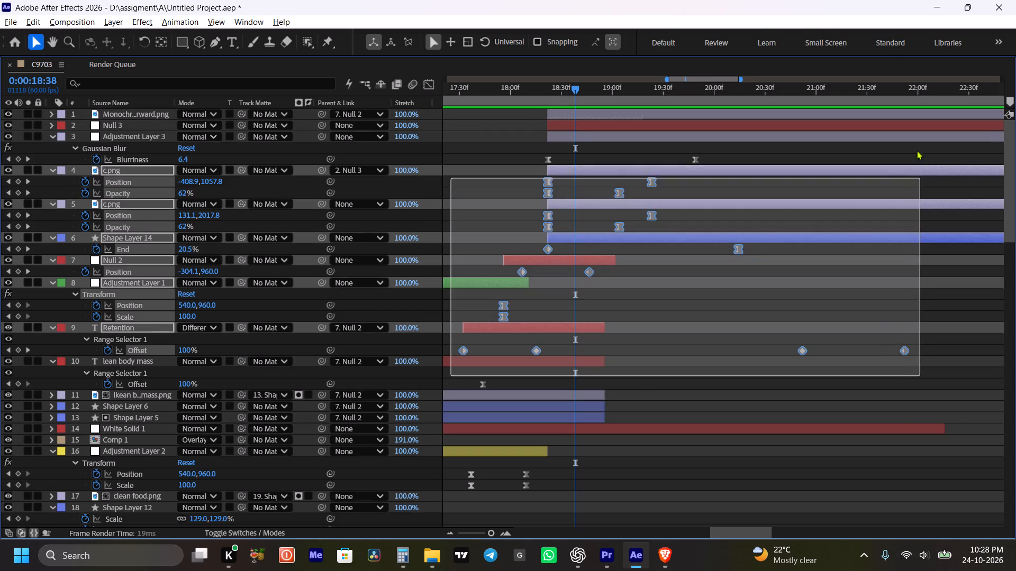
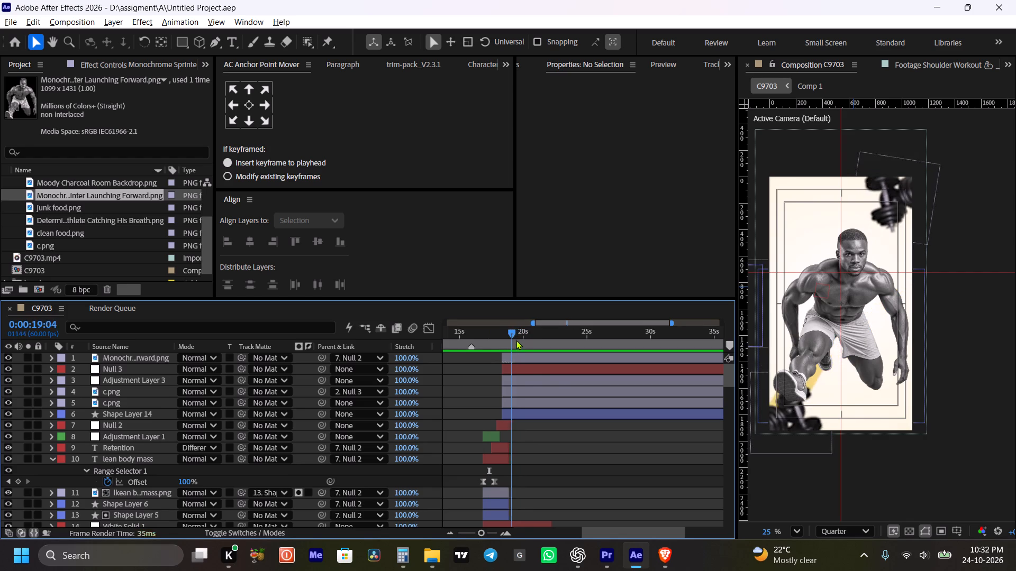
left_click_drag(516, 340, 521, 341)
Enlarge the C9703 timeline to fill the workspace and reveal the keyframed properties of all its layers.
left_click(587, 460)
key("grave")
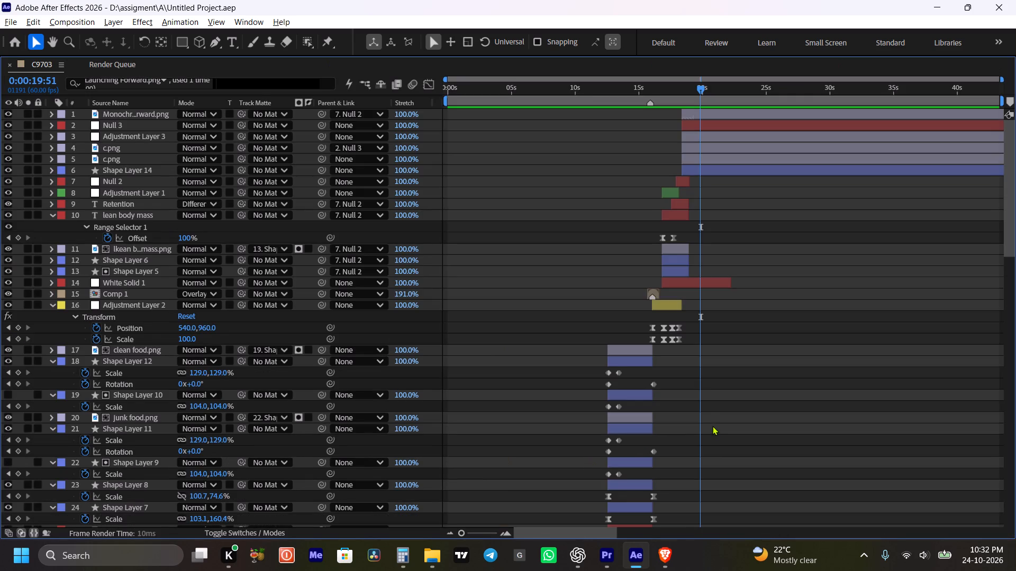
scroll(711, 412, "down", 4)
scroll(711, 411, "up", 1, "alt")
key("space")
key("space")
key("space")
key("space")
key("space")
key("space")
key("space")
key("space")
key("space")
key("space")
key("space")
key("space")
key("space")
key("space")
key("space")
key("space")
key("space")
key("space")
key("space")
key("space")
left_click_drag(775, 275, 749, 364)
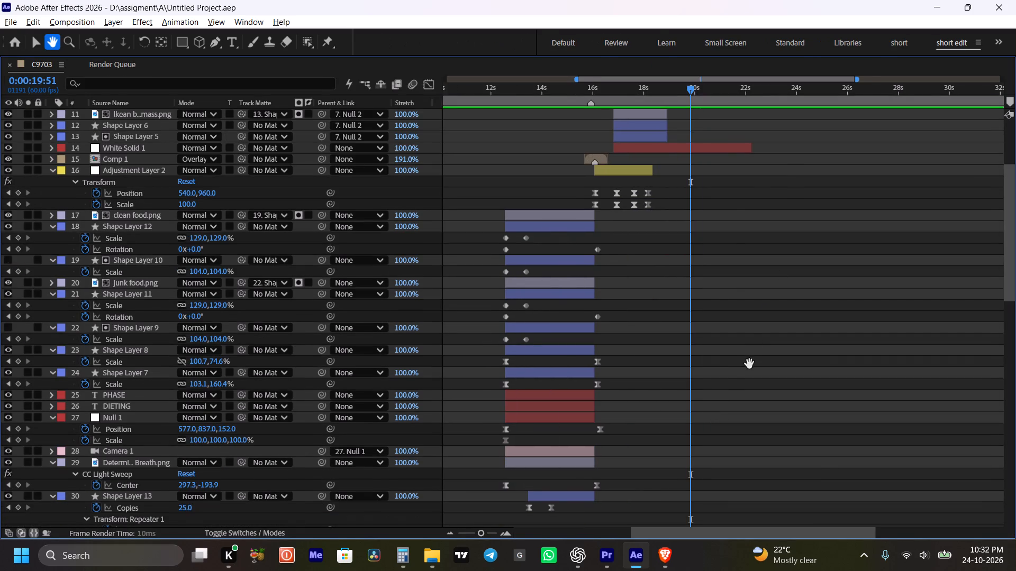
left_click_drag(749, 364, 706, 428)
left_click(713, 226)
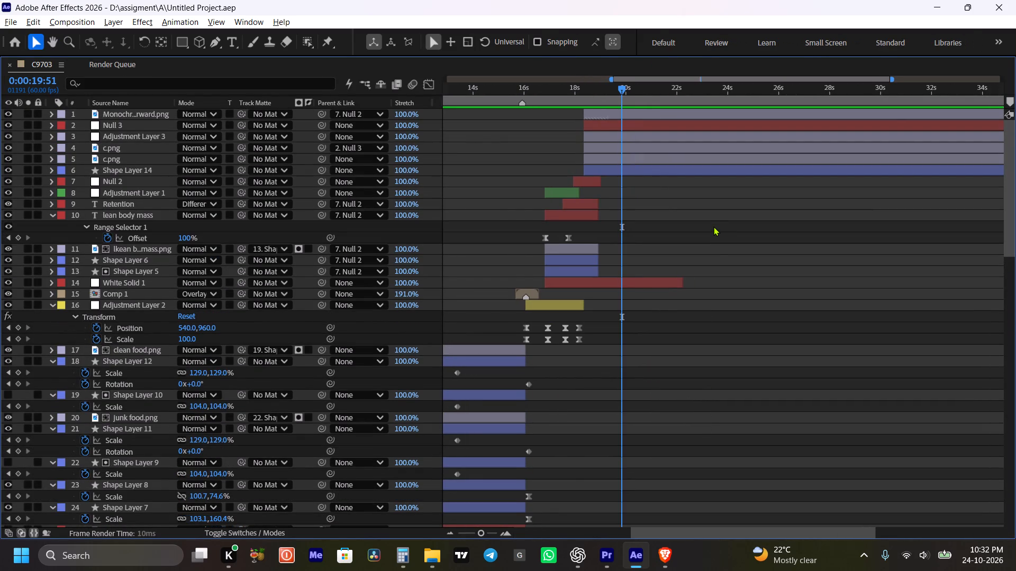
key("ctrl+a")
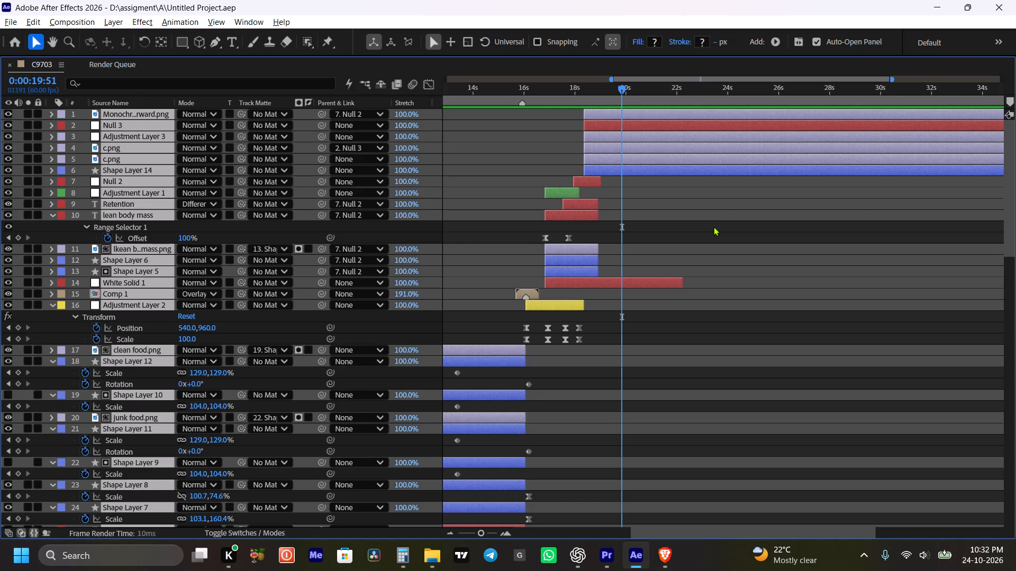
key("u")
left_click(738, 344)
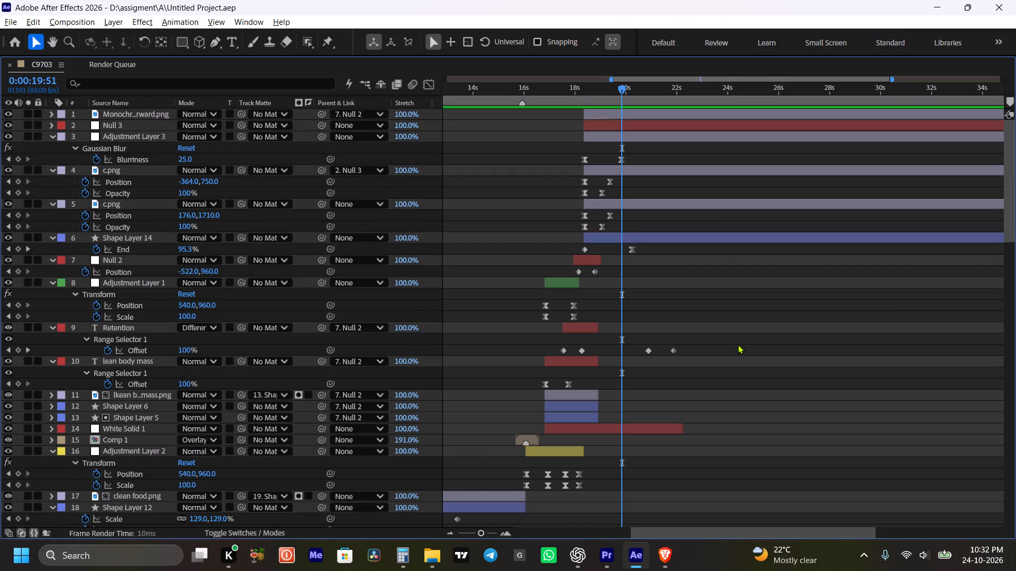
Save the project with no layers selected.
key("ctrl+s")
left_click(802, 358)
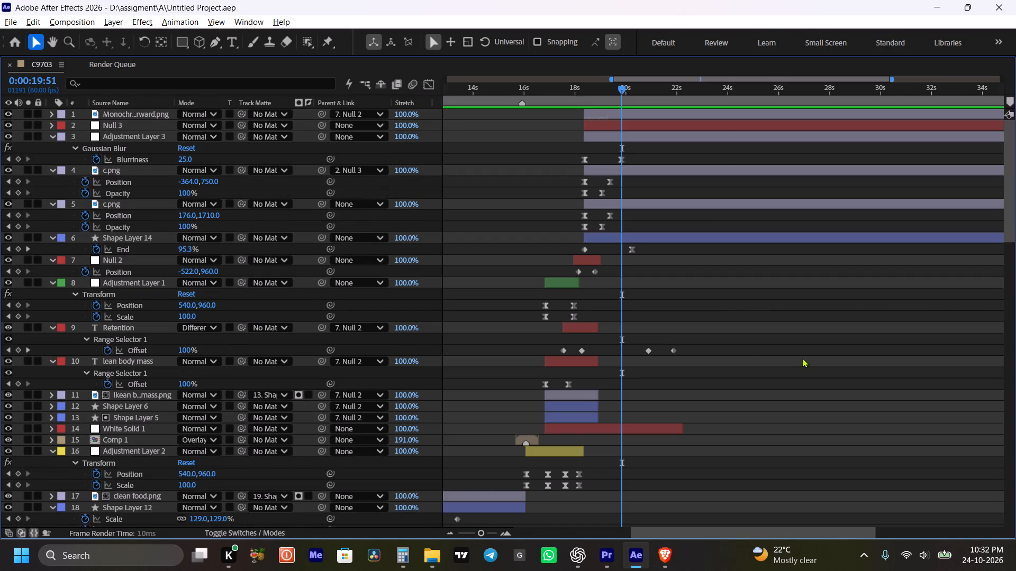
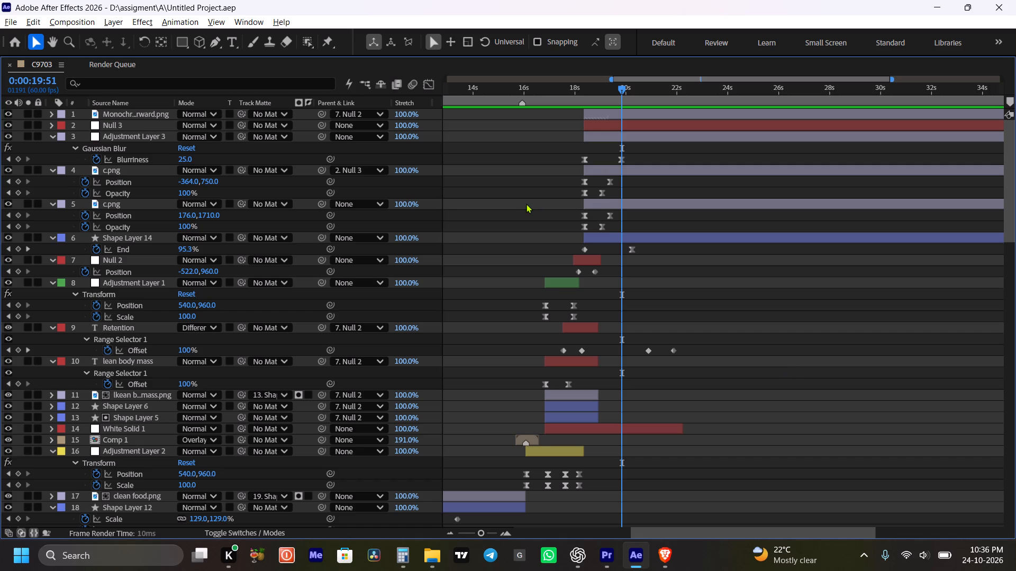
Restore the enlarged C9703 timeline to its normal size so that the composition view and other panels show again.
left_click_drag(512, 570, 557, 570)
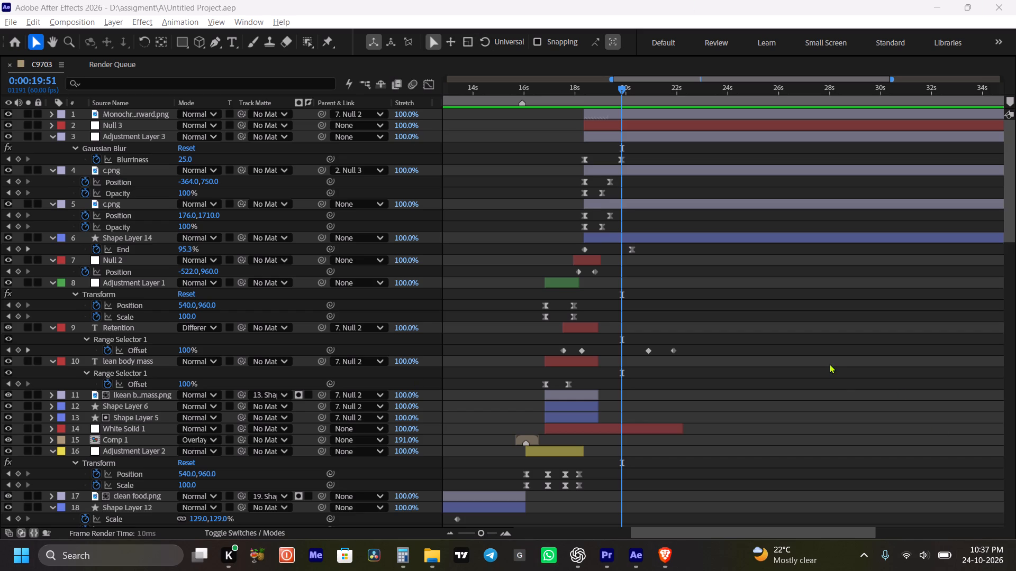
left_click(765, 297)
key("ctrl+a")
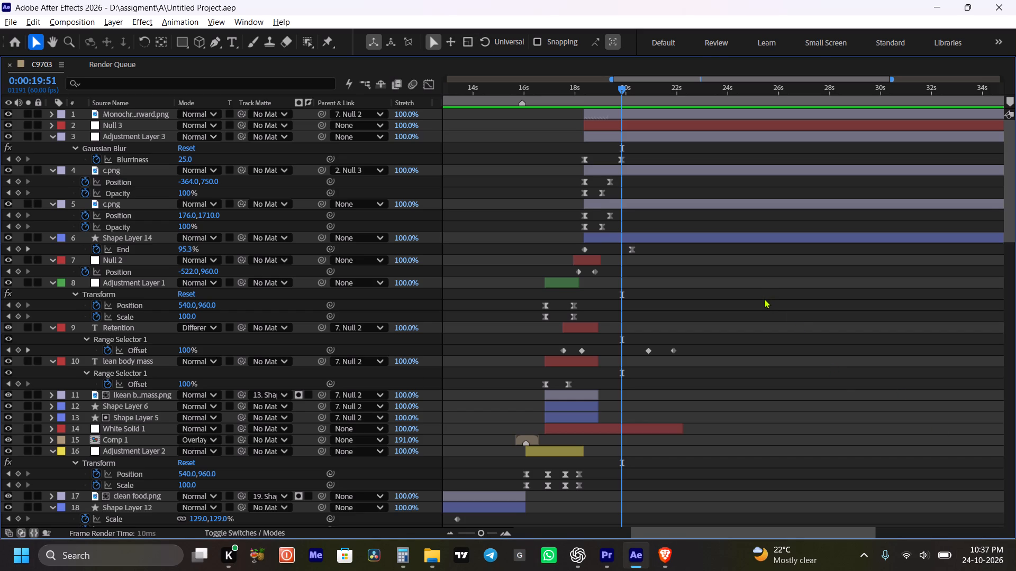
key("grave")
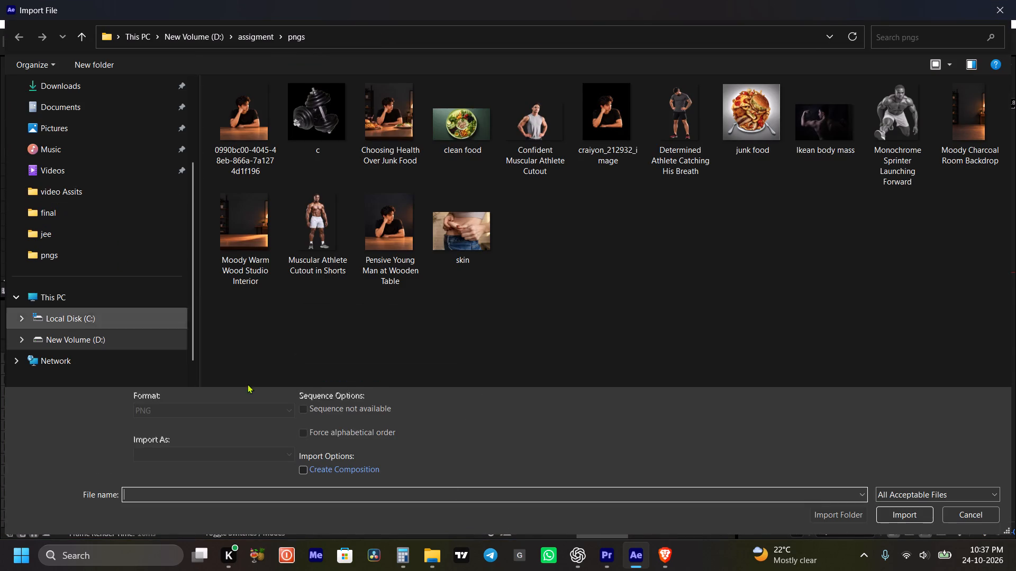
left_click(316, 241)
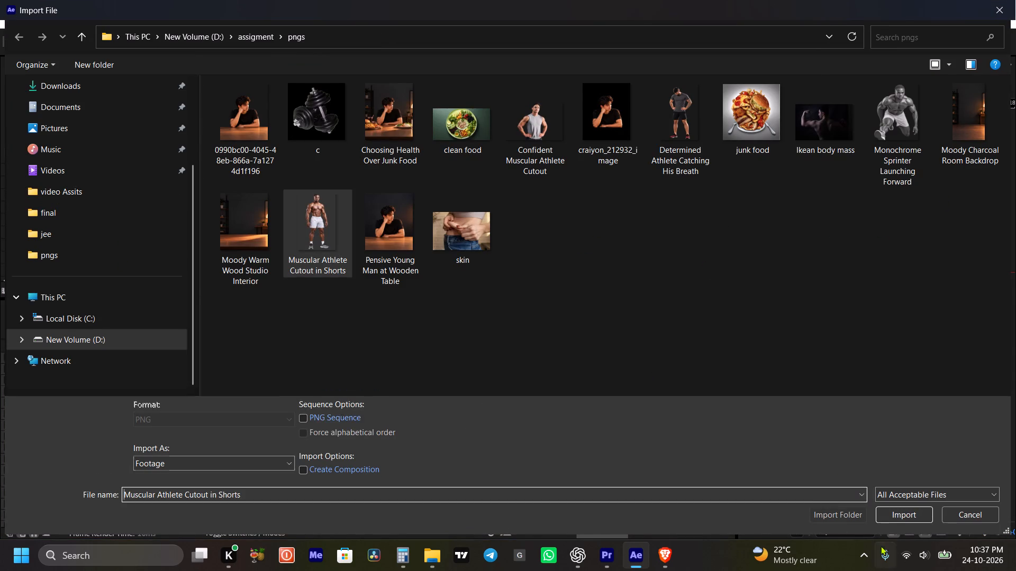
left_click(903, 513)
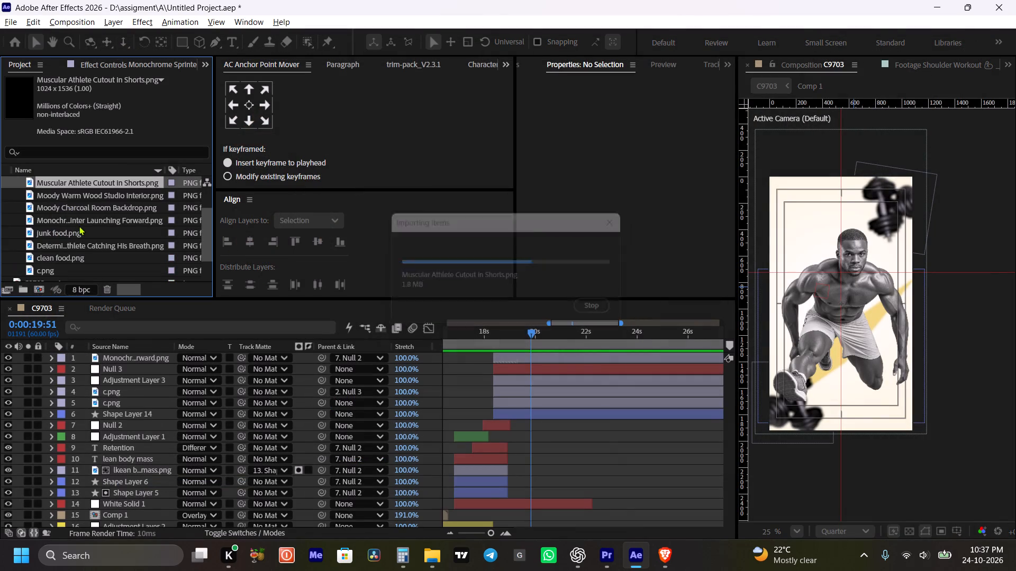
Add the Muscular Athlete Cutout to C9703 just below the Monochrome Sprinter layer, starting at 0:00:18:22.
left_click_drag(71, 184, 511, 366)
left_click(500, 331, "shift")
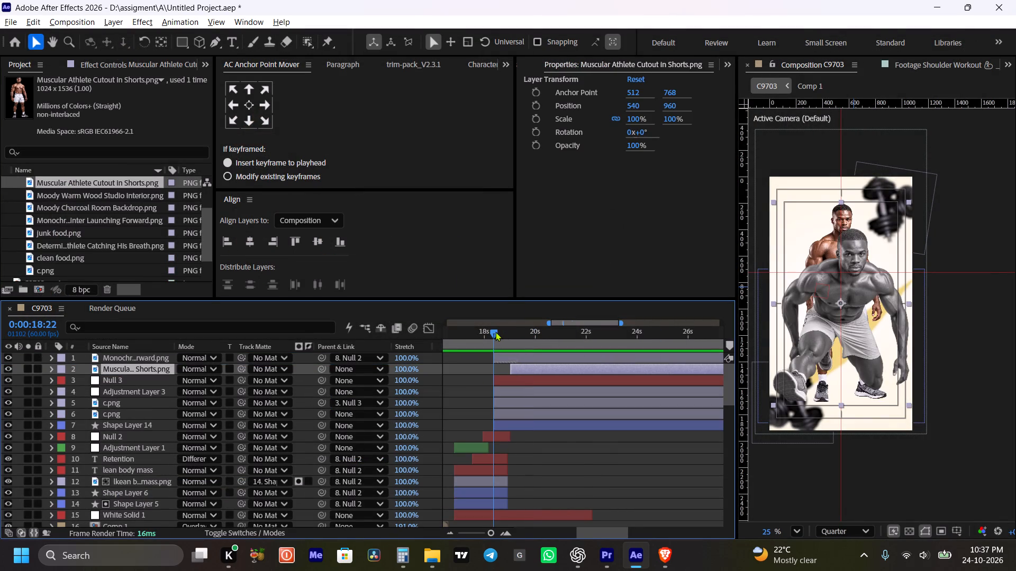
left_click(516, 367)
key("bracketleft")
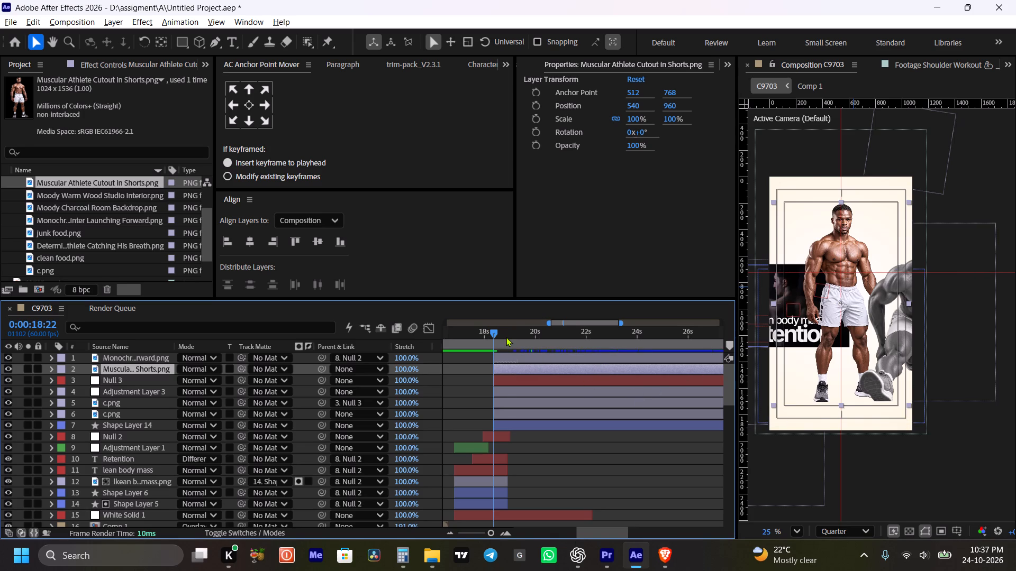
At 0:00:19:58, scale the Muscular Athlete Cutout layer to 114% and set its position to 540, 1086.
left_click_drag(506, 337, 534, 346)
left_click(526, 369)
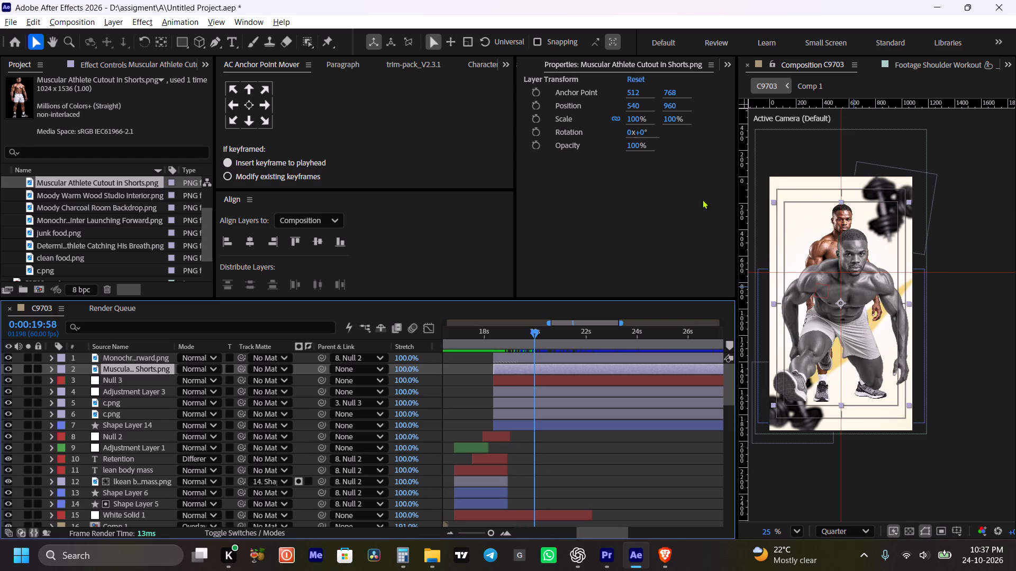
left_click_drag(638, 116, 649, 117)
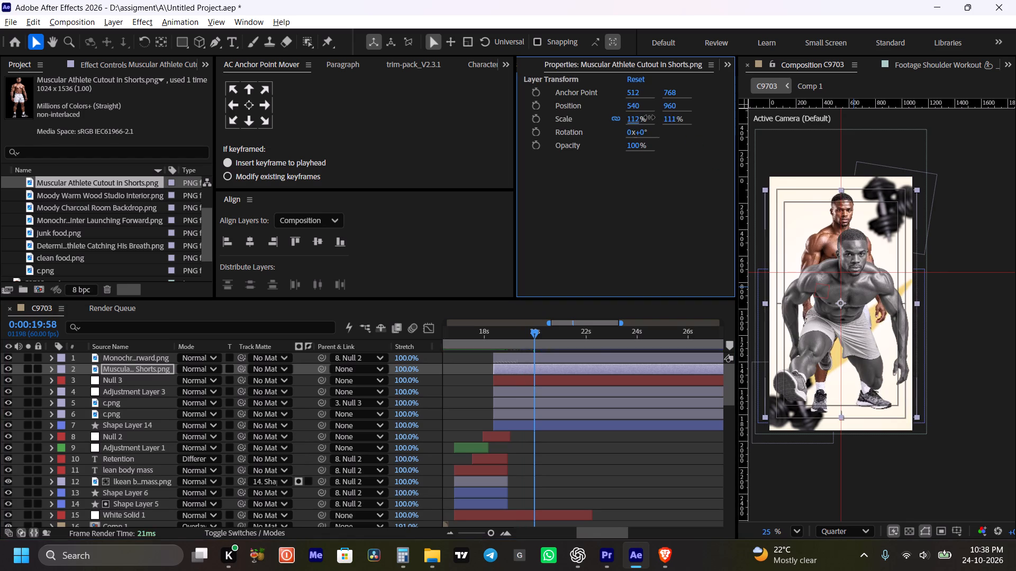
left_click_drag(649, 117, 651, 117)
left_click_drag(670, 105, 714, 112)
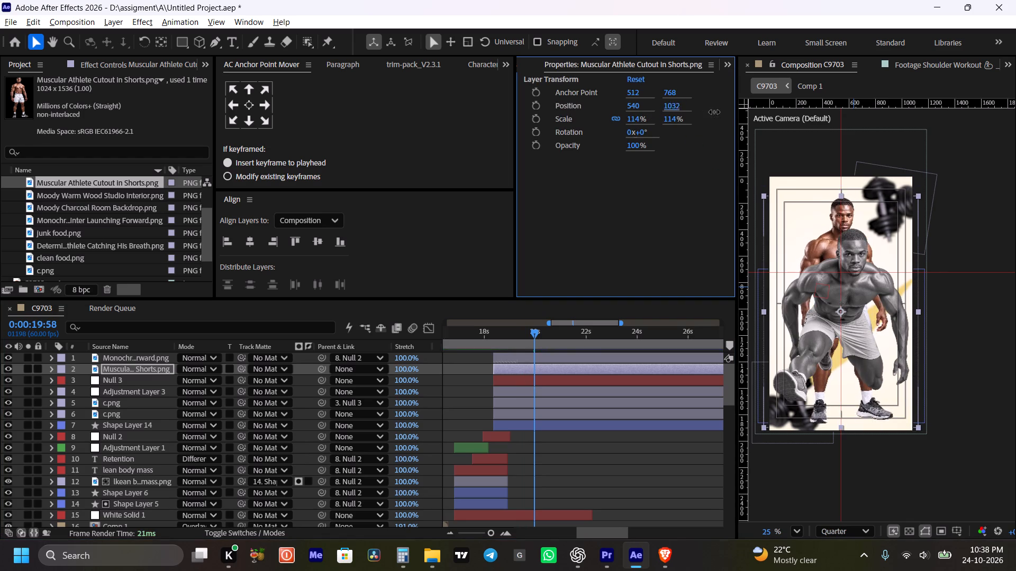
left_click_drag(714, 112, 741, 121)
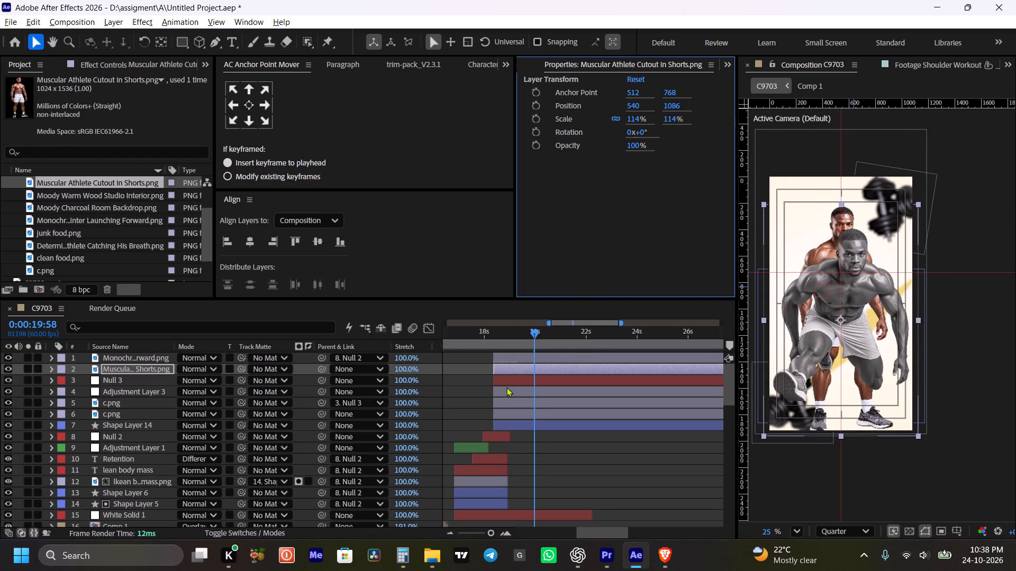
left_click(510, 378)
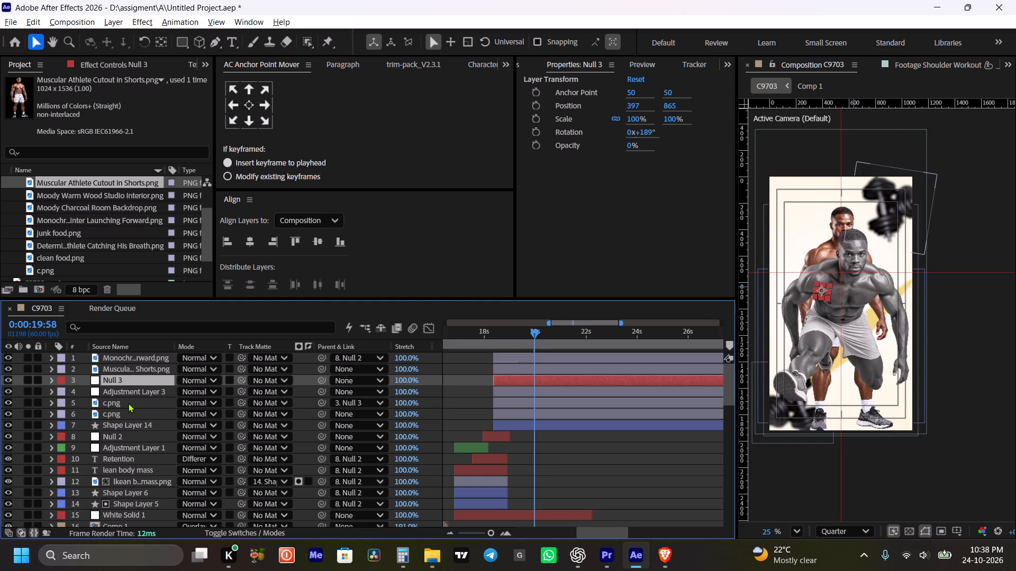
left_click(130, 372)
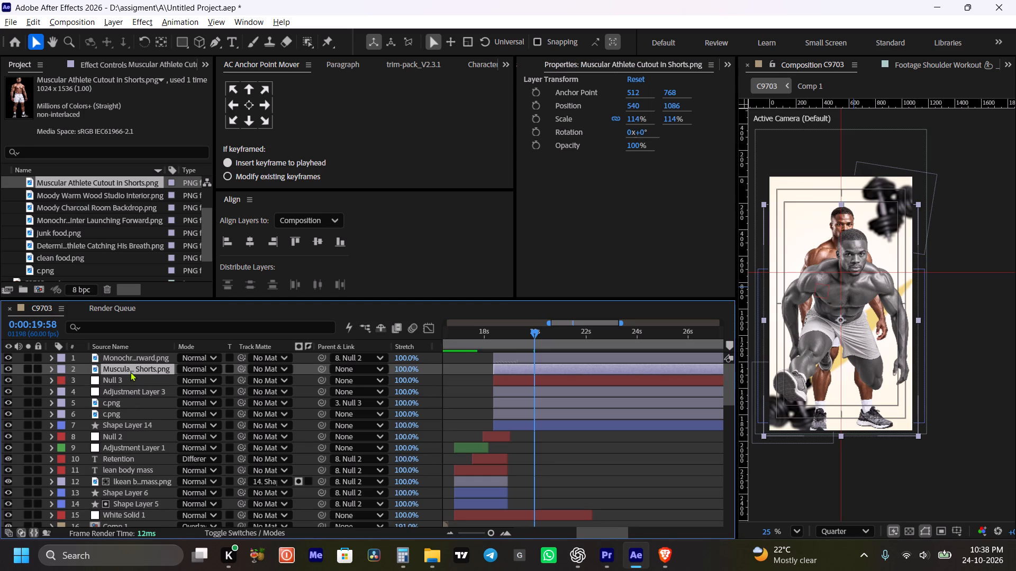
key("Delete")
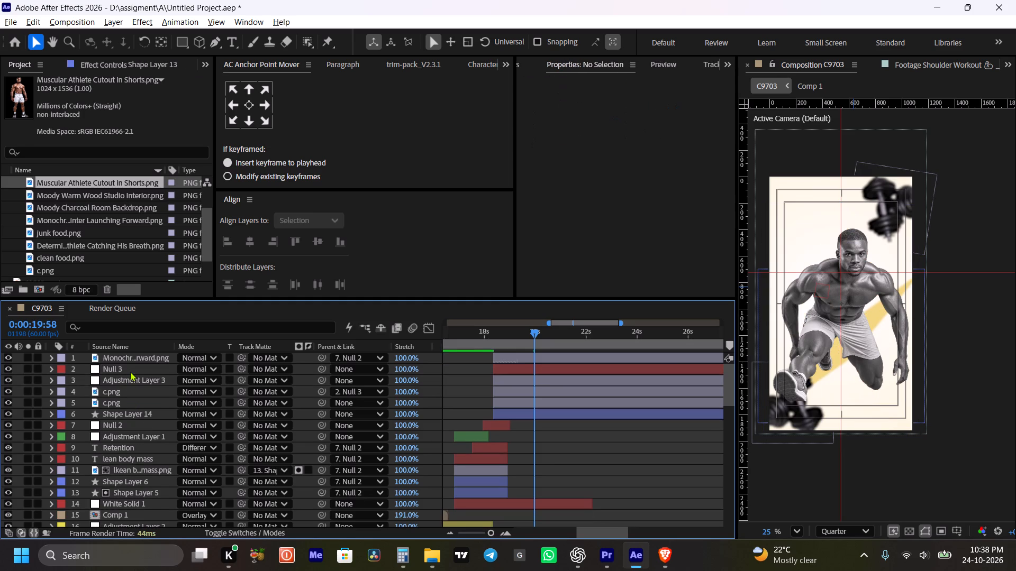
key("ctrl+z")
Delete the Monochrome Sprinter Launching Forward layer from C9703, keeping the Muscular Athlete Cutout layer.
left_click(130, 359)
key("Delete")
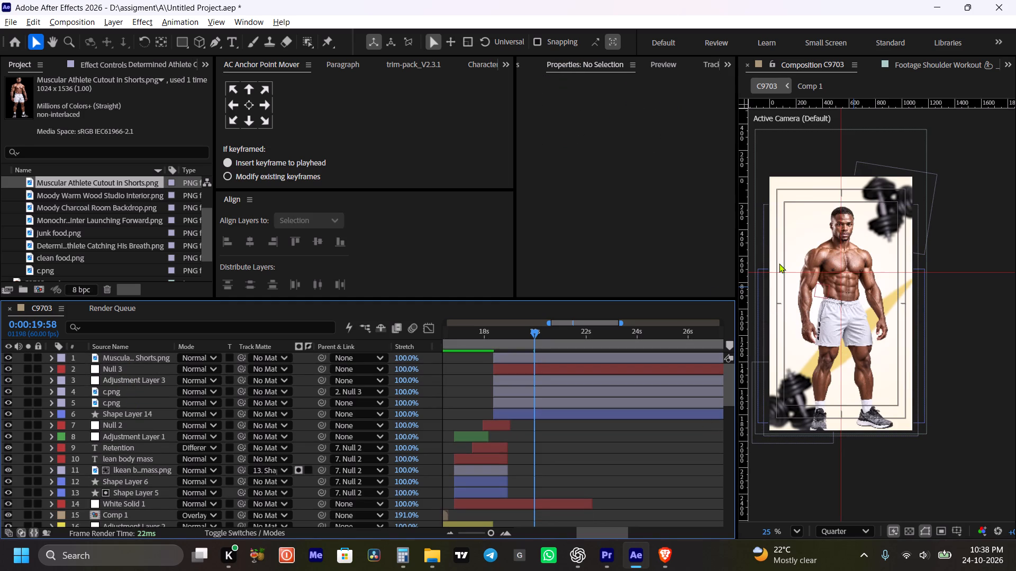
Set Adjustment Layer 3's Gaussian Blur Blurriness to 31.2 on its 0:00:19:49 keyframe and save the project.
left_click(513, 385)
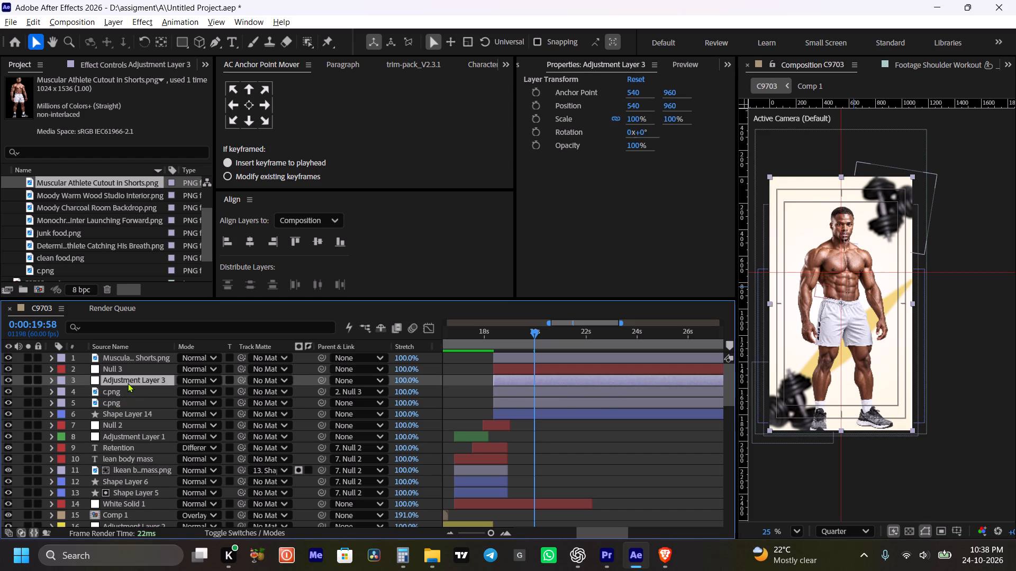
left_click(128, 383)
key("u")
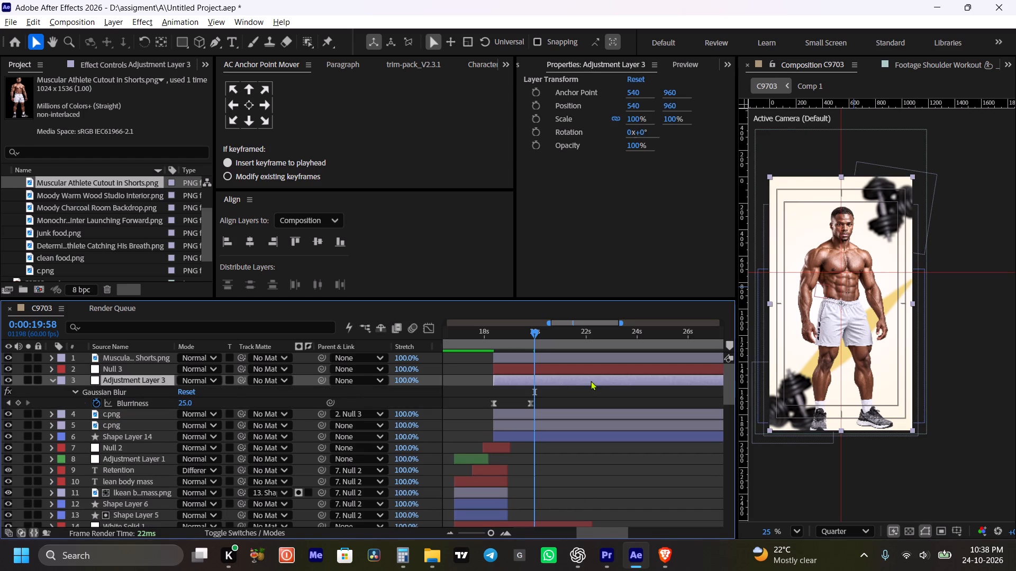
left_click(7, 401)
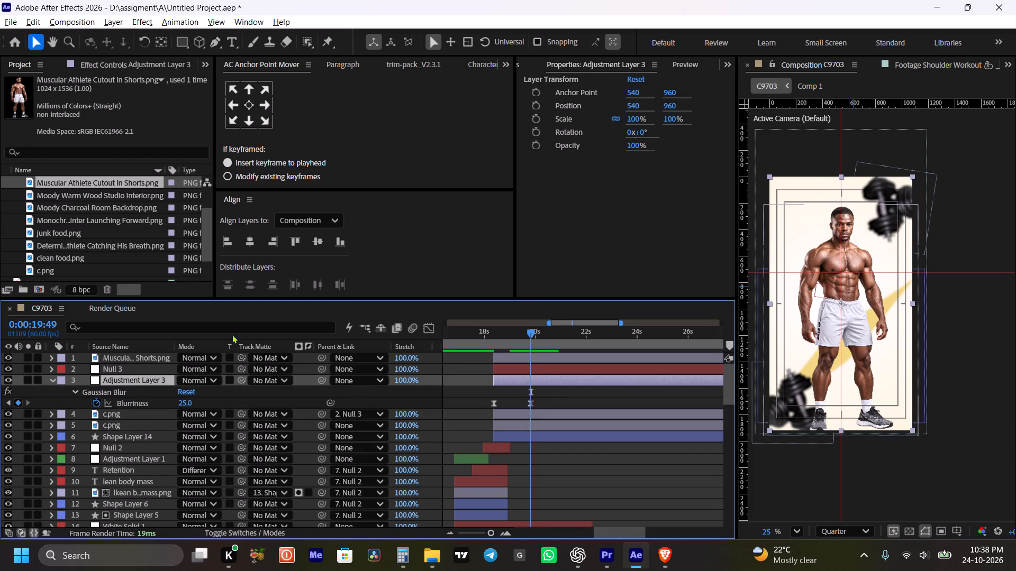
left_click_drag(183, 405, 217, 402)
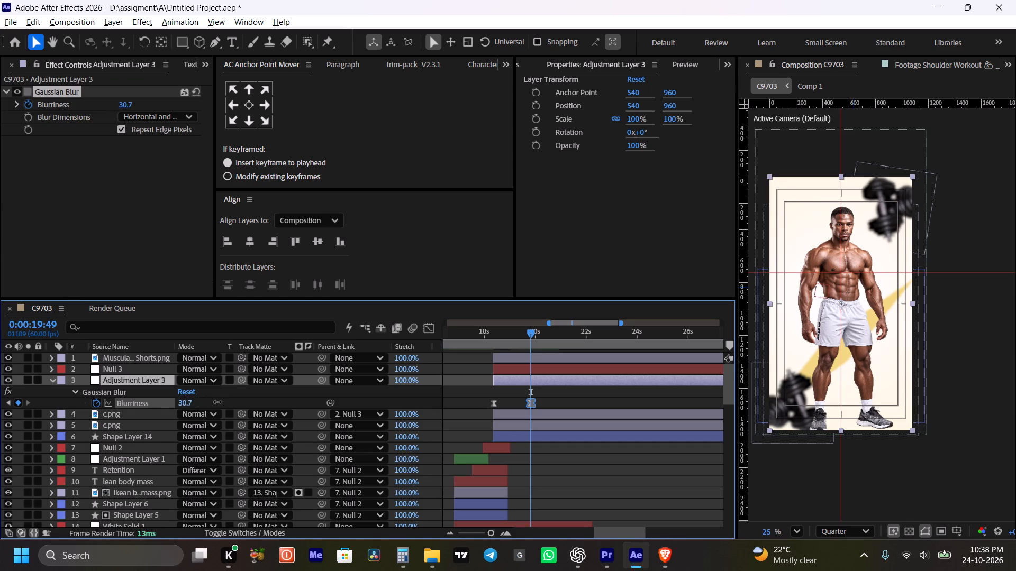
left_click_drag(217, 402, 221, 400)
left_click(233, 397)
left_click_drag(252, 392, 234, 389)
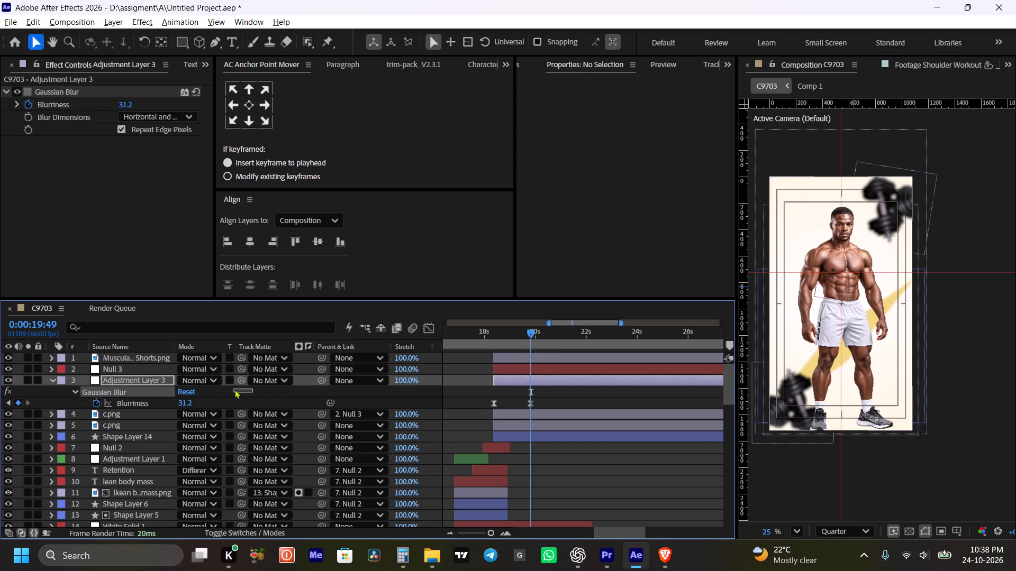
left_click_drag(234, 389, 223, 390)
key("ctrl+s")
key("ctrl+s")
key("ctrl+s")
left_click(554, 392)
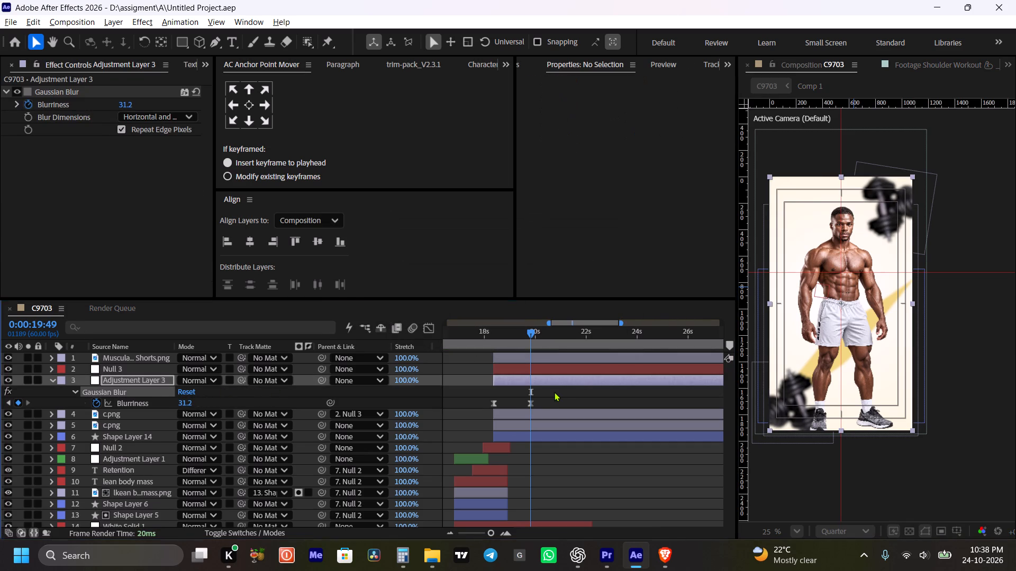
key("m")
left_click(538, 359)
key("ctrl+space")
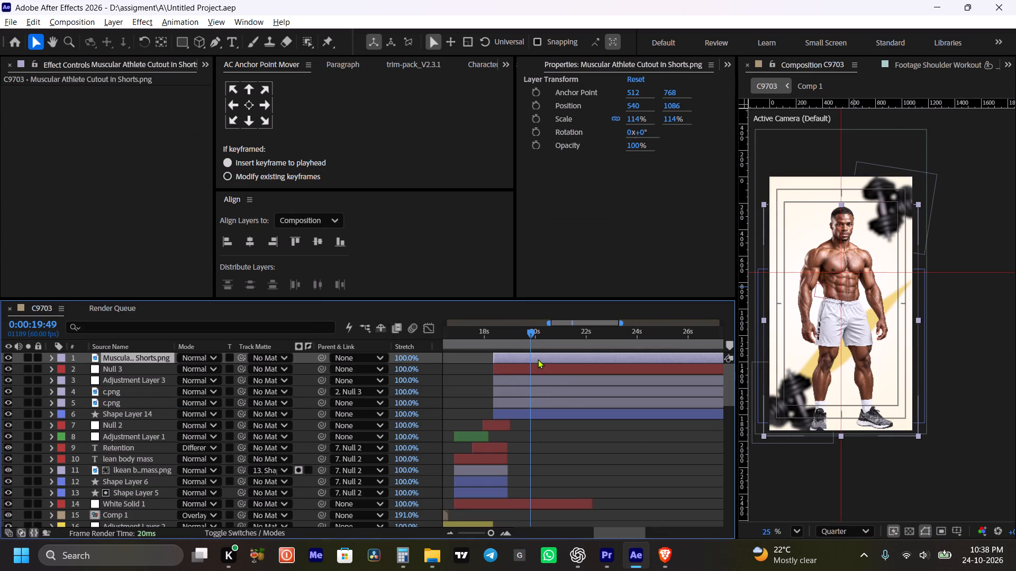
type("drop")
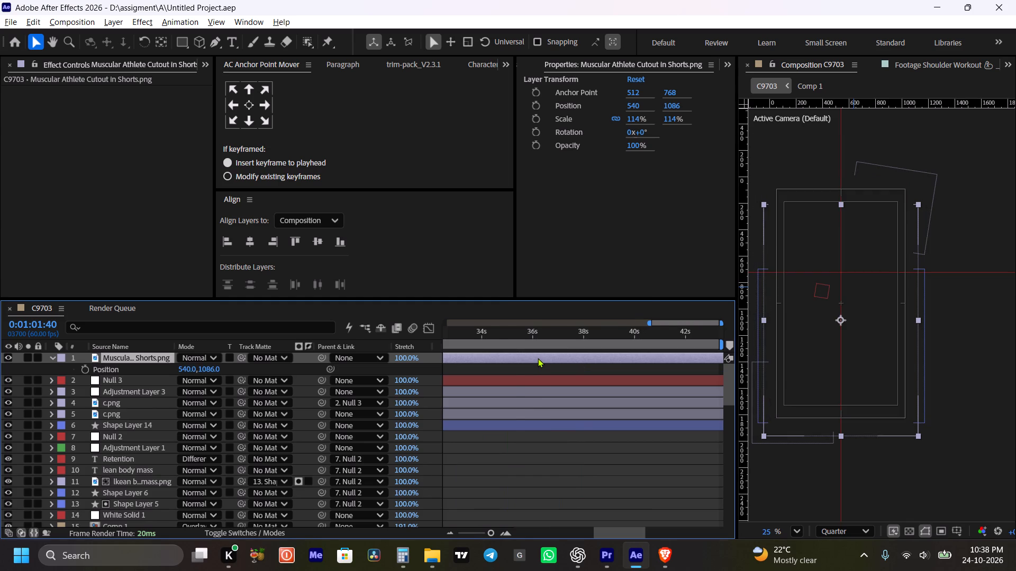
At 0:00:20:28 in C9703, apply a Drop Shadow effect to the Muscular Athlete Cutout layer.
scroll(538, 358, "down", 5, "alt")
scroll(629, 410, "up", 2, "alt")
key("space")
left_click_drag(634, 480, 695, 503)
scroll(536, 394, "down", 1, "alt")
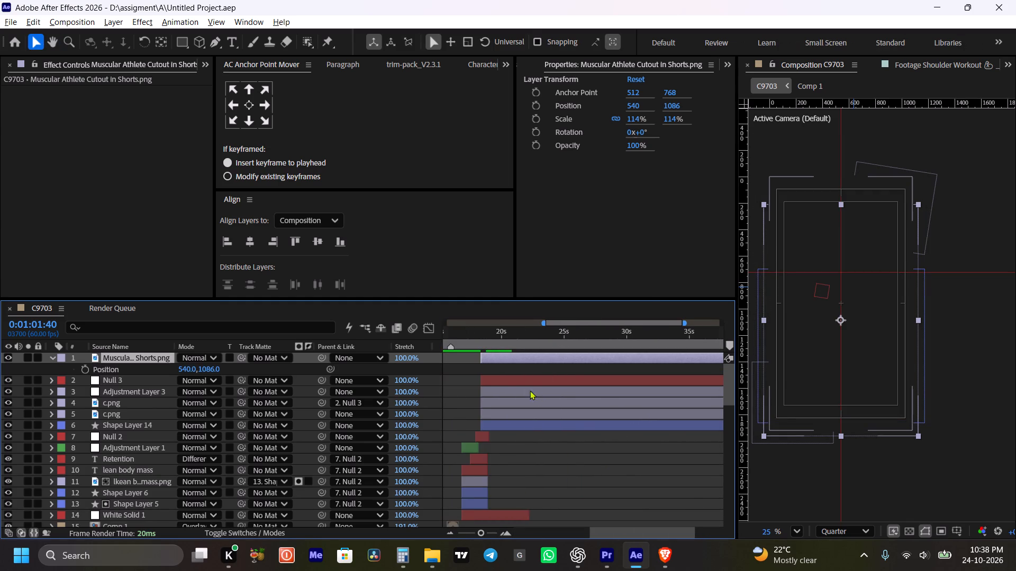
key("space")
left_click(529, 381)
left_click(509, 331)
left_click(512, 359)
key("ctrl+space")
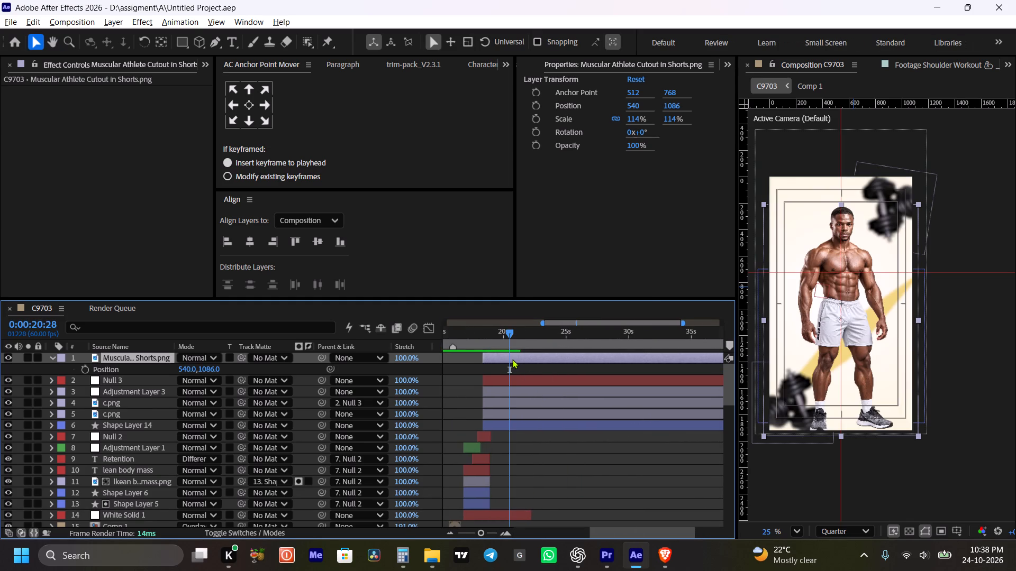
type("dro")
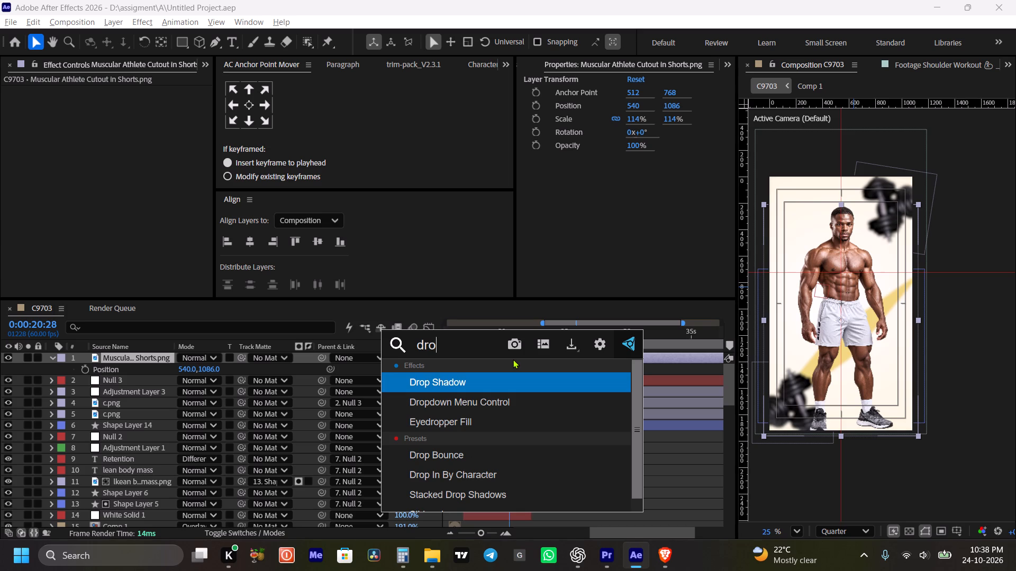
left_click(500, 382)
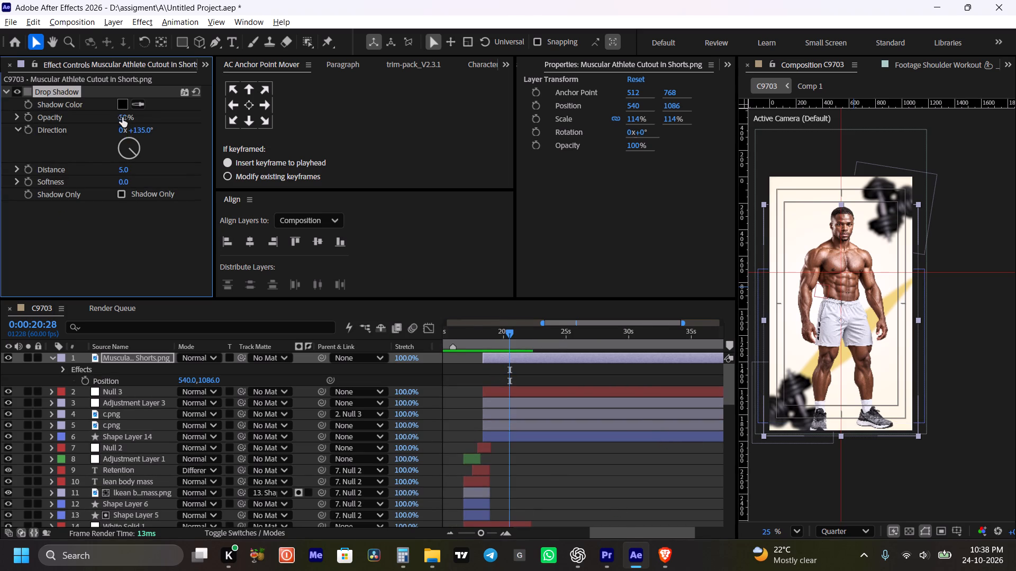
Set the athlete layer's Drop Shadow opacity to 100% and save the project.
left_click_drag(122, 117, 226, 111)
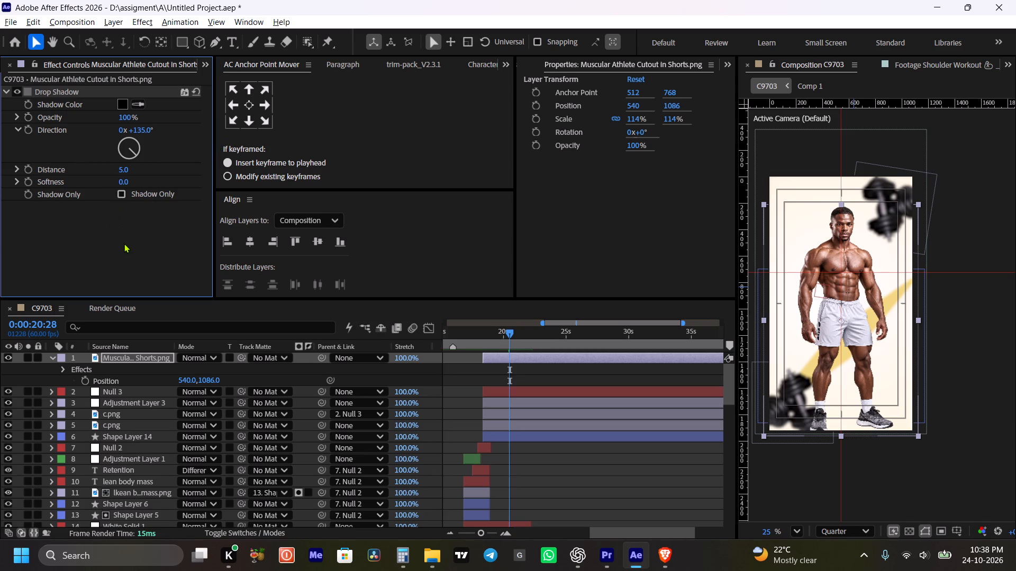
left_click(124, 243)
key("ctrl+s")
key("ctrl+s")
Examine the drop shadow up close along the athlete's torso and arm edges in the composition preview.
scroll(865, 289, "up", 7)
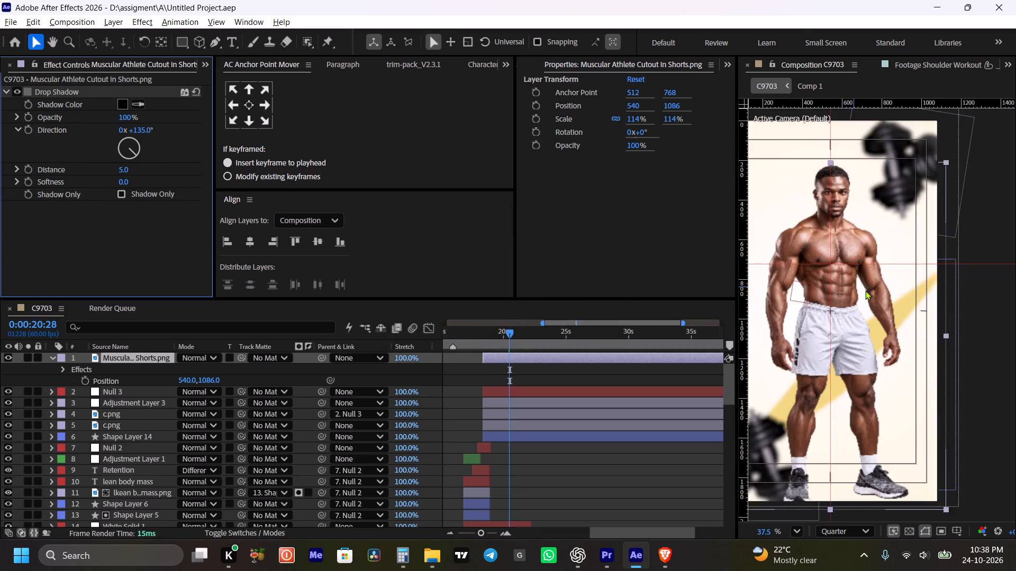
scroll(865, 290, "up", 3)
key("space")
key("space")
key("space")
key("space")
key("space")
key("space")
key("space")
left_click_drag(926, 274, 903, 319)
scroll(894, 321, "up", 4)
key("space")
key("space")
key("space")
key("space")
key("space")
key("space")
key("space")
key("space")
key("space")
key("space")
left_click_drag(846, 324, 917, 352)
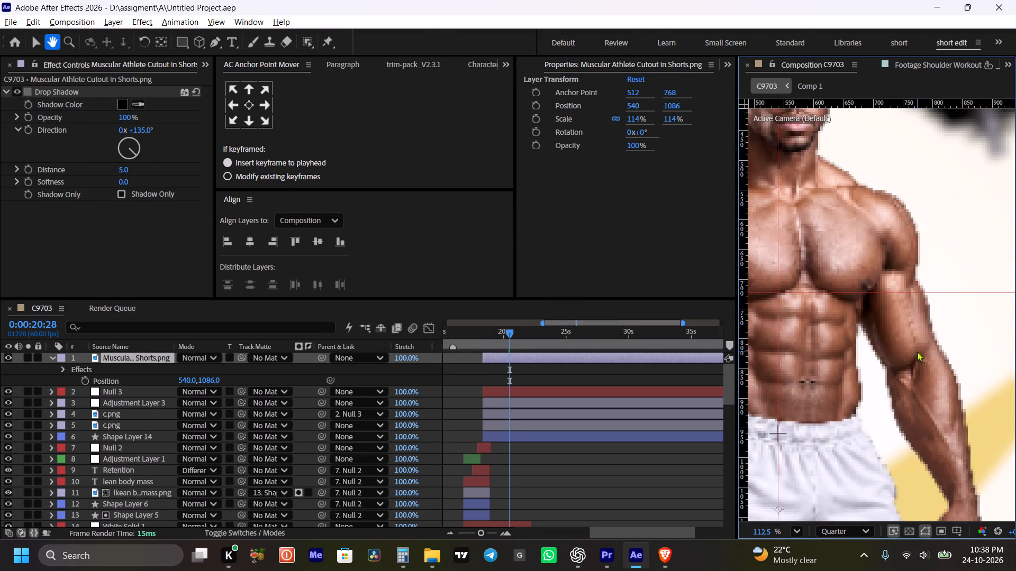
scroll(917, 352, "down", 4)
key("space")
key("space")
left_click_drag(918, 340, 920, 324)
Set the composition preview resolution to Full.
left_click(831, 532)
left_click(846, 437)
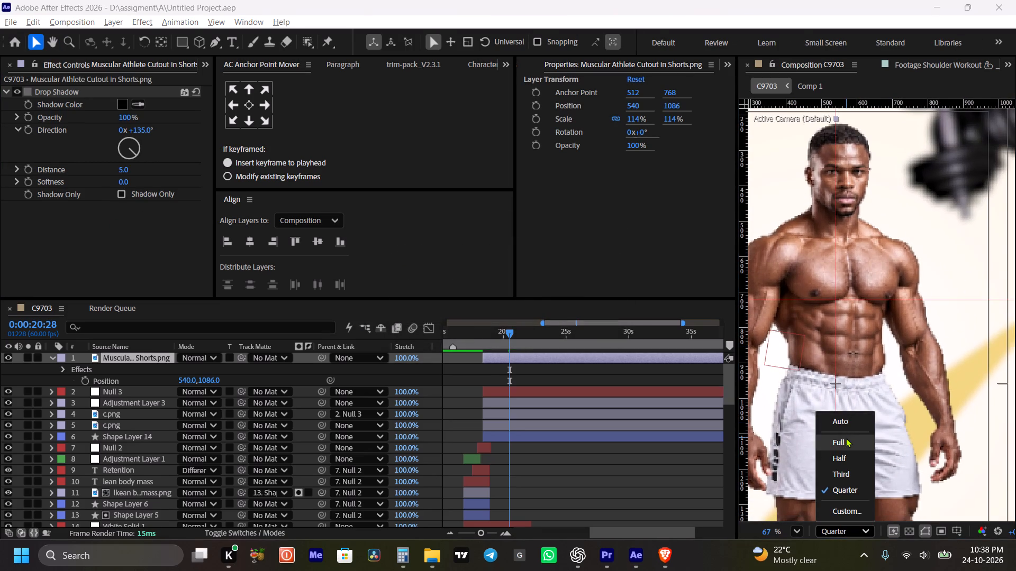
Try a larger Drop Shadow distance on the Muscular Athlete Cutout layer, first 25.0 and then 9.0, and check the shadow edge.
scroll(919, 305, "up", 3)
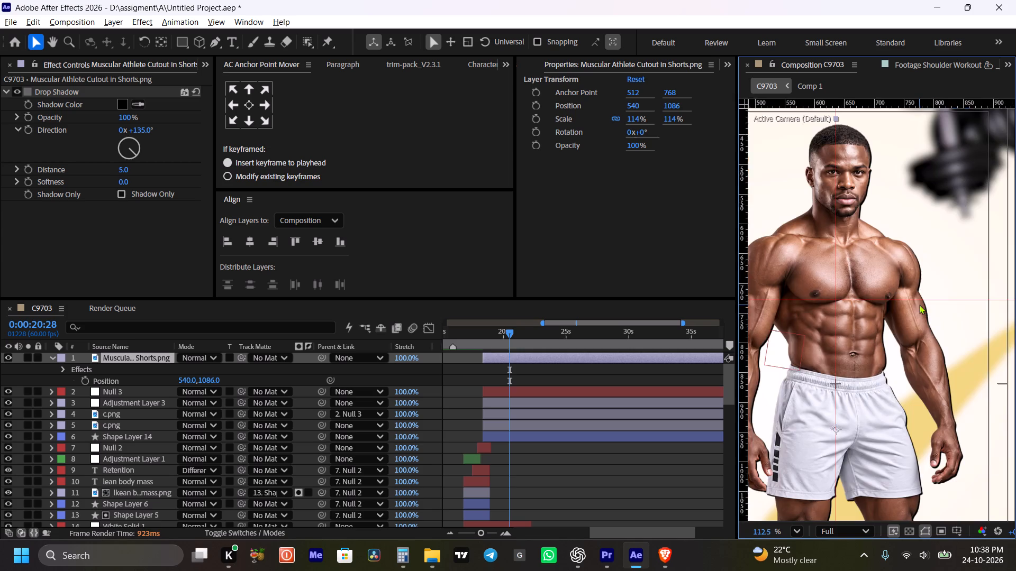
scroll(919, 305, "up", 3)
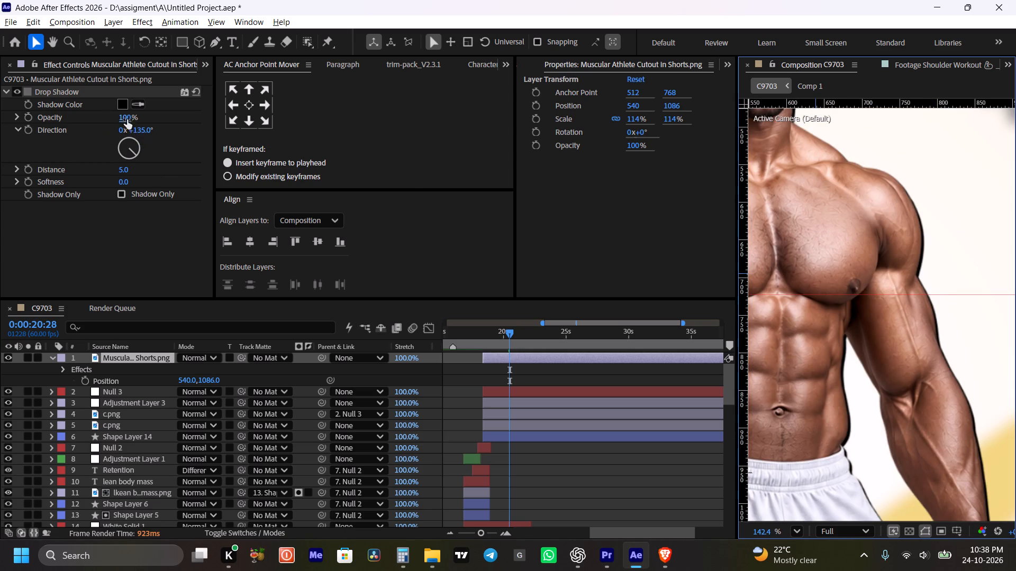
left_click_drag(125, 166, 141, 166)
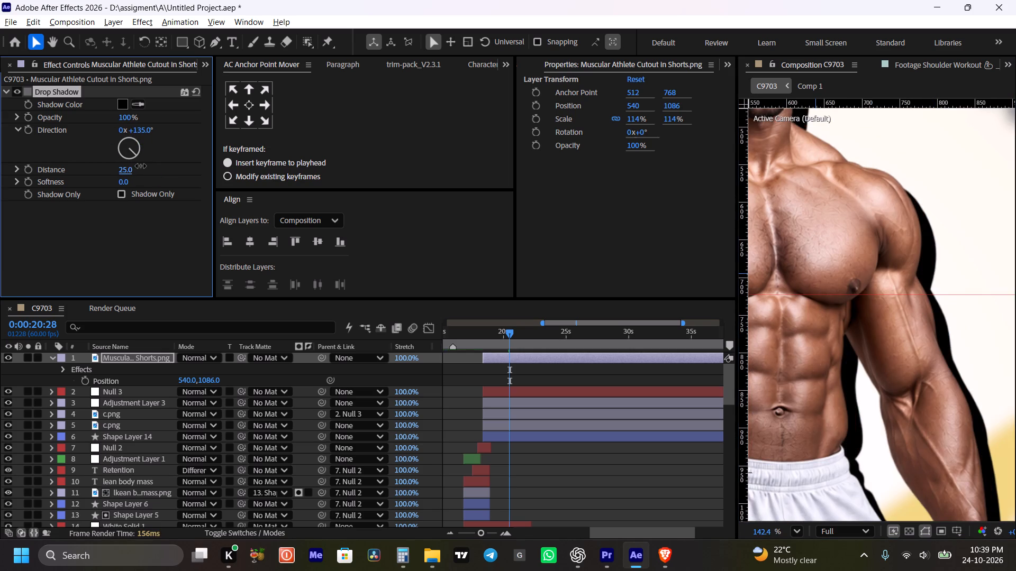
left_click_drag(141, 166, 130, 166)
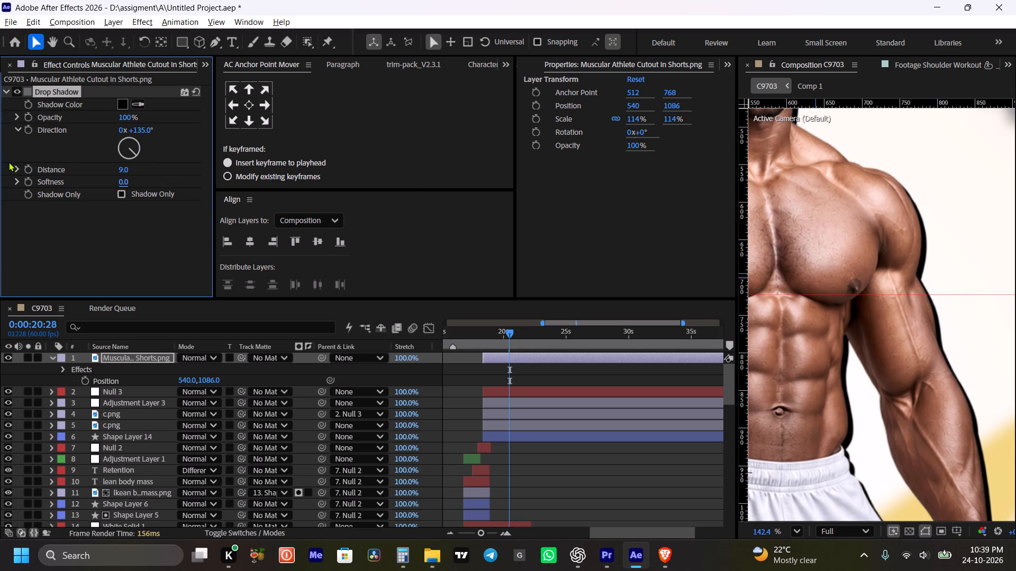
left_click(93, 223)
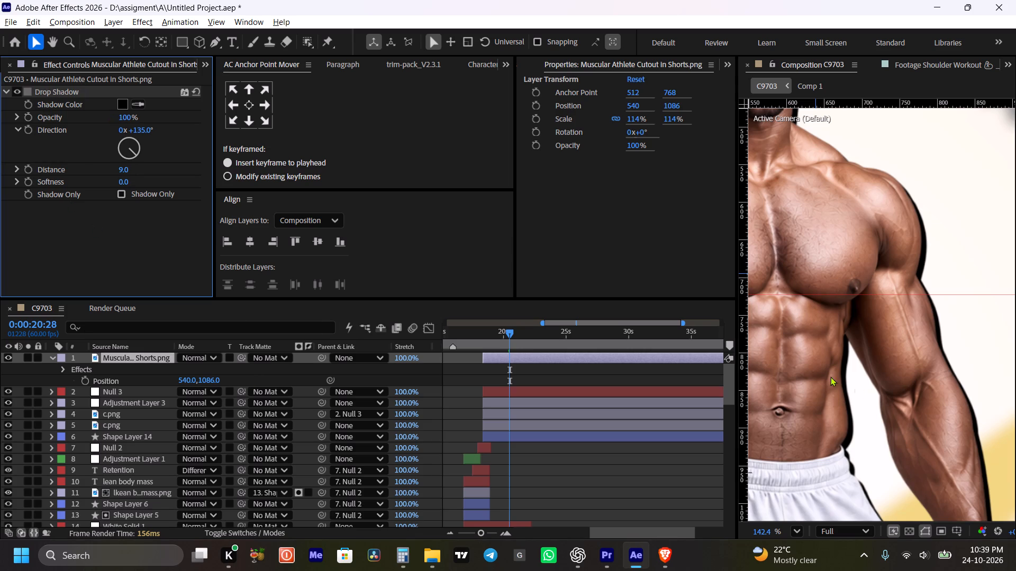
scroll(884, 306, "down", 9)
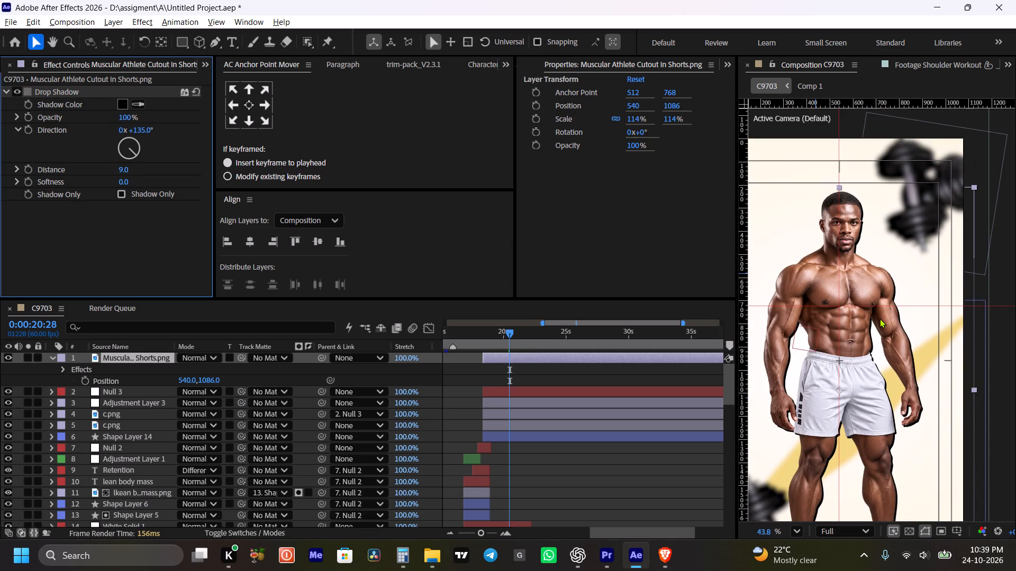
Set the athlete layer's Drop Shadow distance to 5, deselect the layer and save the project.
left_click(123, 170)
key("5")
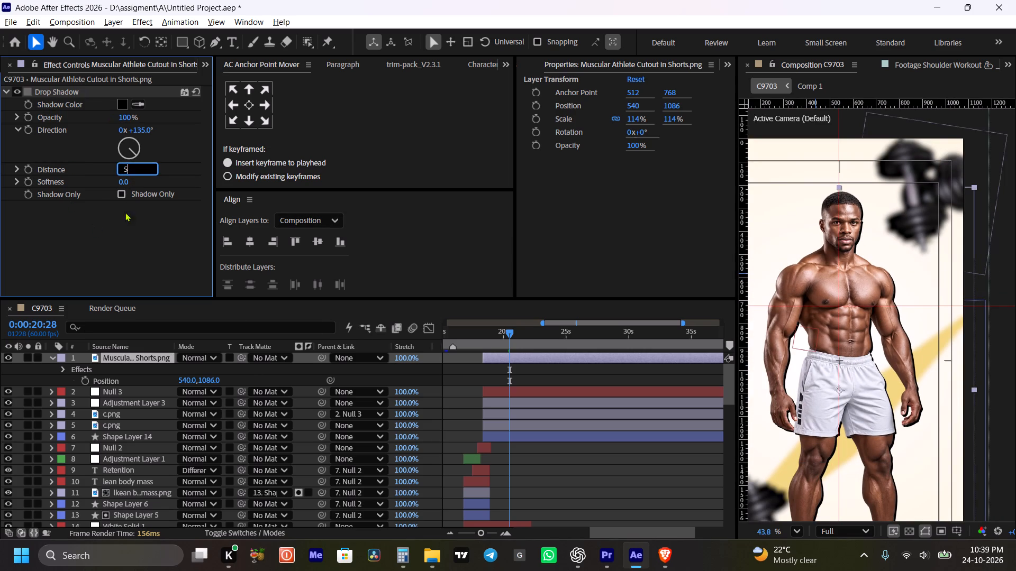
left_click(107, 255)
key("ctrl+s")
key("ctrl+s")
left_click(550, 376)
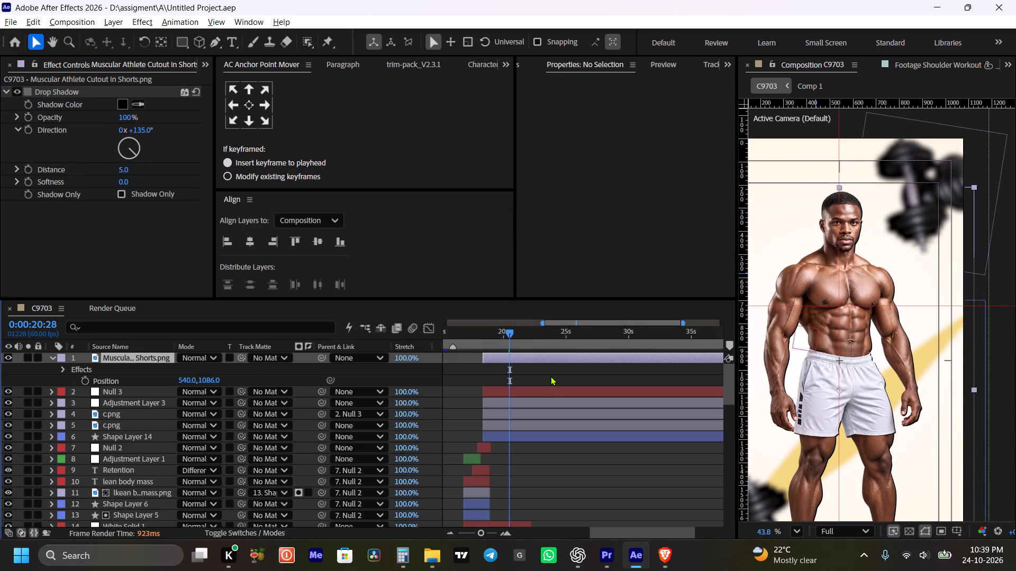
key("m")
key("ctrl+s")
Play back the transition into the athlete scene from 0:00:17:47.
left_click(476, 329)
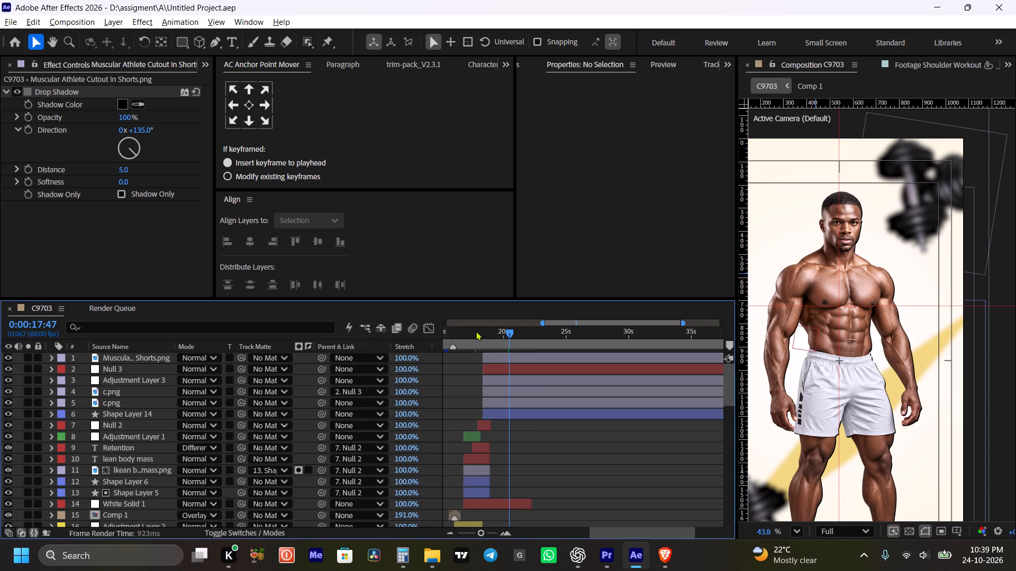
key("space")
key("space")
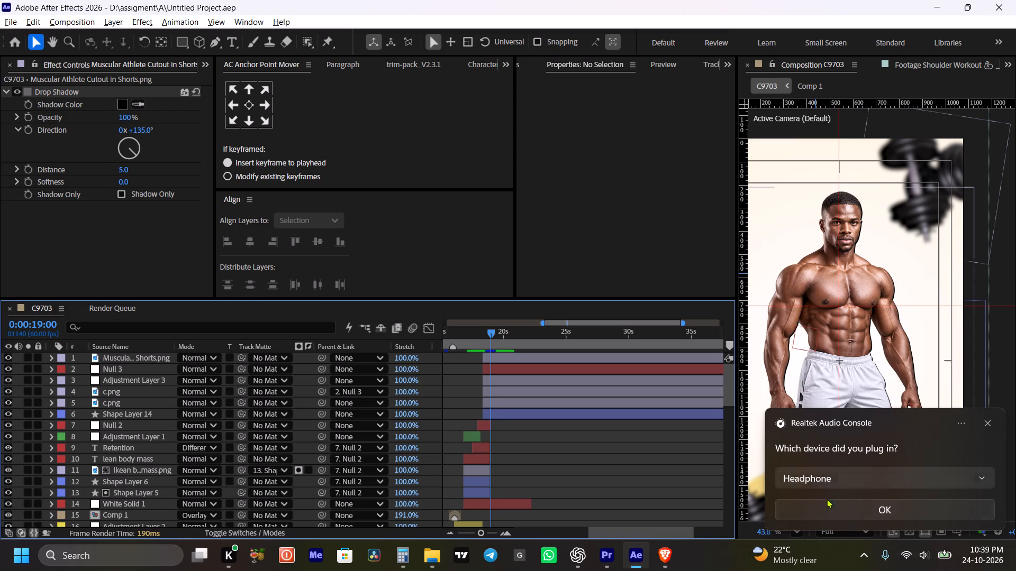
Confirm Headphone as the audio device that was plugged in.
left_click(869, 508)
Move the playhead in the C9703 timeline to 0:00:17:50 and check the whole frame of the lean body mass scene.
scroll(872, 255, "down", 3)
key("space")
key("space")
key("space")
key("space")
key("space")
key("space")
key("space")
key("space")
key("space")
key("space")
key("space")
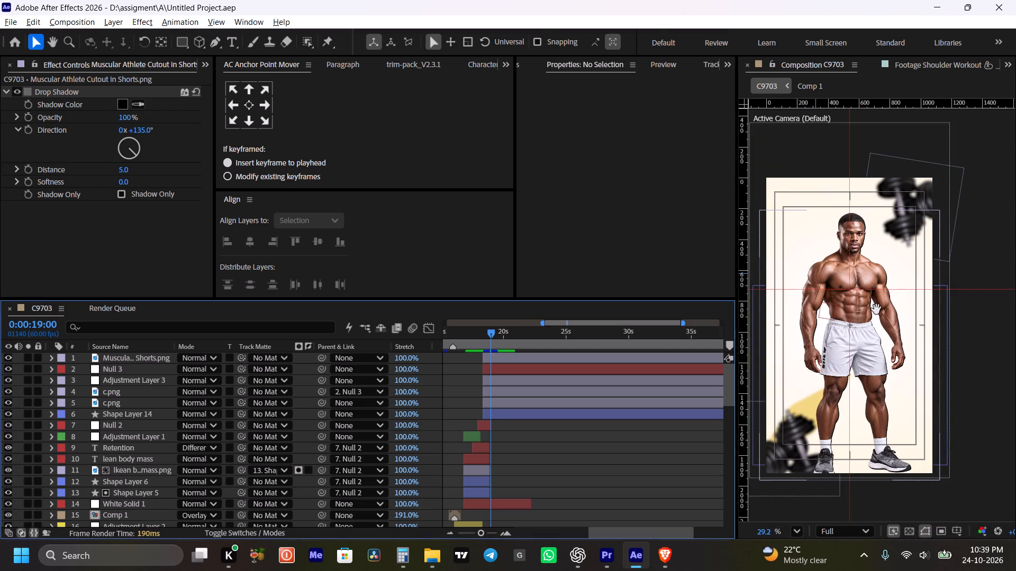
left_click_drag(877, 309, 882, 284)
left_click_drag(592, 460, 571, 438)
left_click(476, 330)
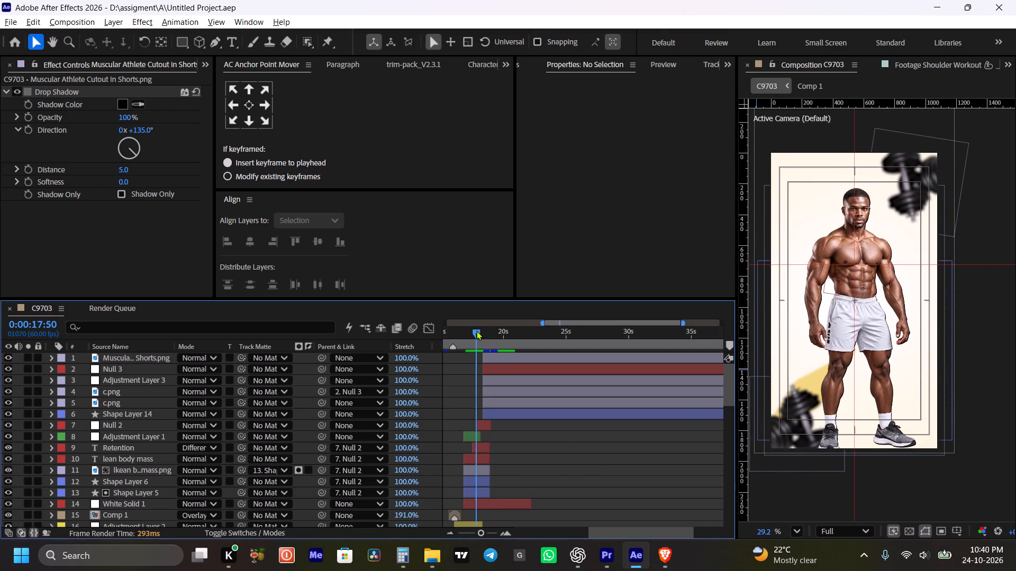
left_click(615, 434)
Show the list of available Wi-Fi networks in the system's quick settings.
left_click(914, 568)
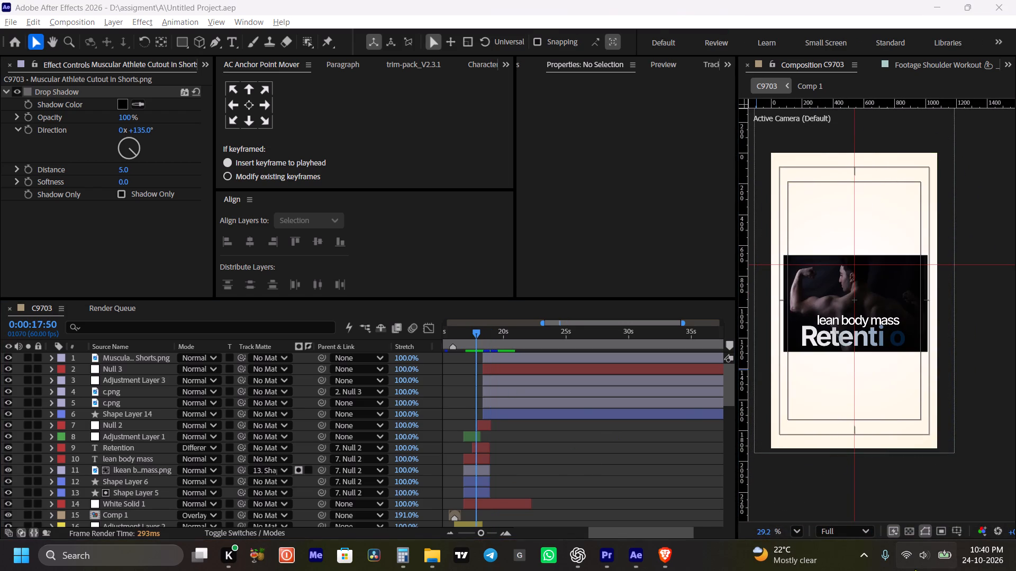
left_click(913, 566)
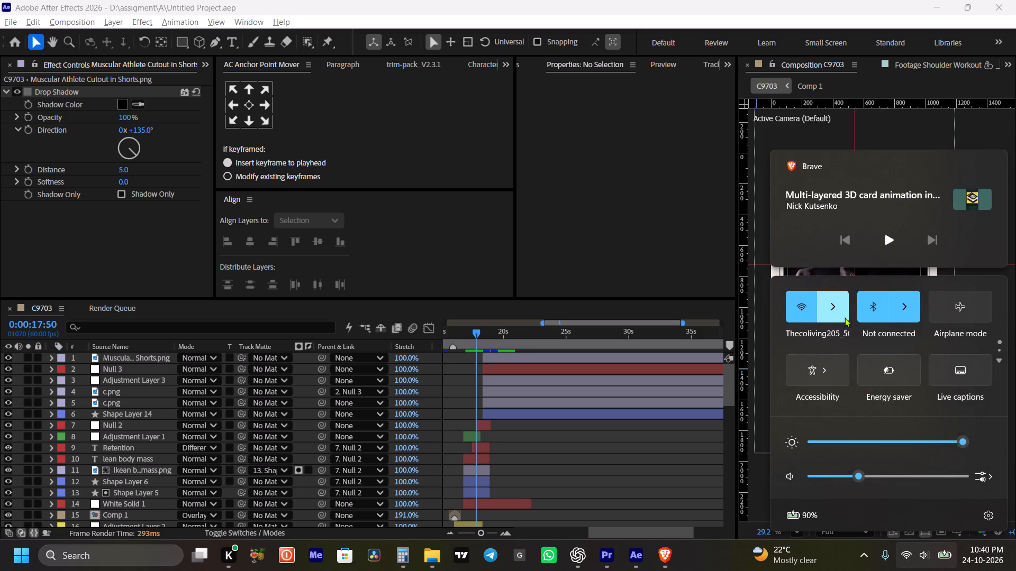
left_click(839, 300)
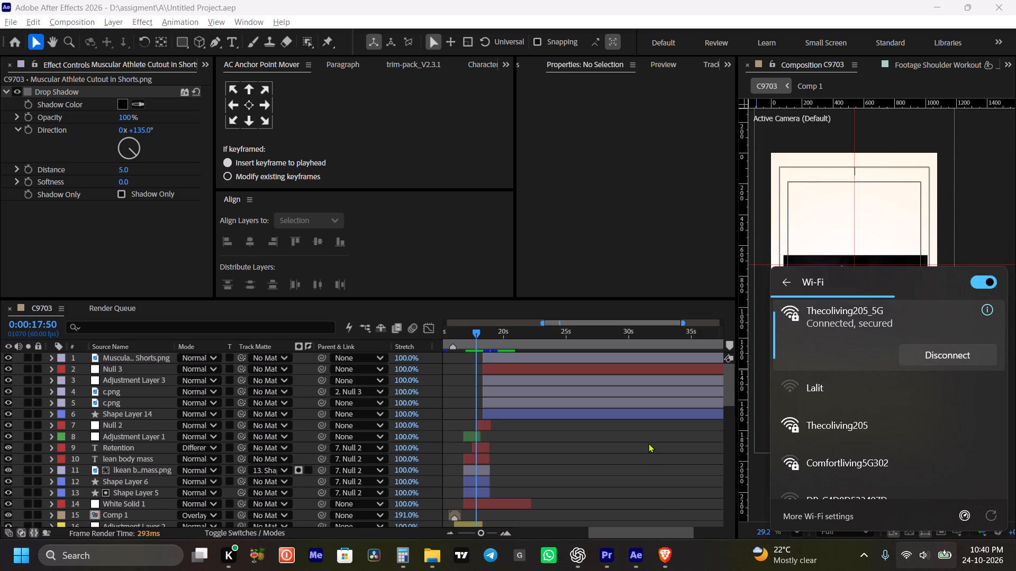
Switch to the Brave browser.
left_click(665, 570)
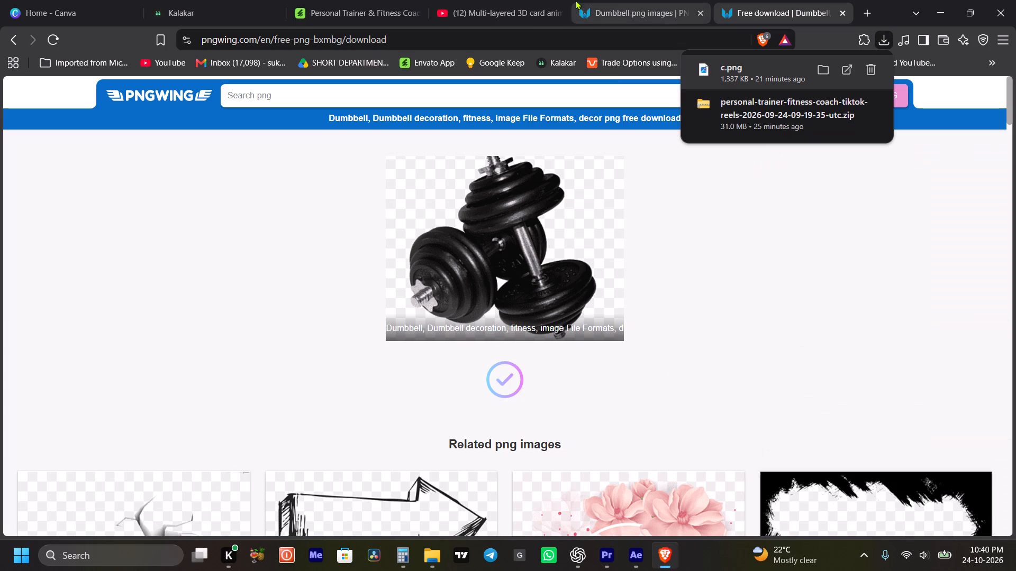
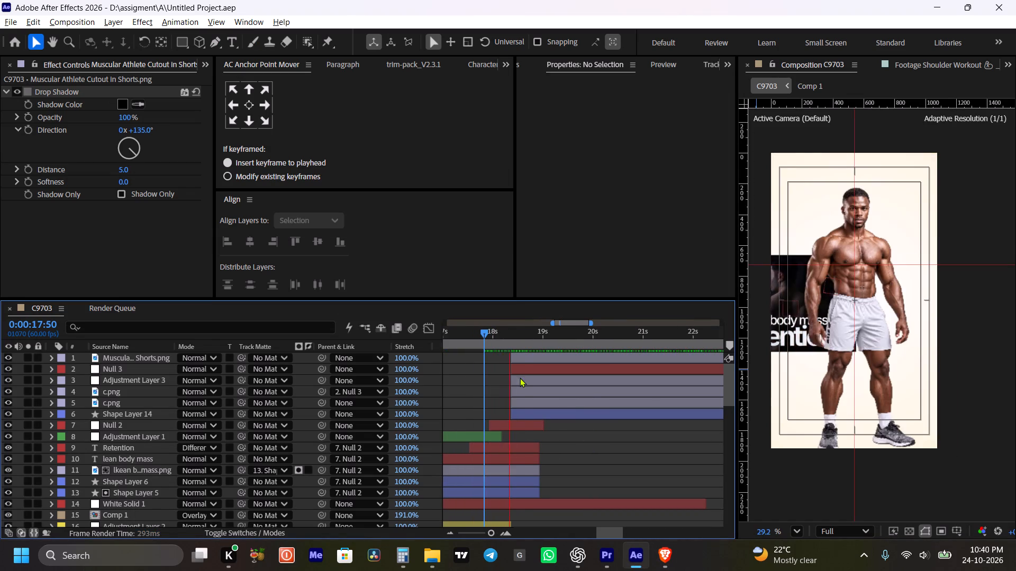
Preview the transition into the athlete scene again from 0:00:17:50.
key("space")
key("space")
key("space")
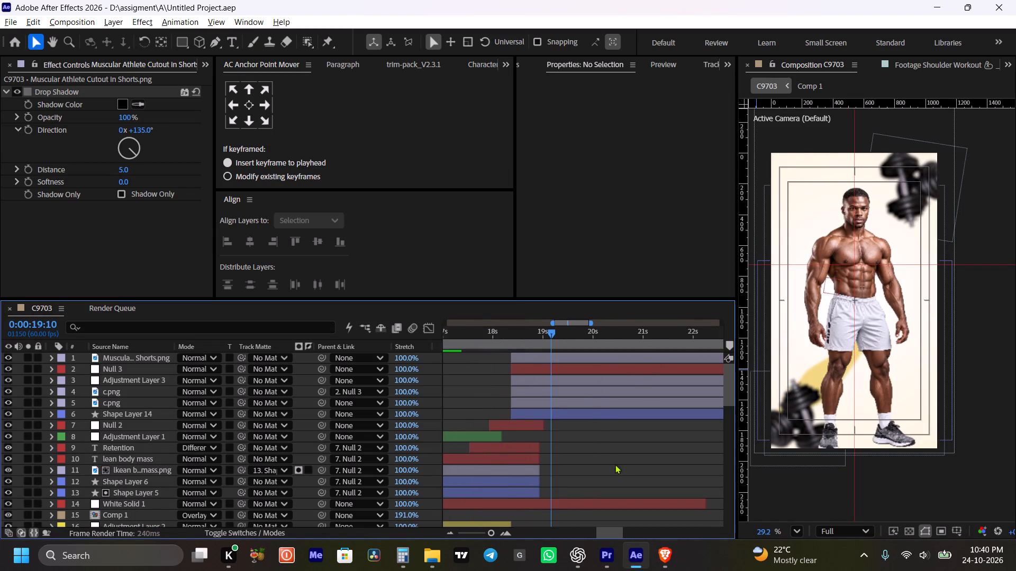
Save the project with no layer selected.
left_click(607, 453)
key("ctrl+s")
left_click_drag(606, 453, 599, 441)
At 0:00:20:04, parent the Muscular Athlete Cutout layer to Null 2.
left_click_drag(554, 330, 600, 344)
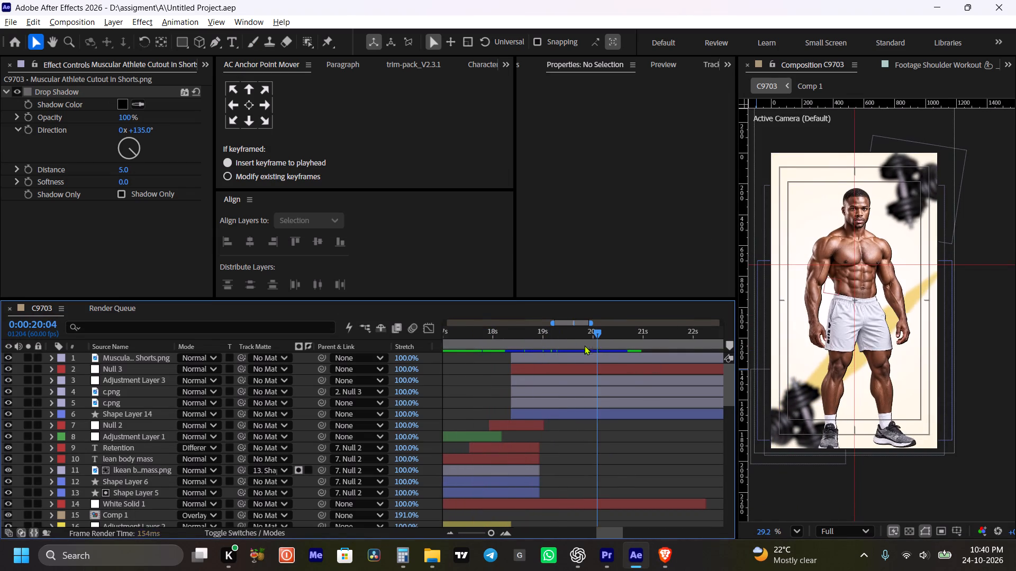
left_click(575, 358)
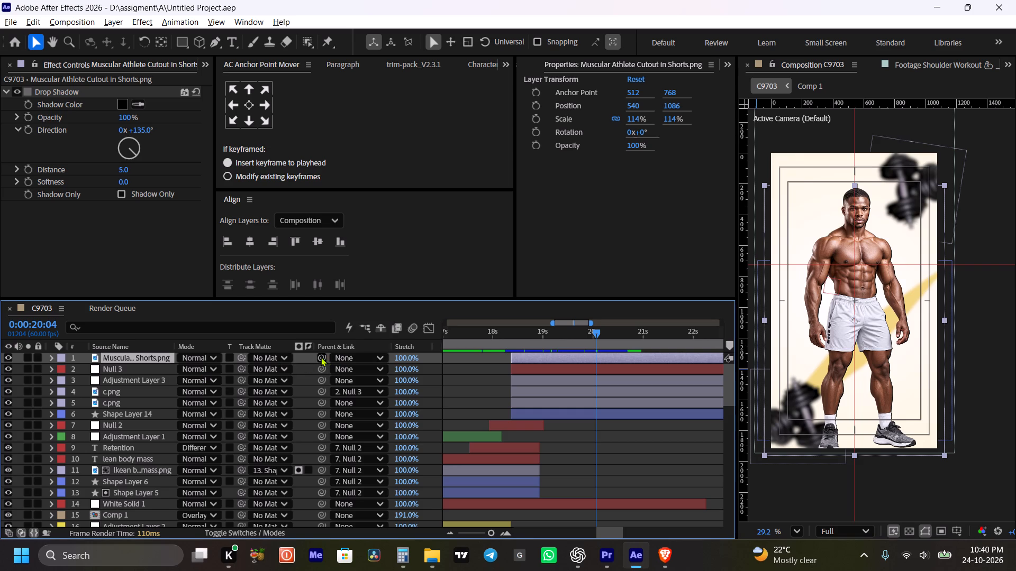
left_click_drag(320, 356, 119, 424)
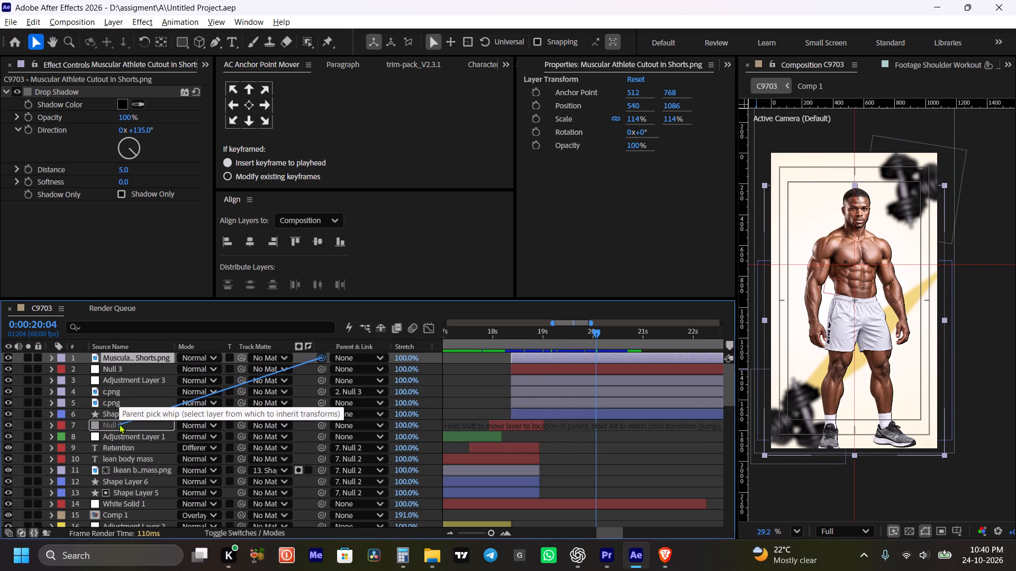
Parent the Muscular Athlete Cutout layer to Null 2 and deselect it.
left_click_drag(119, 424, 121, 423)
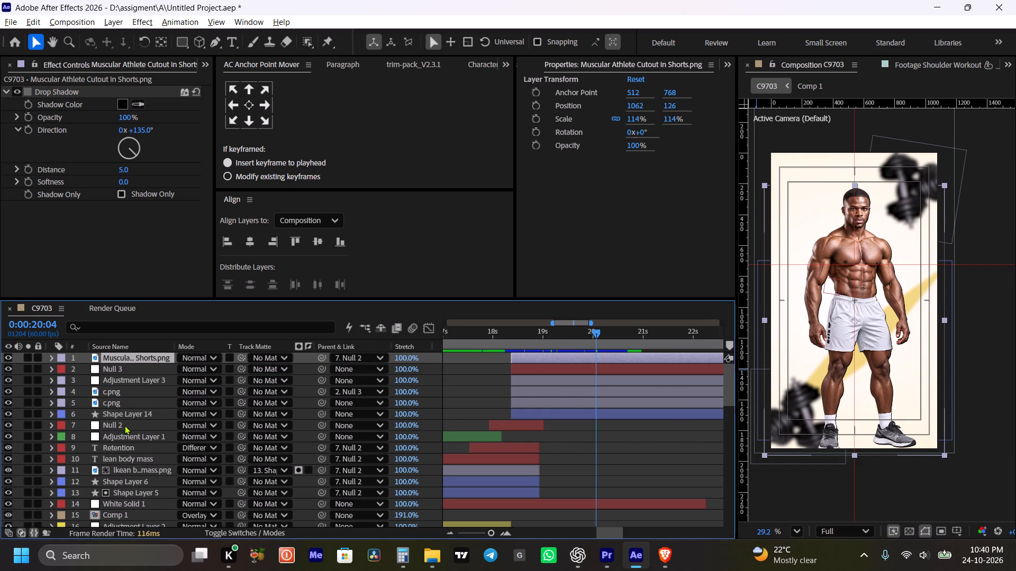
left_click_drag(660, 446, 647, 436)
Play back the transition into the athlete scene several times from around 0:00:18:00 to check the athlete's slide-in.
left_click(493, 327)
key("space")
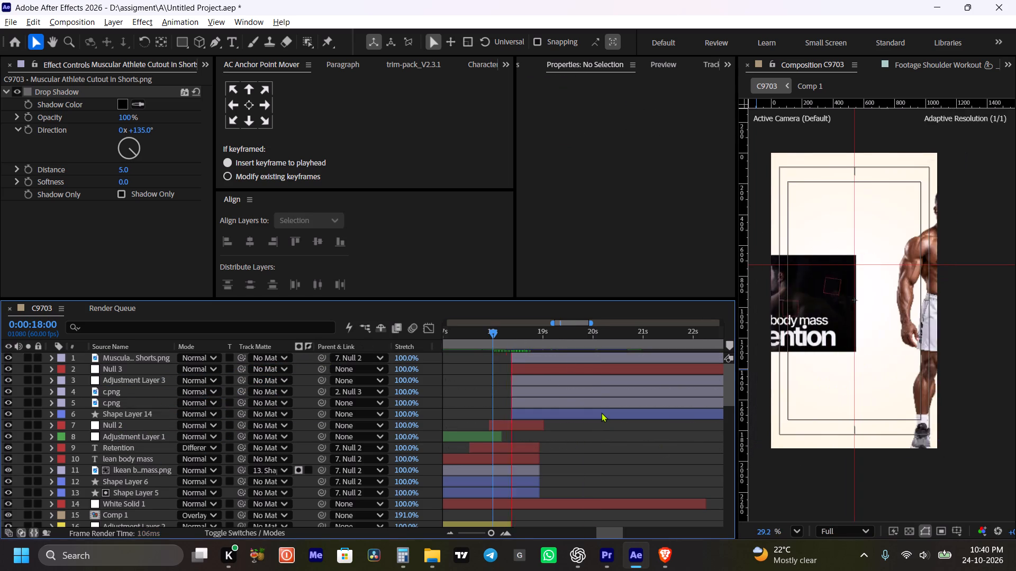
key("space")
left_click(550, 357)
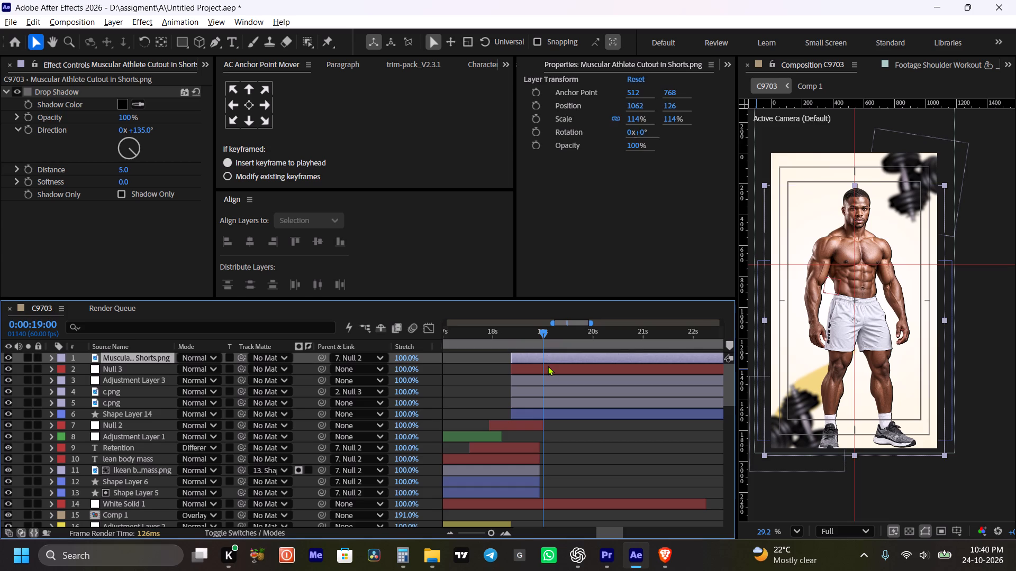
left_click(548, 361)
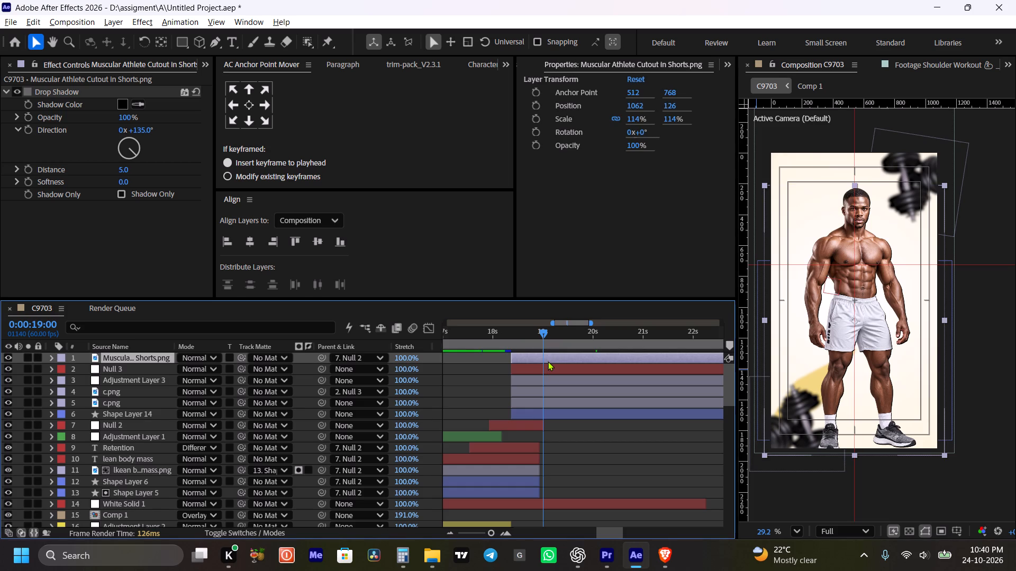
left_click_drag(519, 343, 509, 336)
key("space")
key("space")
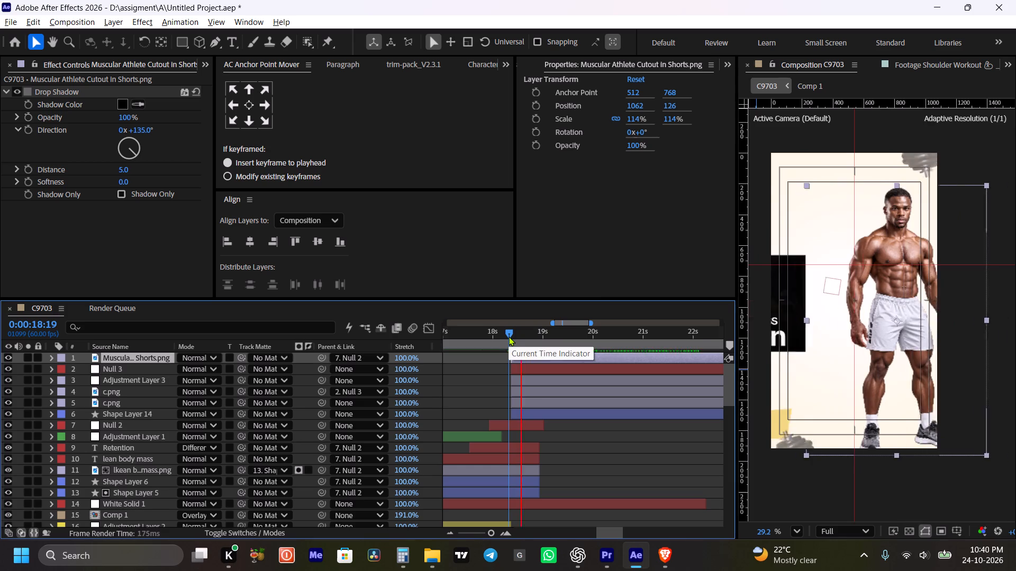
left_click_drag(506, 327, 493, 328)
key("space")
key("space")
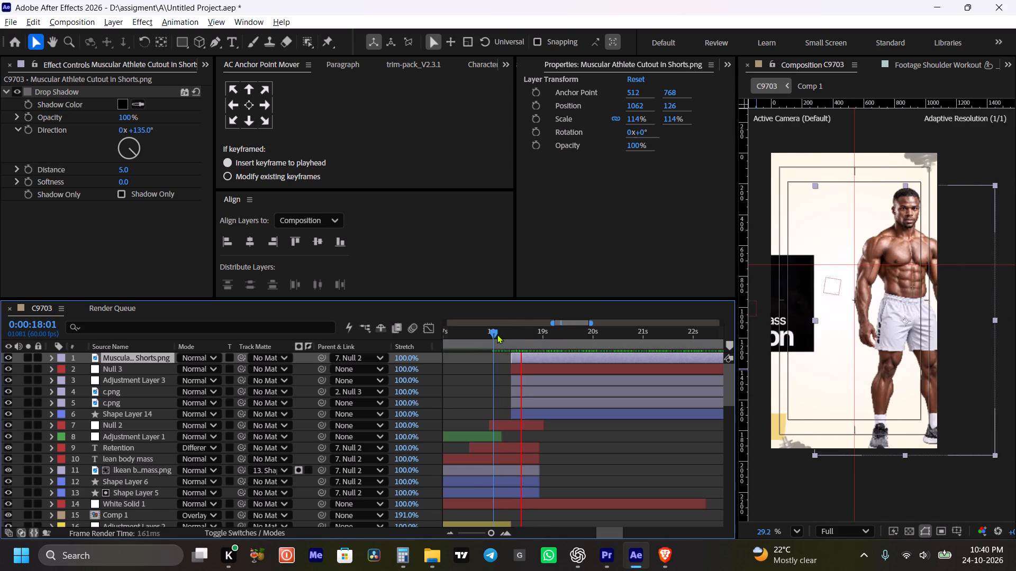
key("space")
key("space")
left_click(495, 335)
key("space")
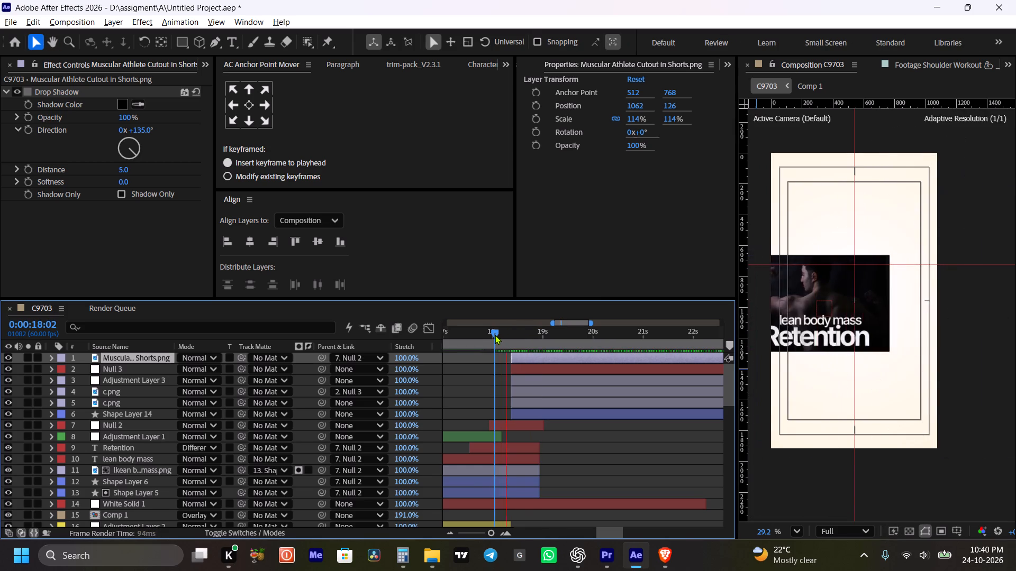
key("space")
Find the frame where the athlete first appears and extend the layer's start earlier, to about 0:00:18:08.
left_click(512, 336)
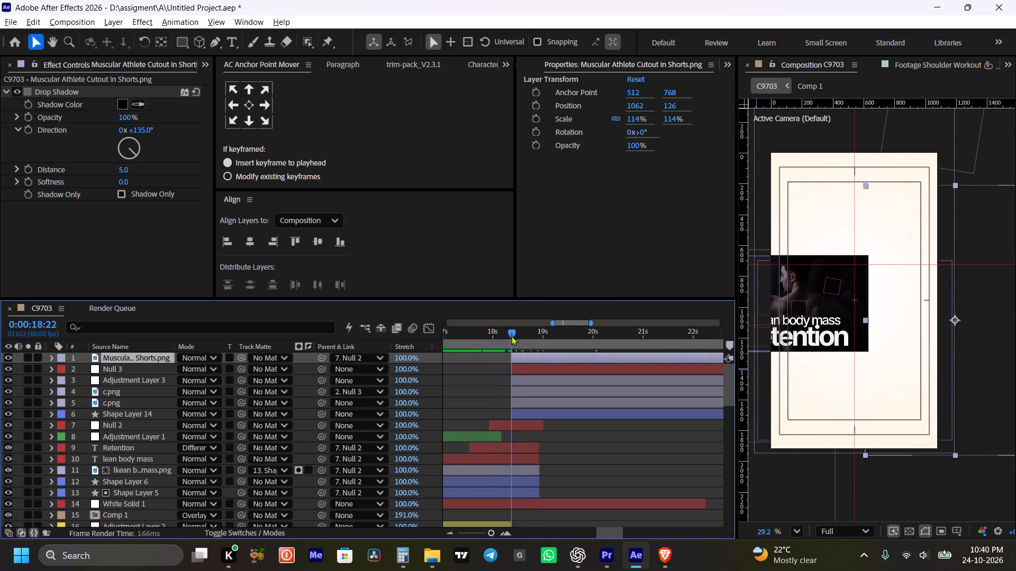
key("ctrl+Left")
key("ctrl+Left")
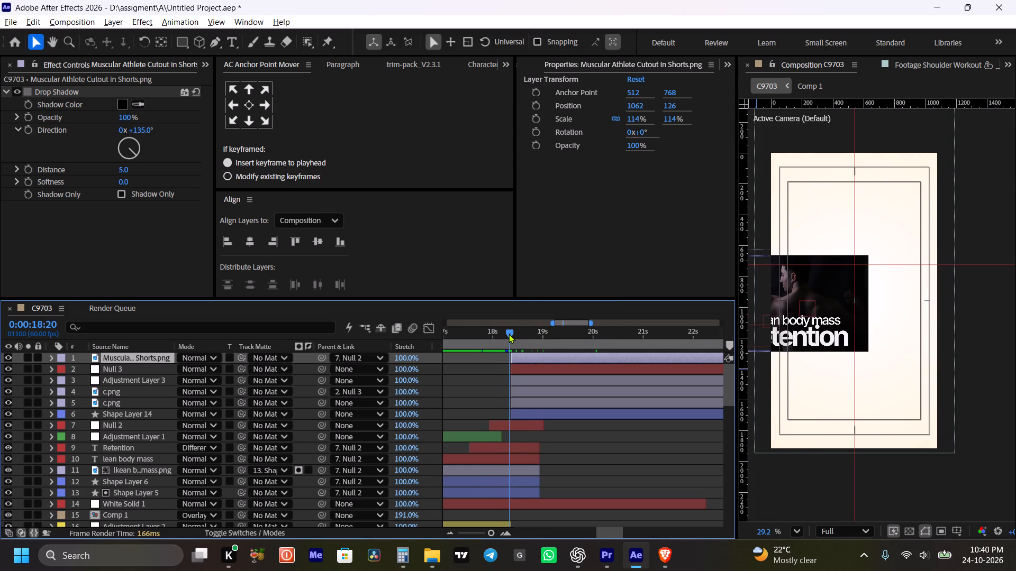
key("ctrl+Right")
key("ctrl+Right")
key("ctrl+Left")
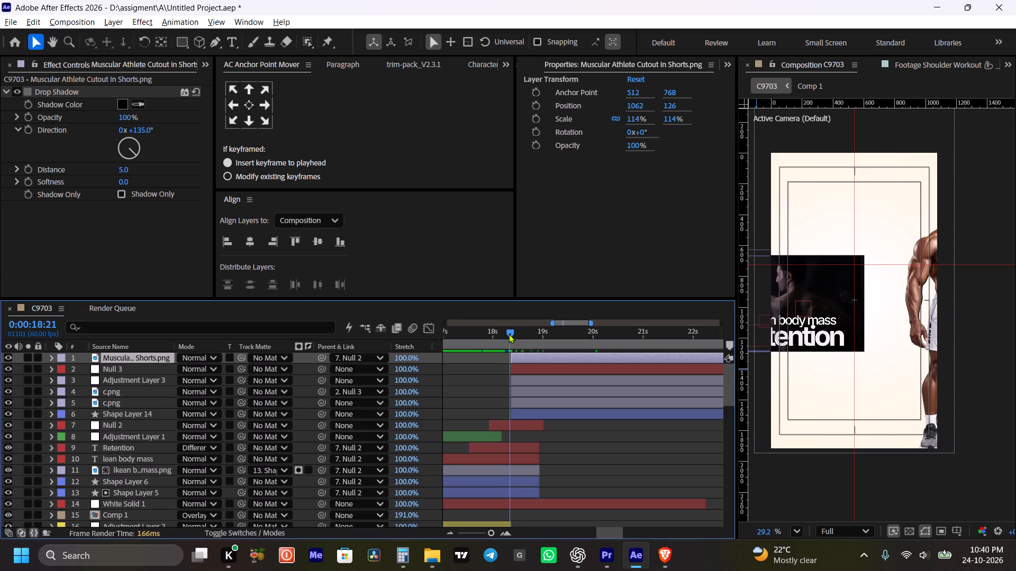
key("ctrl+Right")
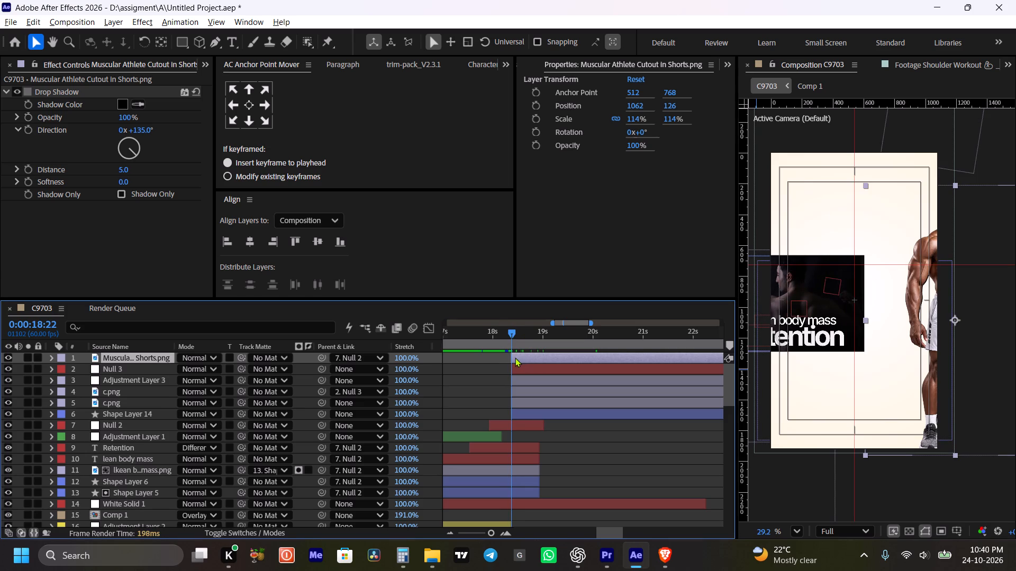
left_click_drag(513, 357, 501, 360)
Scrub and play back the athlete's entrance from about 0:00:18:11 to check the extended layer start.
left_click_drag(509, 334, 505, 334)
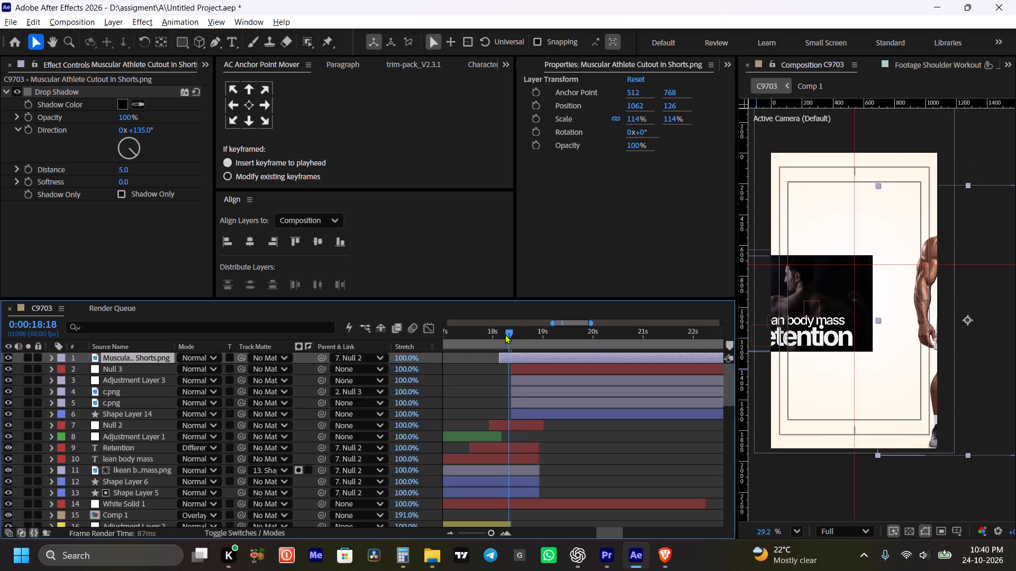
left_click_drag(505, 334, 500, 335)
key("space")
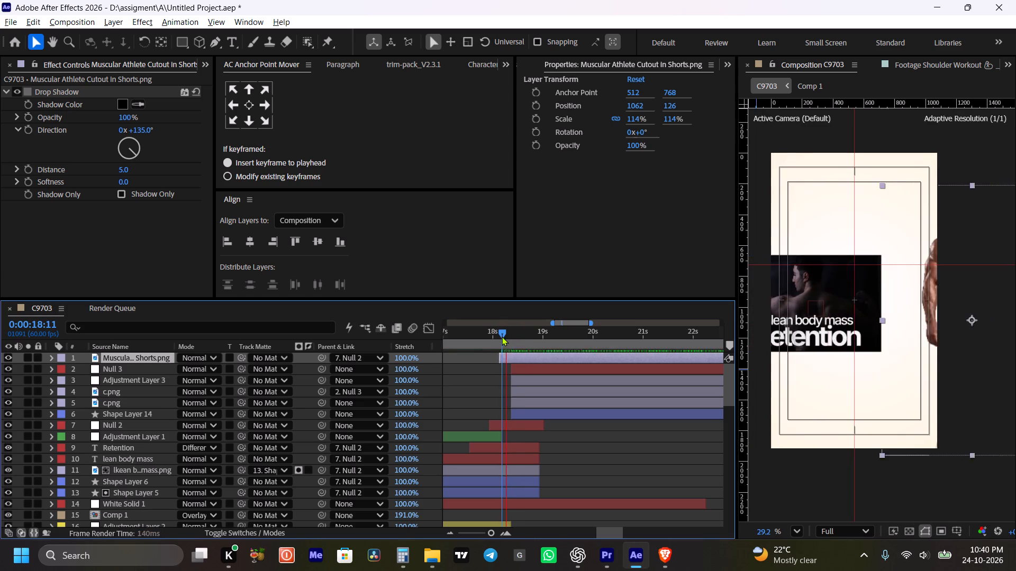
key("space")
left_click(602, 448)
key("space")
key("space")
left_click(600, 445)
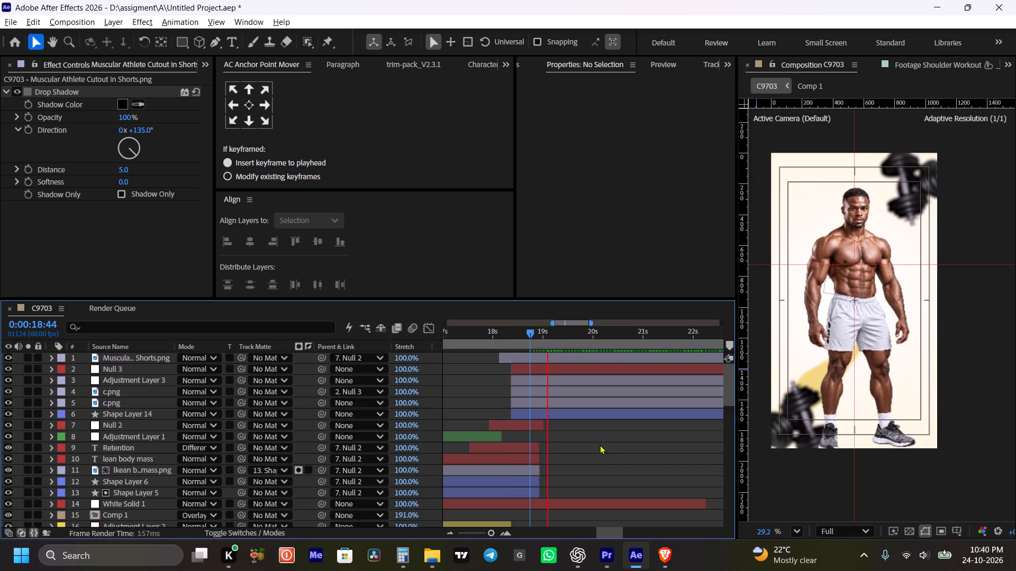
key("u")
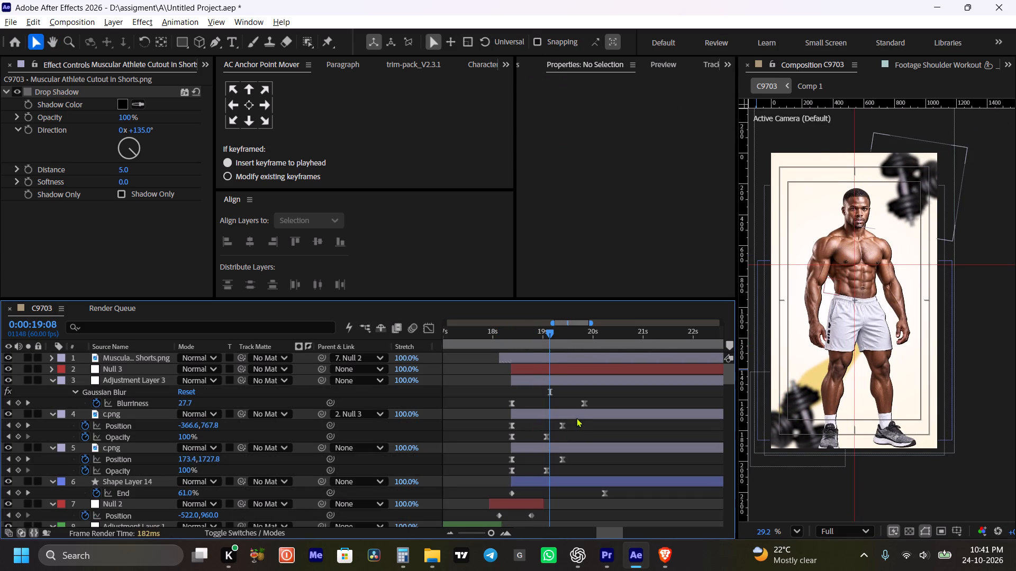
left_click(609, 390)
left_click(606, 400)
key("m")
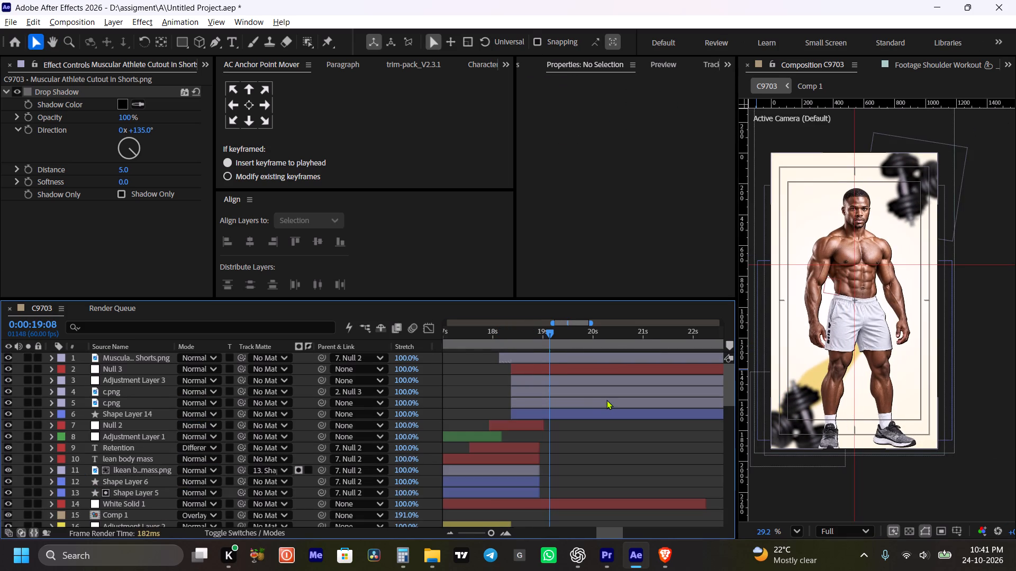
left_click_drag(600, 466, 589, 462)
Extend Null 2's end to about 0:00:19:54, move its last Position keyframe to about 0:00:19:22, and save the project.
left_click(512, 427)
key("u")
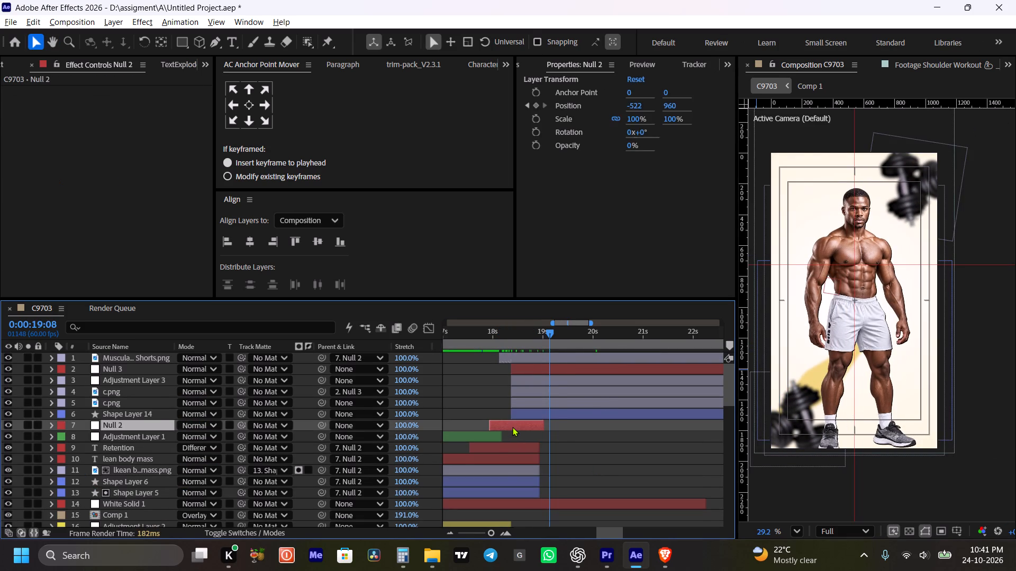
left_click_drag(546, 425, 596, 434)
left_click_drag(530, 436, 582, 451)
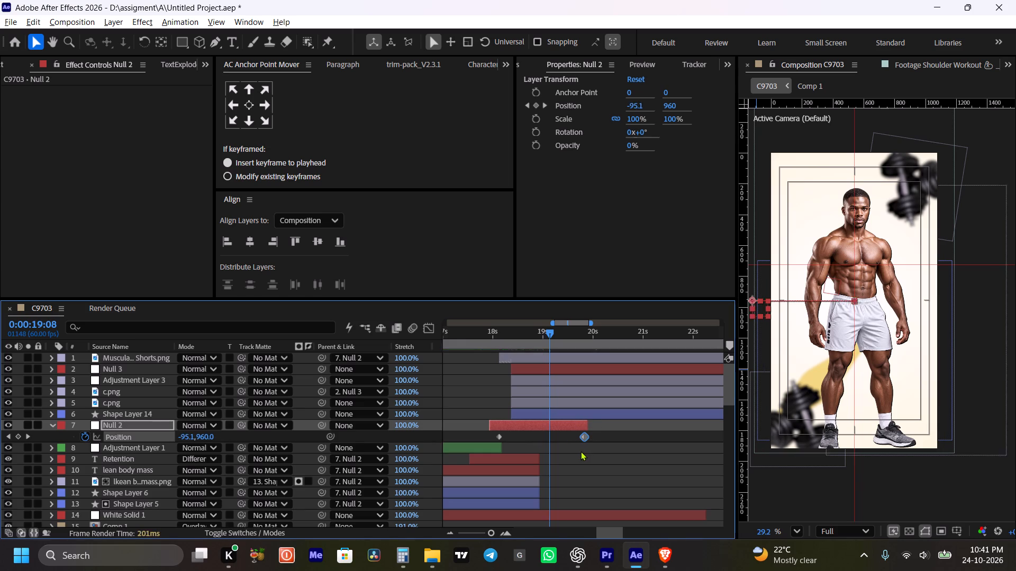
left_click_drag(580, 438, 560, 441)
key("ctrl+s")
Apply Easy Ease to both Position keyframes of Null 2.
left_click(582, 436)
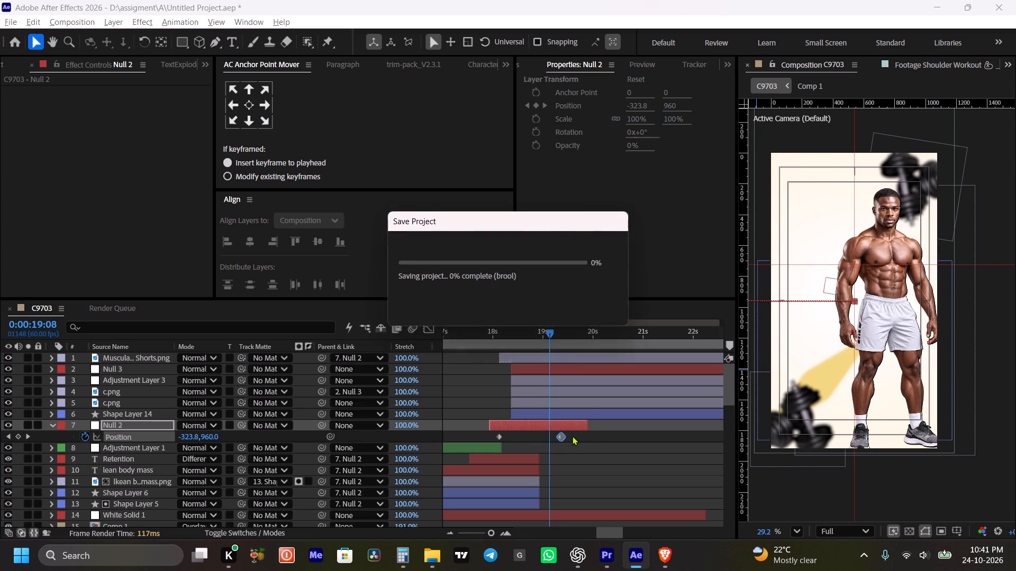
left_click_drag(581, 434, 494, 443)
key("F9")
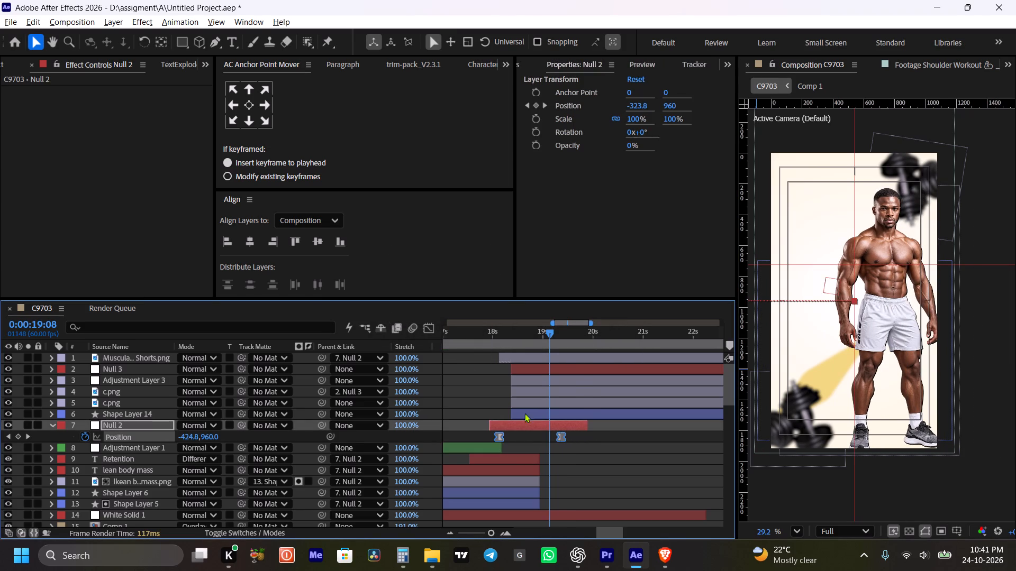
Reshape Null 2's Position speed graph so it peaks early at about 2000 px/sec with a long ease-out, and close the graph.
left_click(422, 326)
scroll(522, 387, "up", 2, "alt")
key("grave")
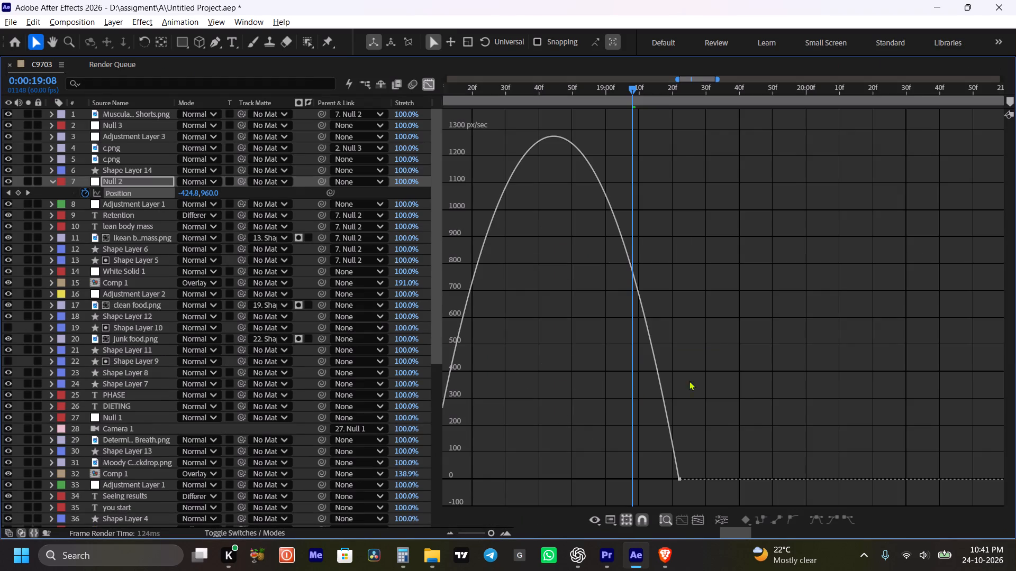
scroll(698, 377, "down", 2)
key("space")
key("space")
key("space")
key("space")
key("space")
key("space")
key("space")
key("space")
key("space")
key("space")
key("space")
left_click_drag(598, 366, 702, 404)
left_click_drag(841, 415, 758, 516)
key("space")
key("space")
key("space")
key("space")
key("space")
key("space")
key("space")
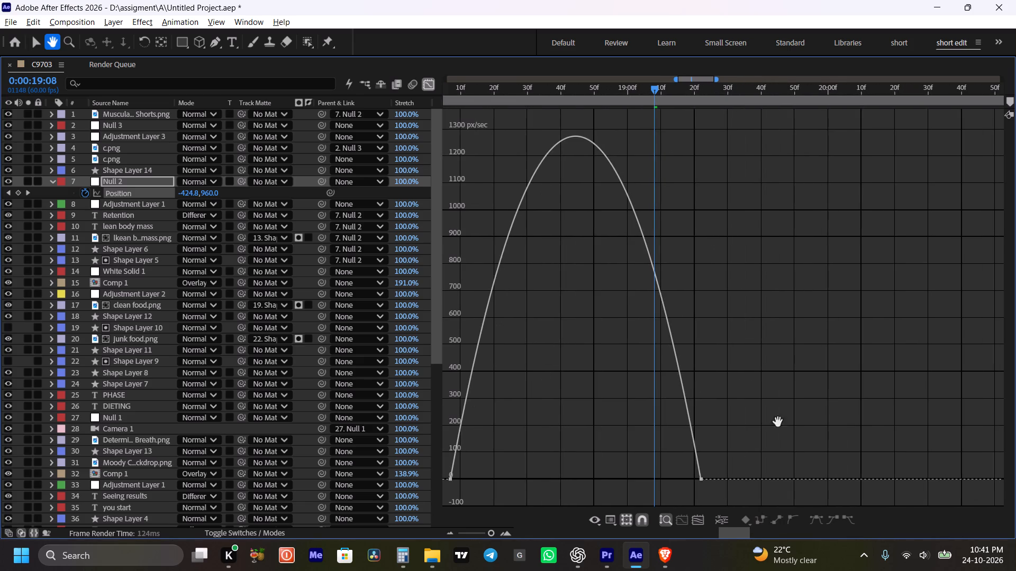
left_click_drag(640, 445, 723, 404)
left_click_drag(847, 410, 744, 512)
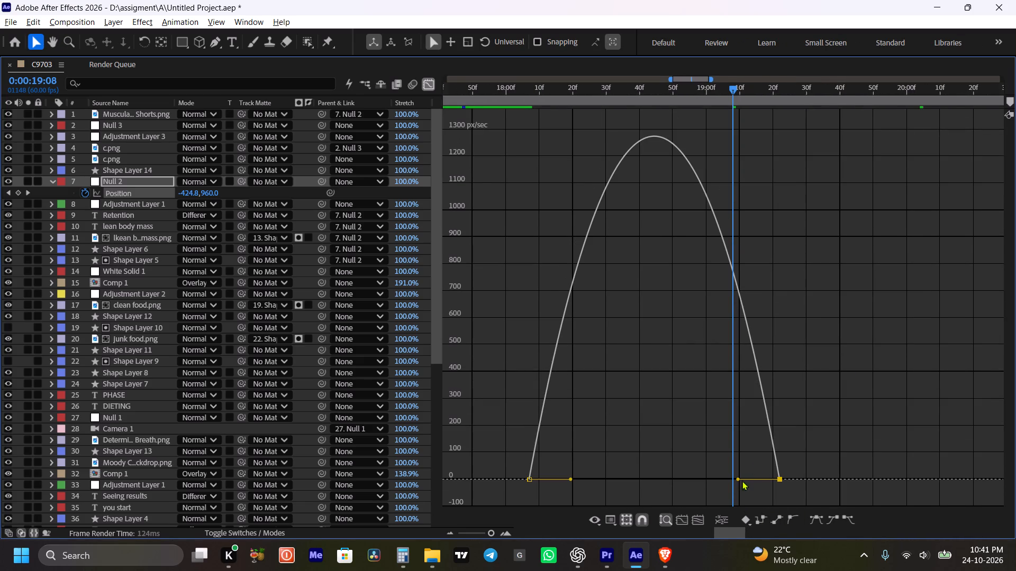
left_click_drag(738, 481, 683, 489)
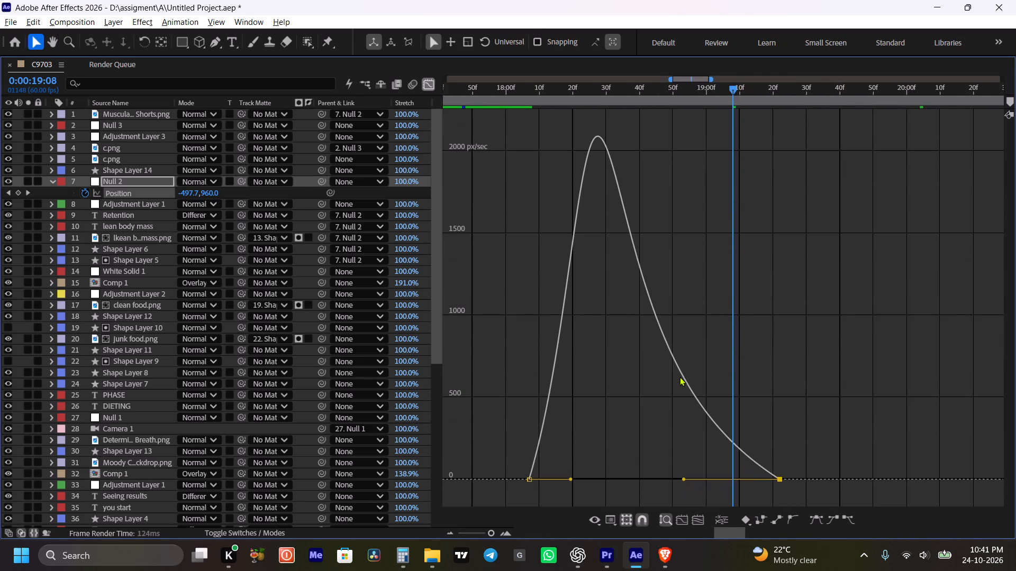
key("grave")
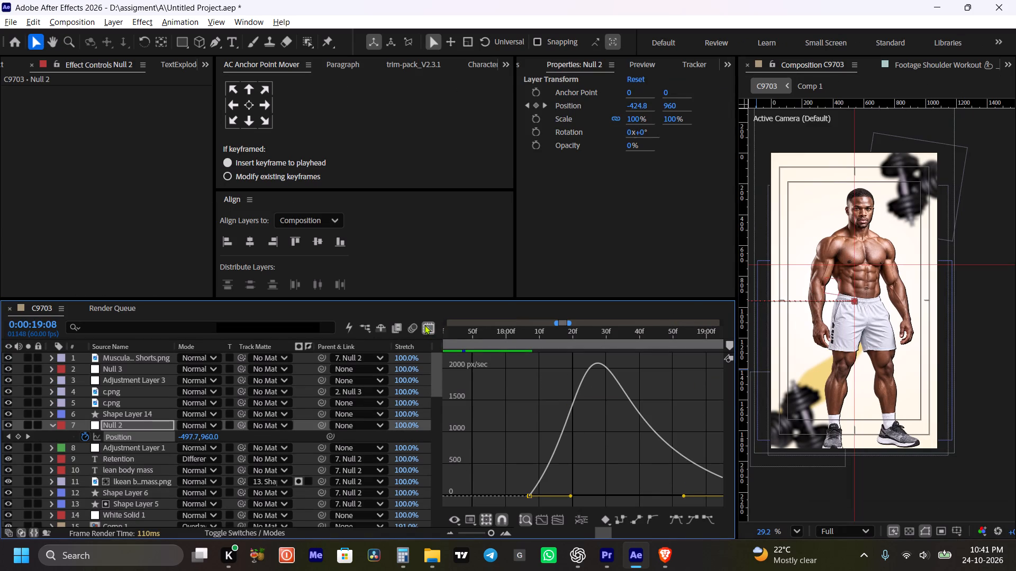
left_click(424, 325)
Play back the eased transition repeatedly from around 0:00:17:48 to check the slide's timing and smoothness.
scroll(570, 441, "down", 2, "alt")
key("space")
left_click_drag(634, 445, 621, 447)
left_click(546, 338)
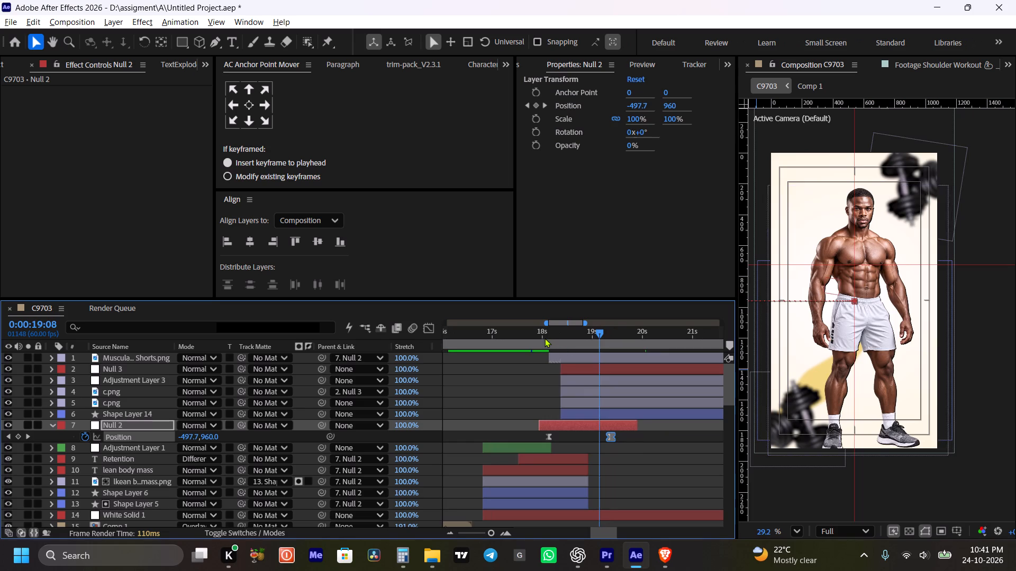
key("space")
key("space")
key("space")
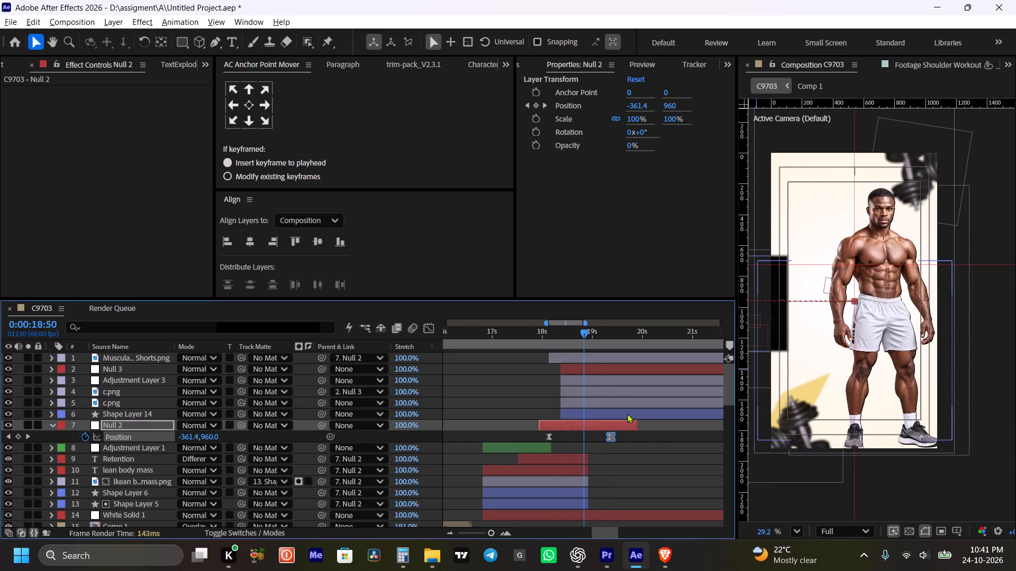
key("space")
left_click(532, 329)
key("space")
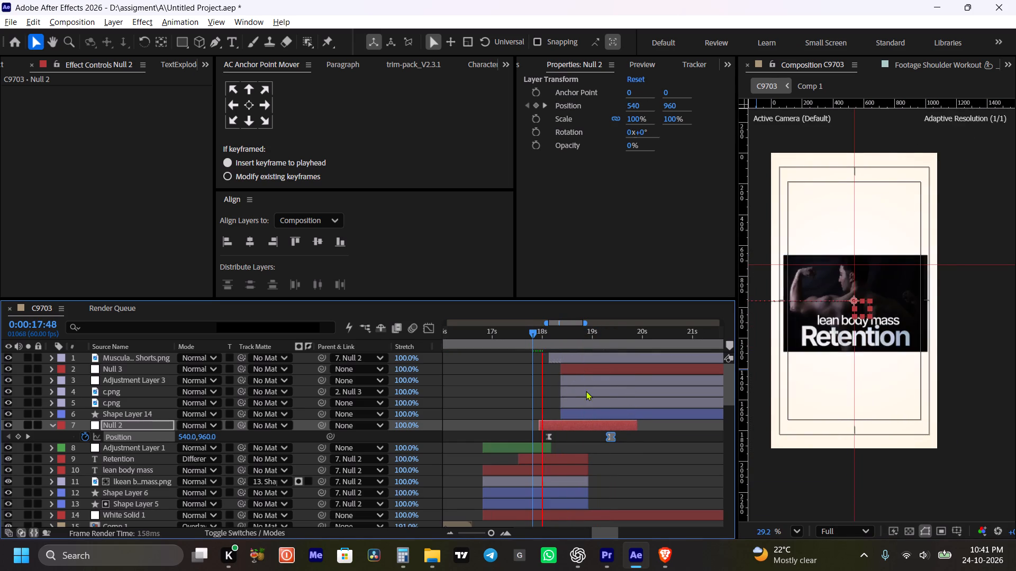
key("space")
key("space")
key("space")
left_click_drag(629, 382, 600, 388)
scroll(623, 413, "down", 1, "alt")
key("space")
key("space")
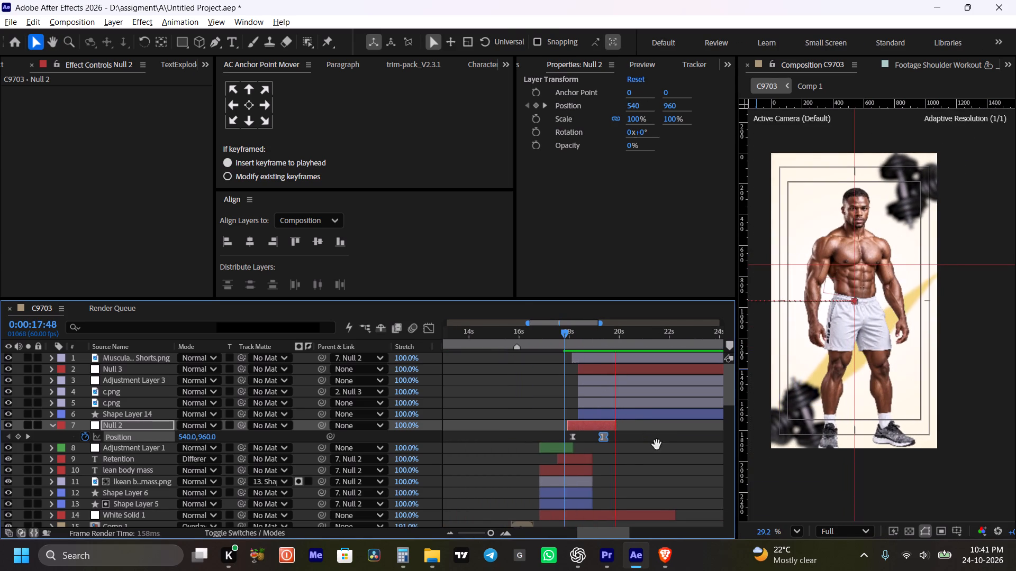
left_click_drag(646, 447, 629, 449)
key("space")
key("space")
key("space")
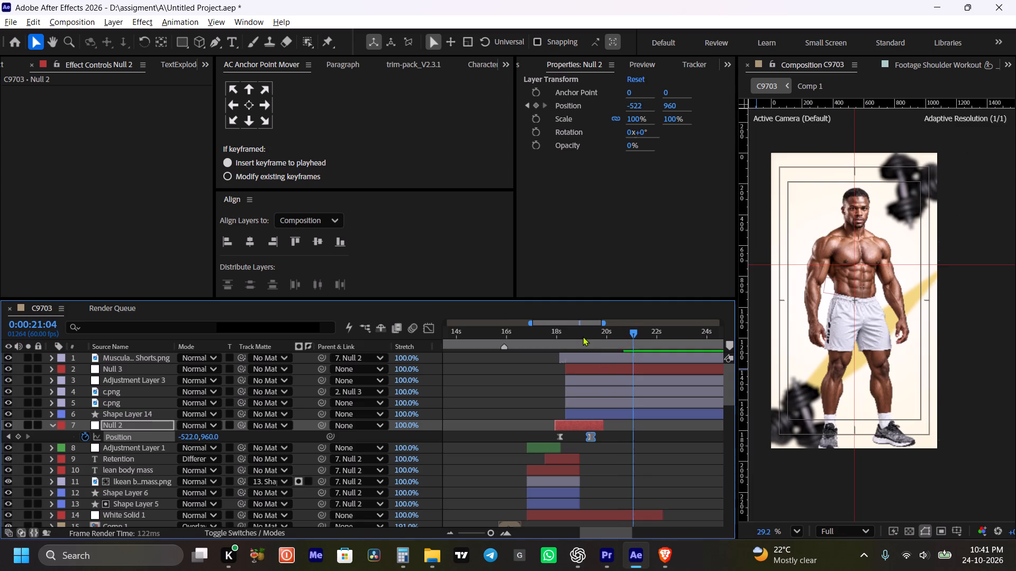
left_click_drag(579, 336, 566, 337)
key("space")
scroll(581, 355, "up", 1, "alt")
key("space")
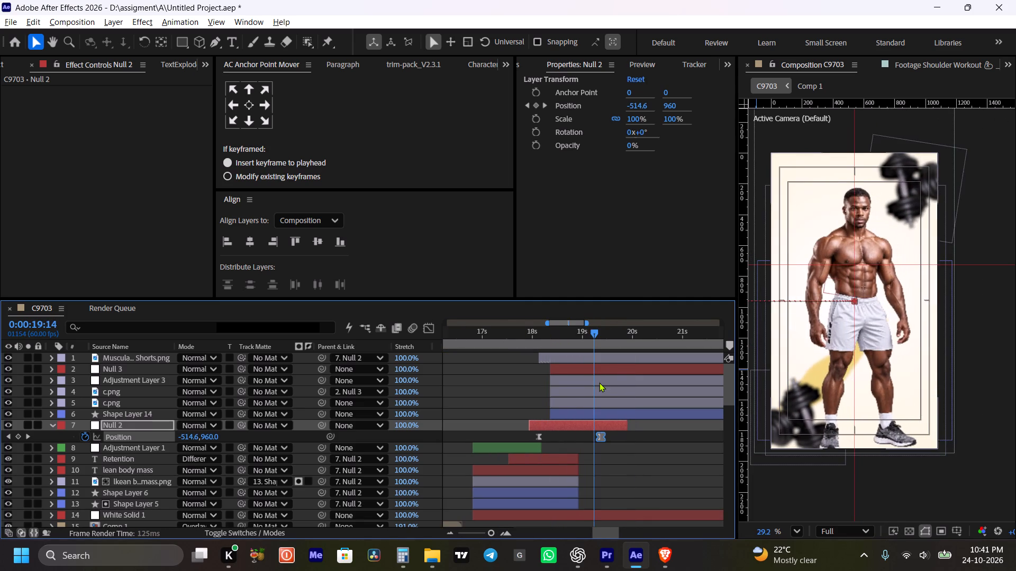
Deselect Null 2, collapse its revealed Position keyframes and save the project.
key("ctrl+s")
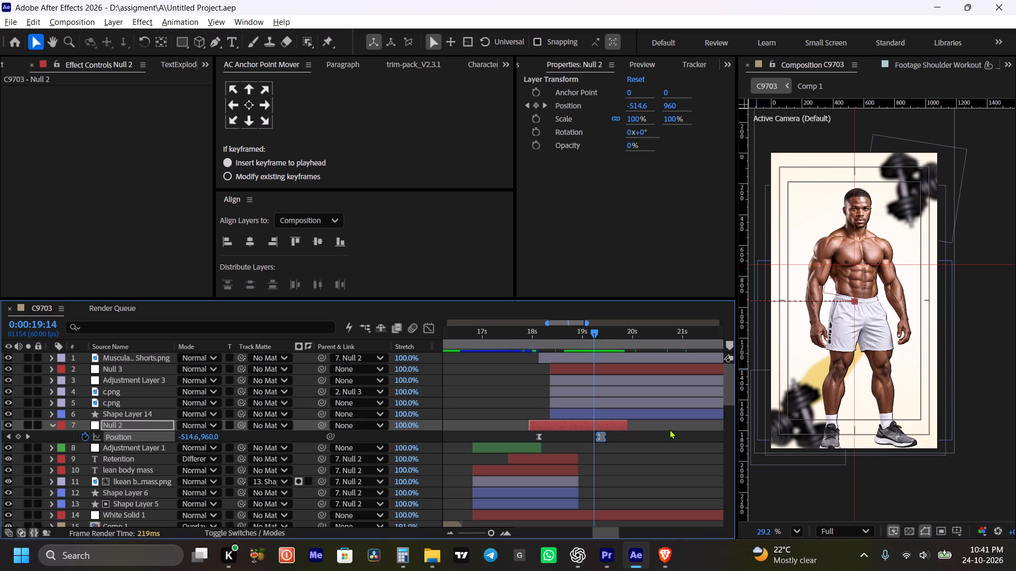
key("ctrl+s")
key("ctrl+s")
key("space")
left_click_drag(652, 434, 662, 434)
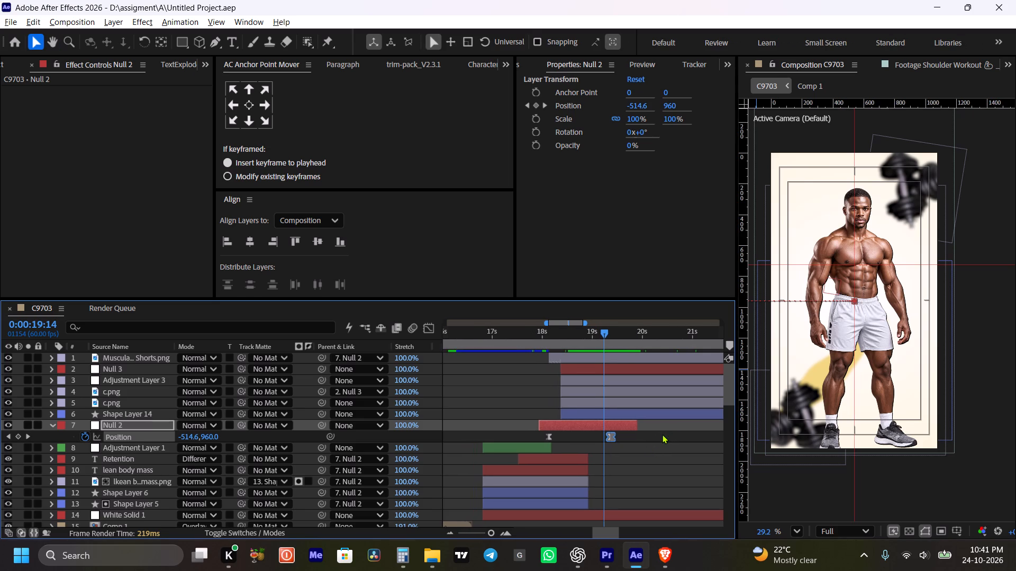
key("ctrl+s")
key("space")
left_click(641, 446)
left_click(655, 483)
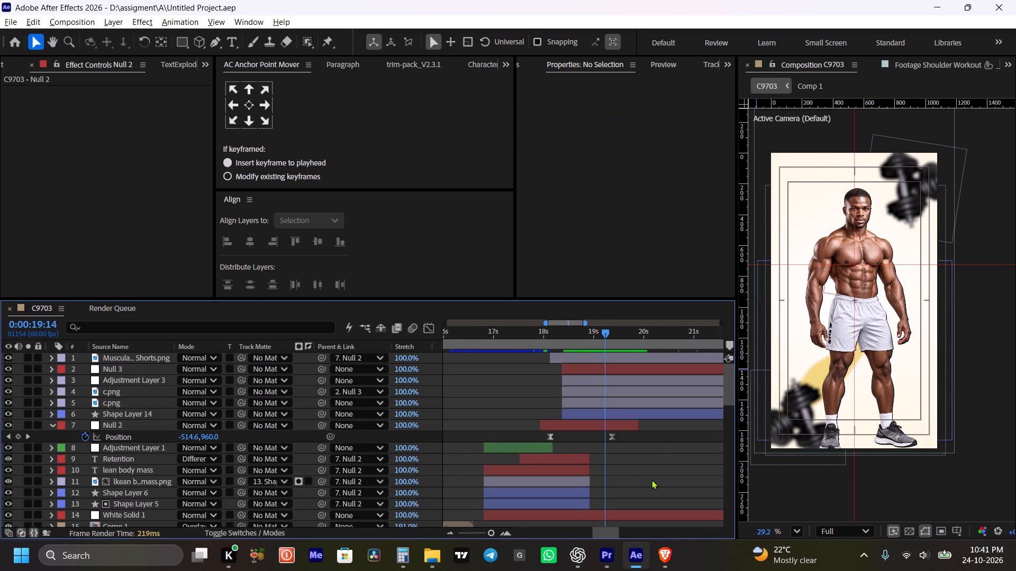
left_click(651, 480)
left_click(651, 480)
key("m")
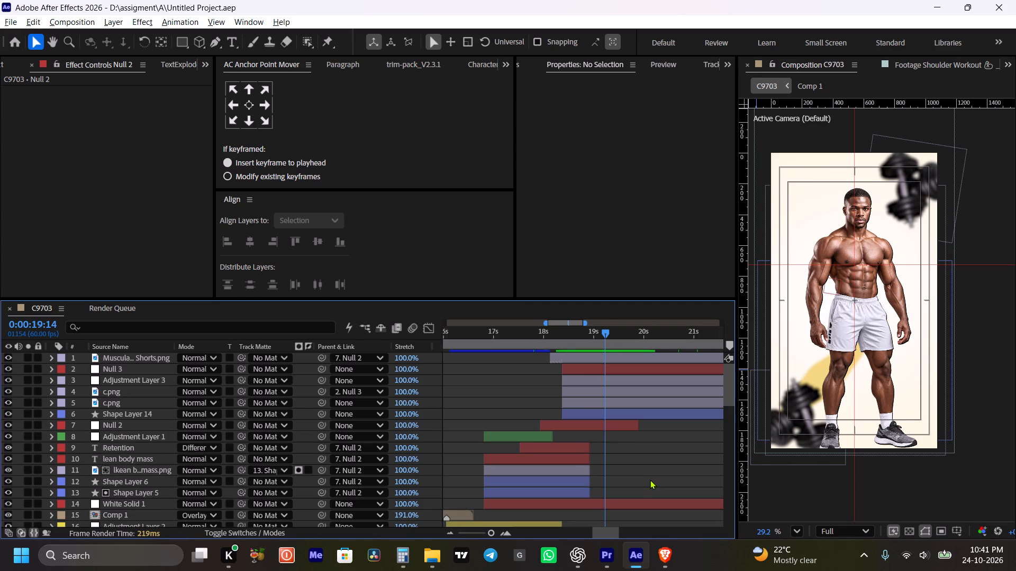
key("ctrl+s")
Move the playhead to 0:00:18:11, at the end of Adjustment Layer 1, and save the project.
left_click_drag(551, 333, 555, 343)
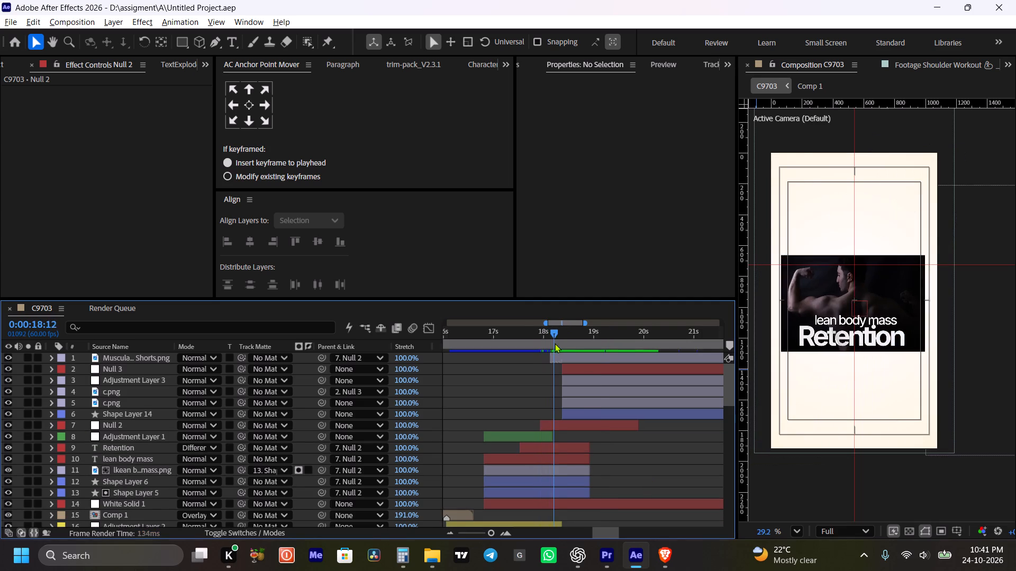
left_click_drag(555, 343, 552, 345)
key("ctrl+s")
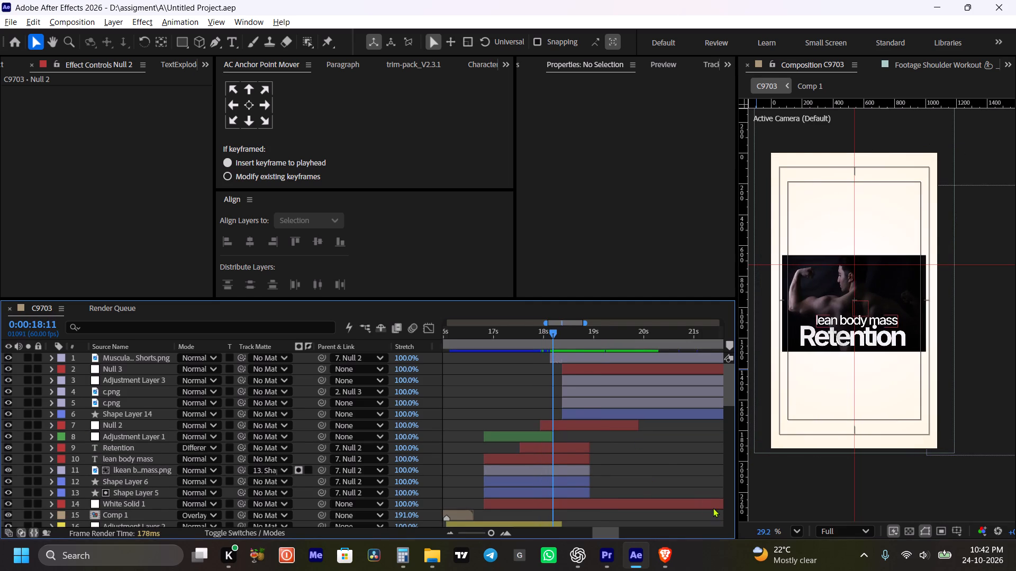
key("space")
left_click_drag(663, 464, 670, 465)
key("ctrl+s")
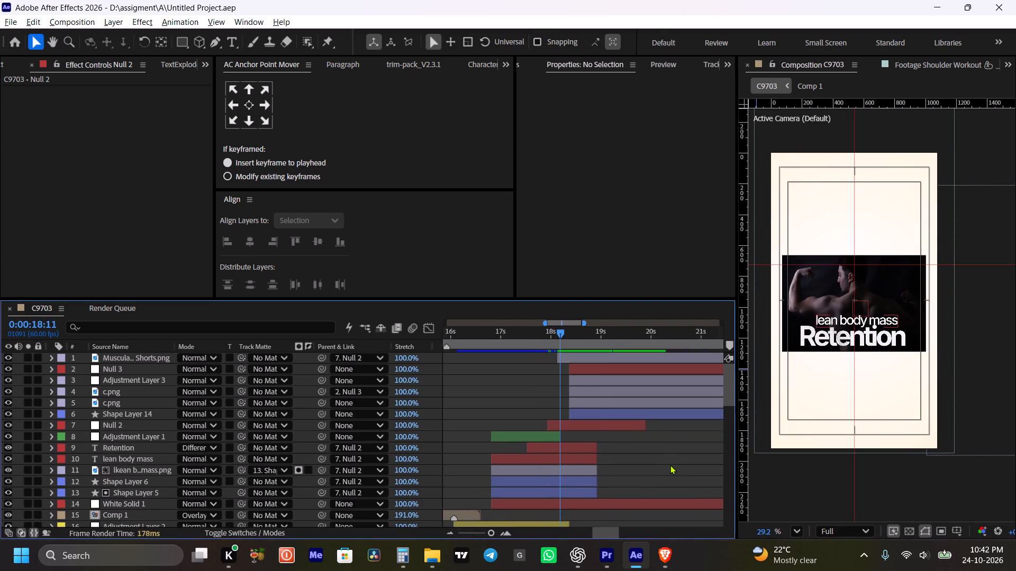
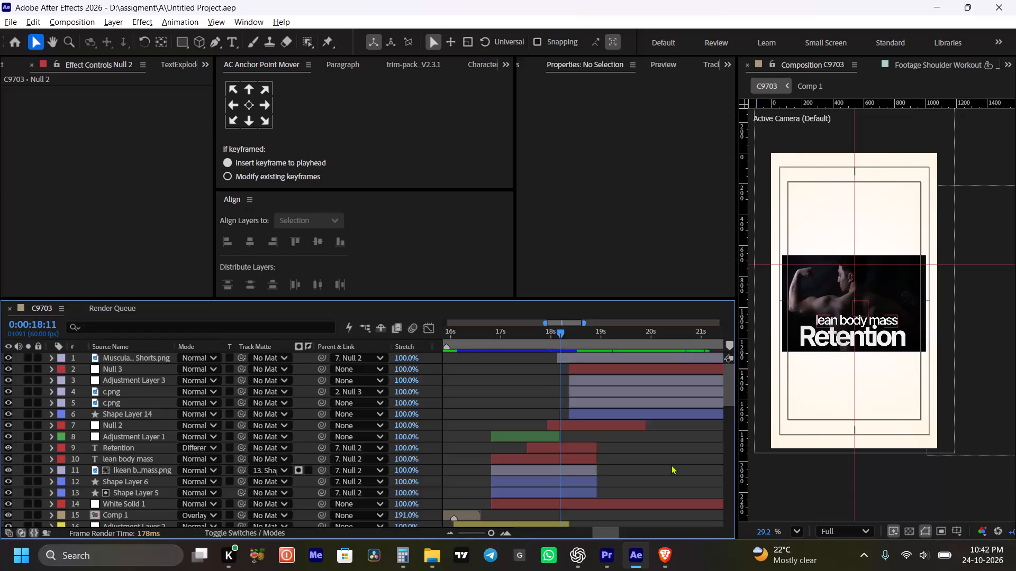
Play back and scrub the slide transition from around 0:00:17:55 to check its motion and preview smoothness.
left_click(673, 464)
key("space")
left_click(548, 332)
key("space")
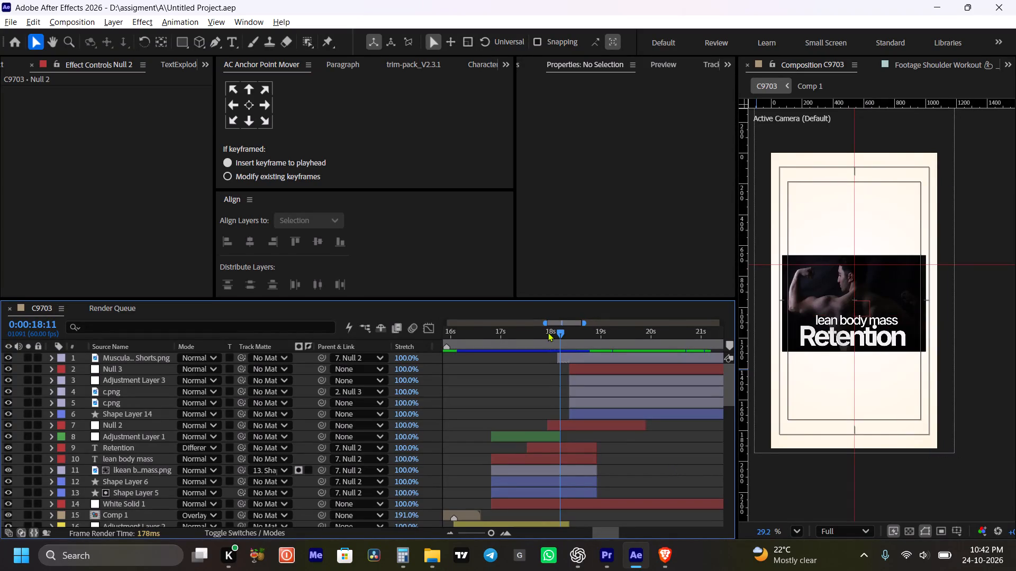
left_click(542, 333)
key("space")
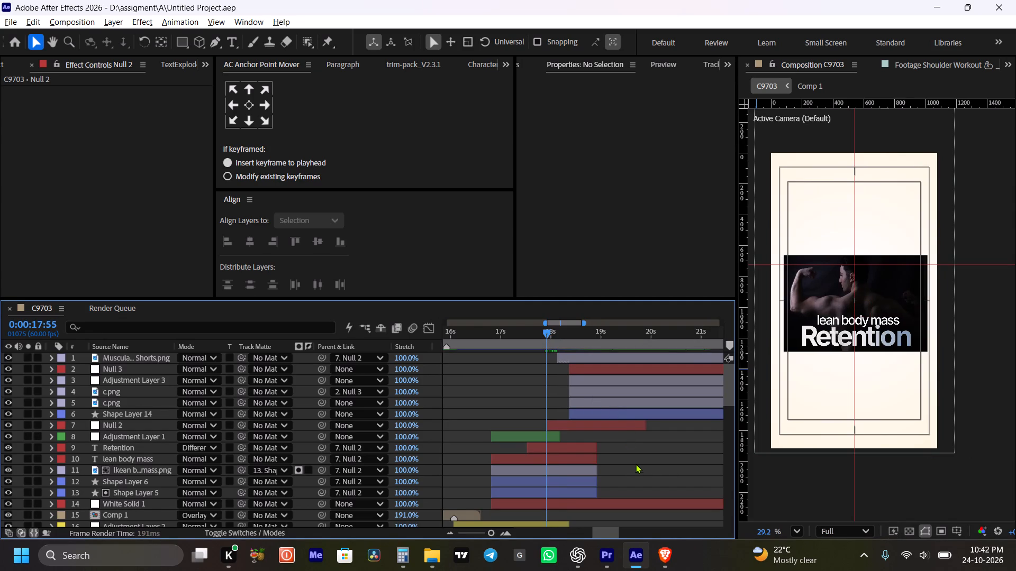
left_click(639, 466)
key("space")
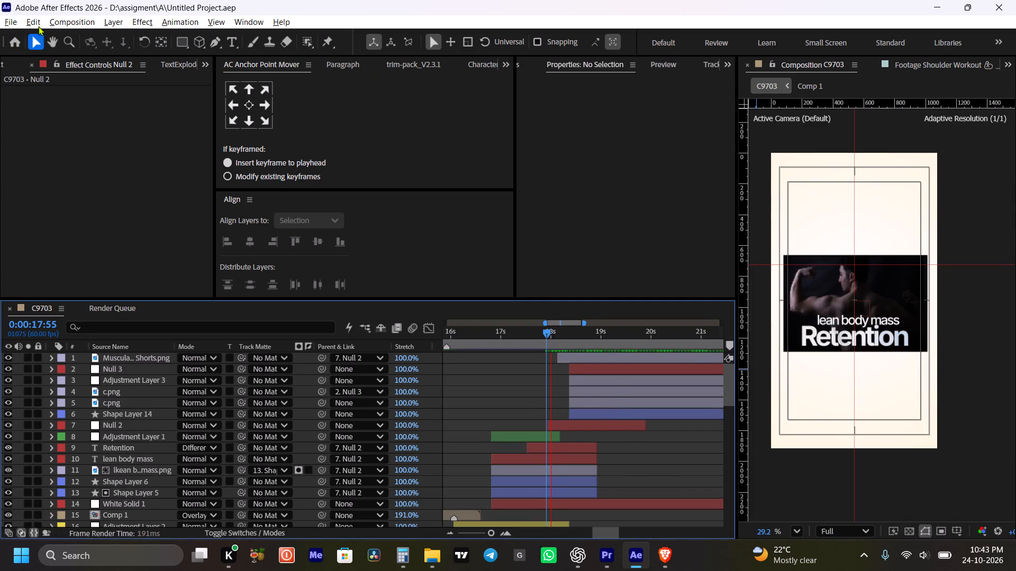
key("space")
left_click_drag(552, 340, 535, 339)
left_click_drag(547, 328, 559, 334)
left_click_drag(557, 334, 543, 337)
Purge all memory and disk cache, including the disk cache for all versions.
left_click(35, 20)
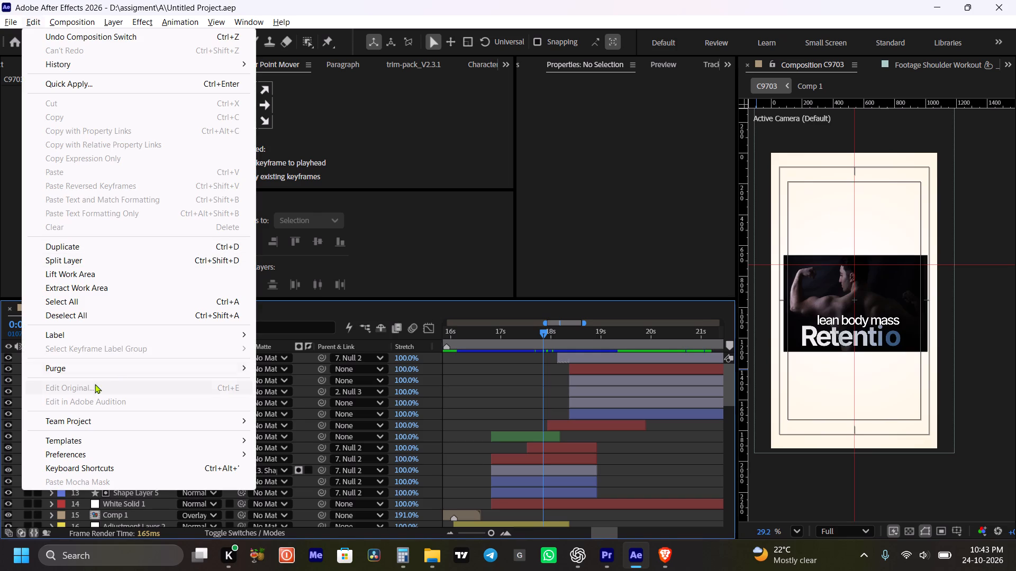
left_click(80, 362)
left_click(325, 367)
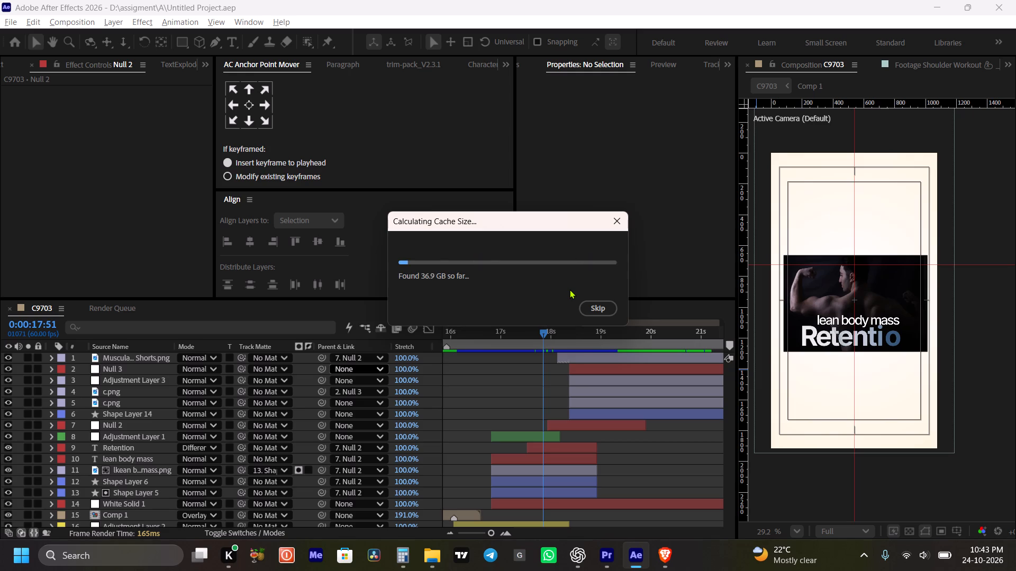
left_click(612, 218)
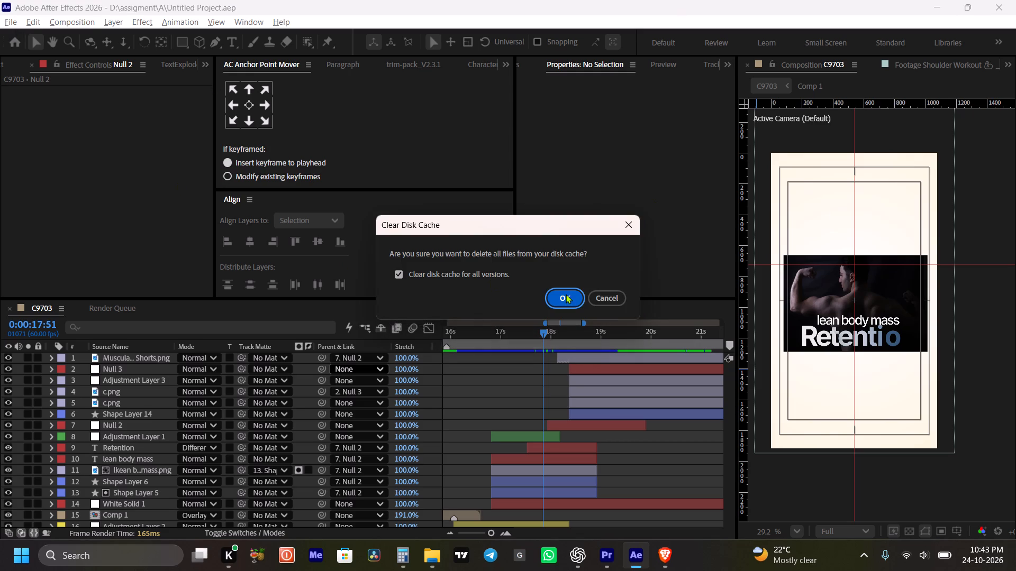
left_click(569, 296)
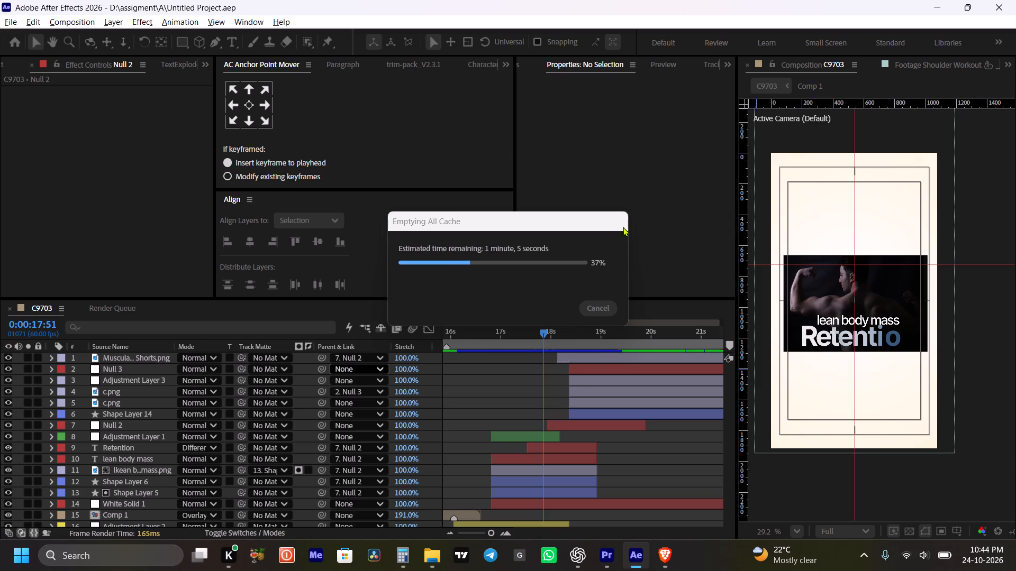
left_click(598, 302)
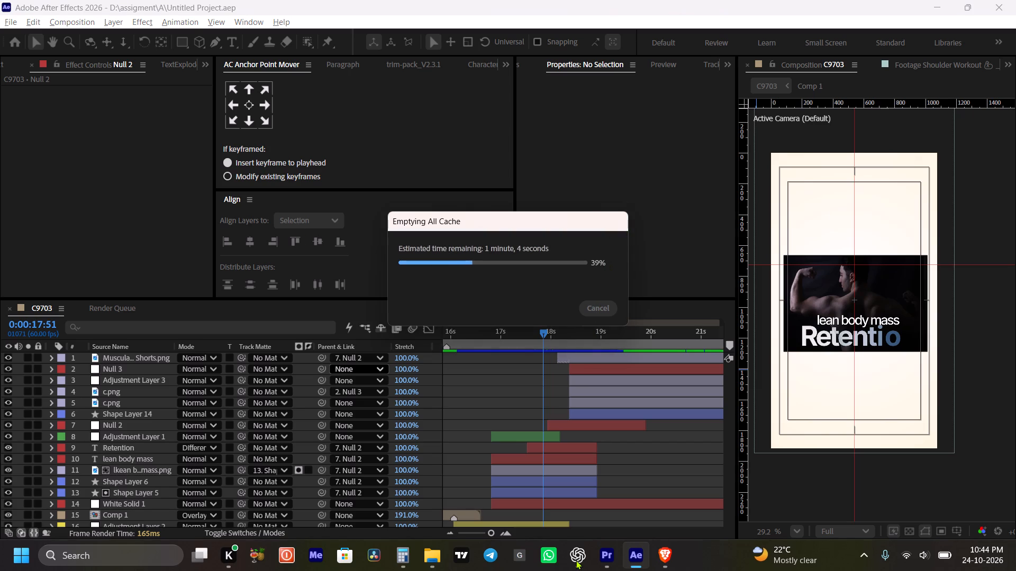
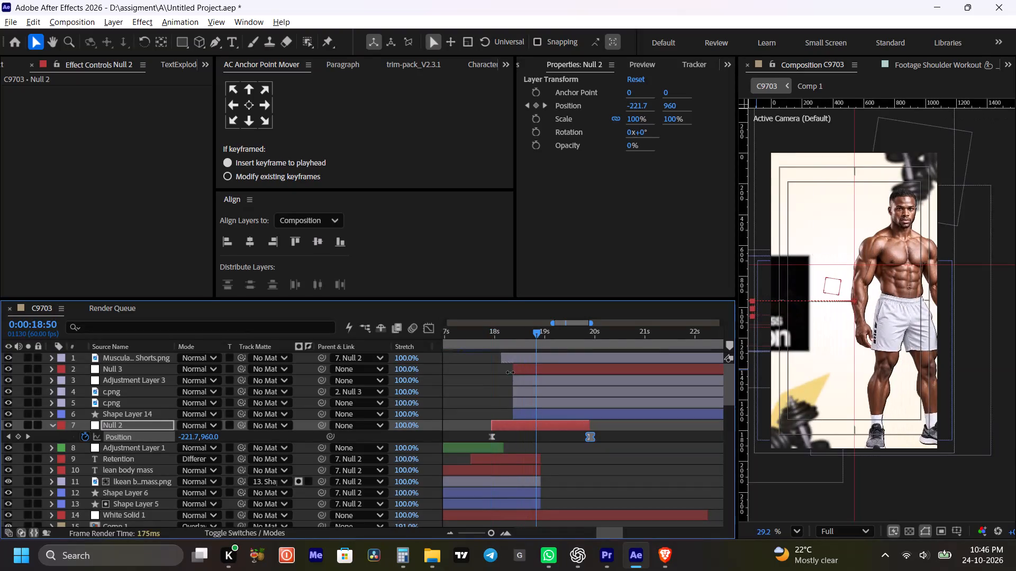
Play back the athlete's slide-in up to about 0:00:19:58 and save the project.
key("space")
key("space")
key("space")
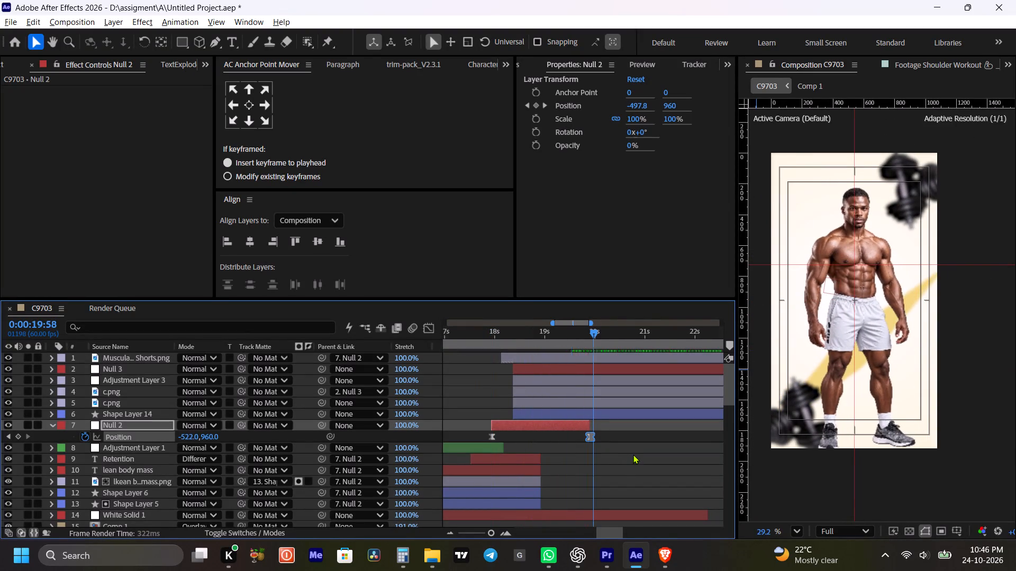
key("ctrl+s")
key("space")
left_click(619, 440)
key("space")
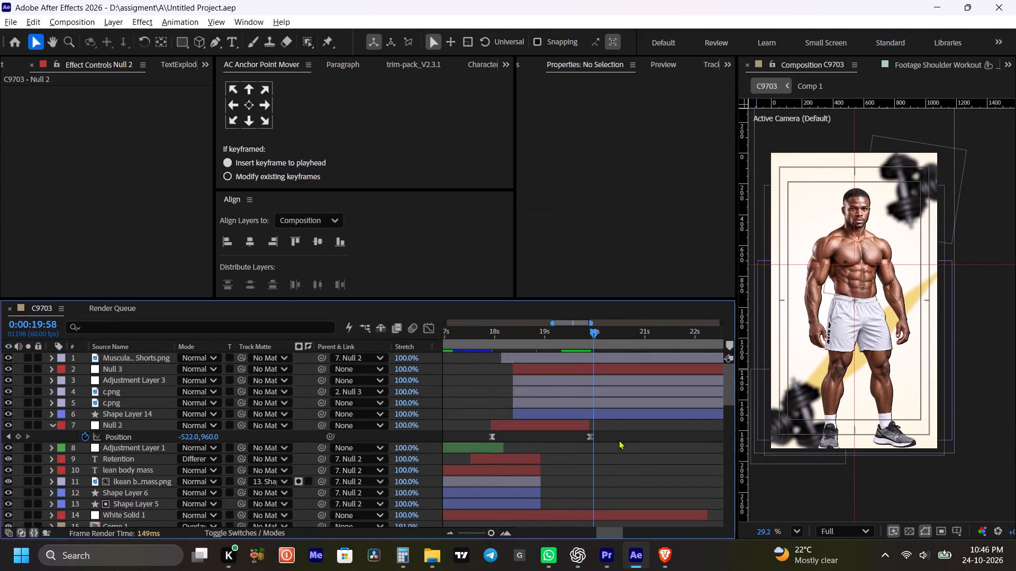
Extend the White Solid 1 background layer's end to about 25 seconds, checking playback of the section after 20 seconds.
scroll(614, 434, "down", 1, "alt")
key("space")
key("v")
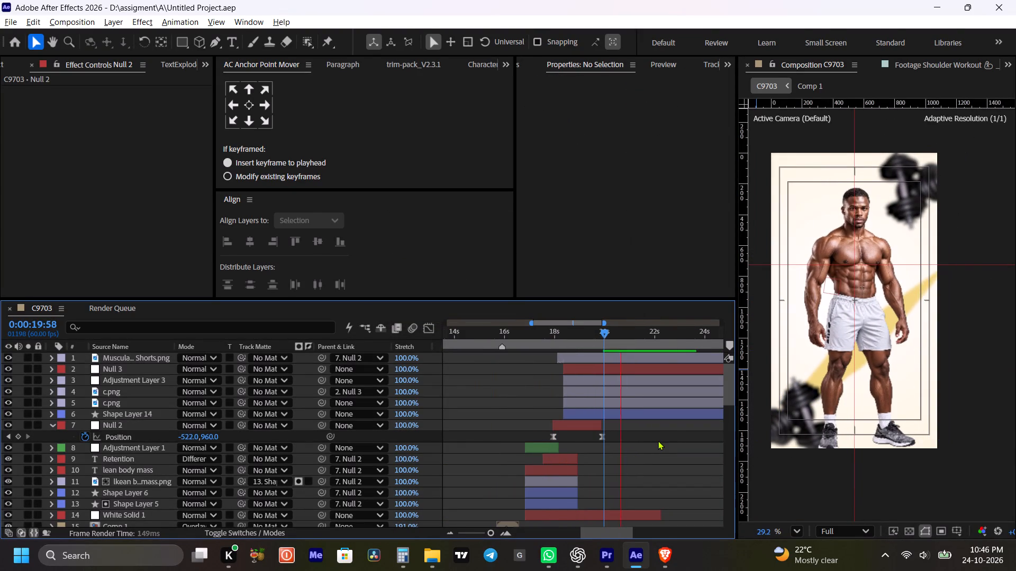
key("space")
key("space")
left_click_drag(656, 438, 625, 448)
key("space")
key("space")
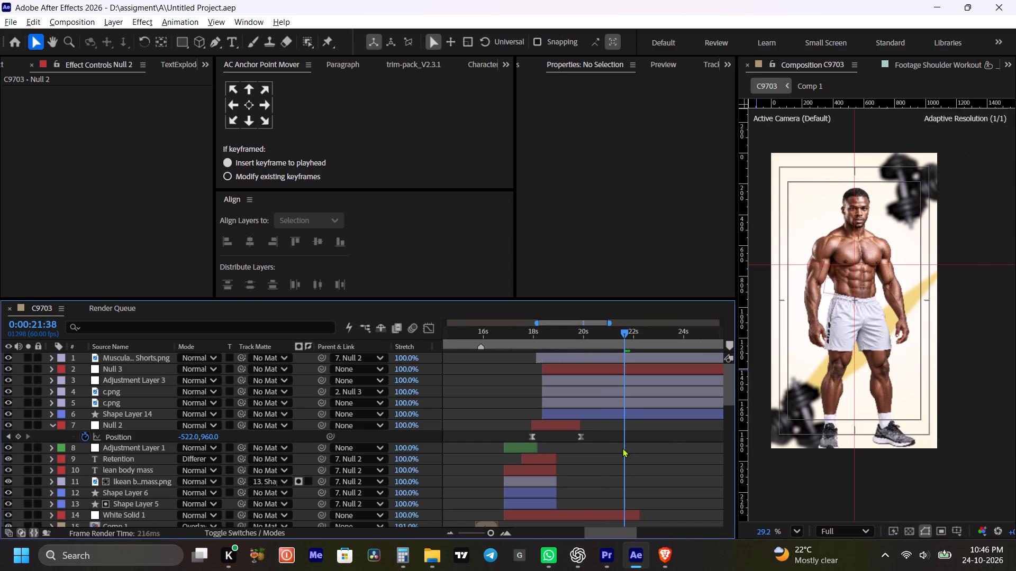
key("space")
left_click_drag(657, 441, 609, 457)
key("space")
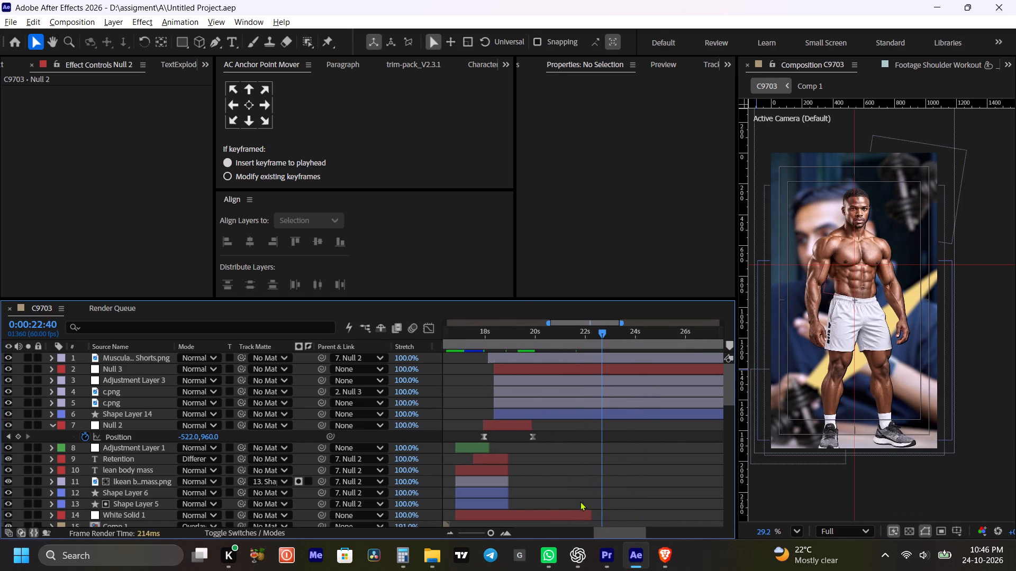
left_click_drag(594, 514, 665, 522)
left_click_drag(562, 333, 561, 333)
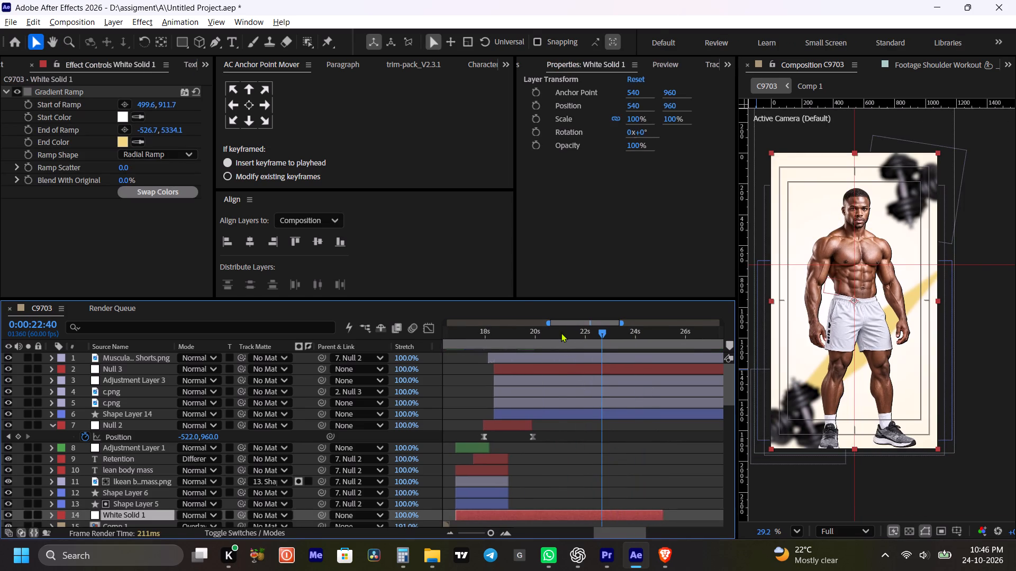
left_click_drag(561, 333, 557, 334)
key("space")
scroll(578, 401, "down", 1, "alt")
key("space")
left_click_drag(612, 430, 594, 434)
key("space")
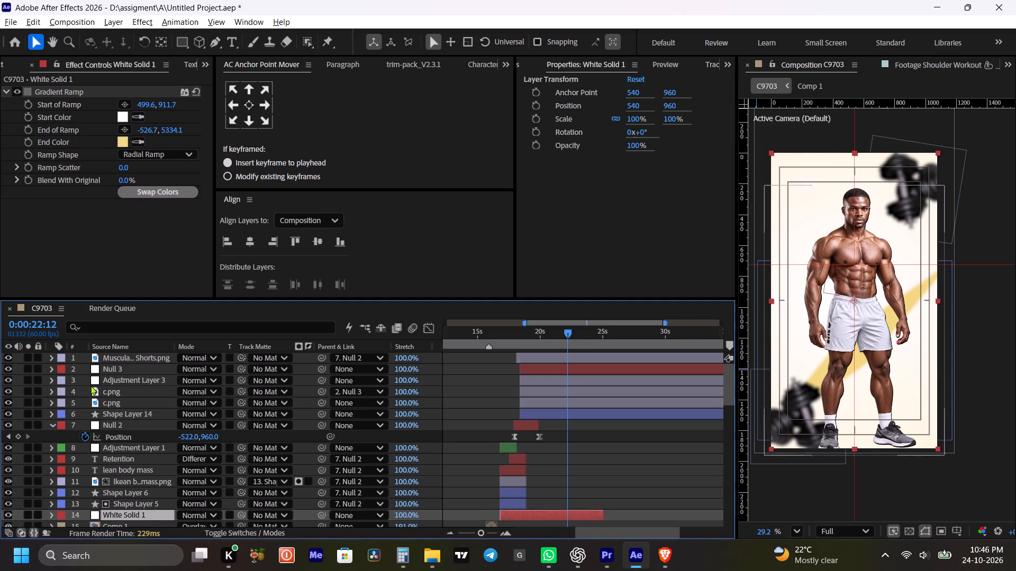
Add the expression wiggle(1,15) to the Position of the lower dumbbell image, c.png on layer 5.
left_click(112, 403)
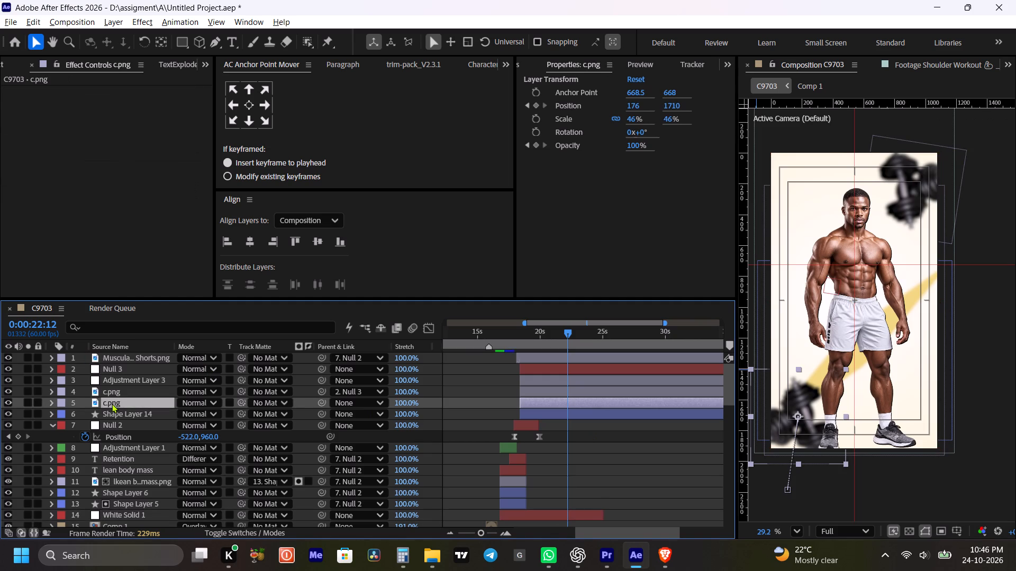
key("w")
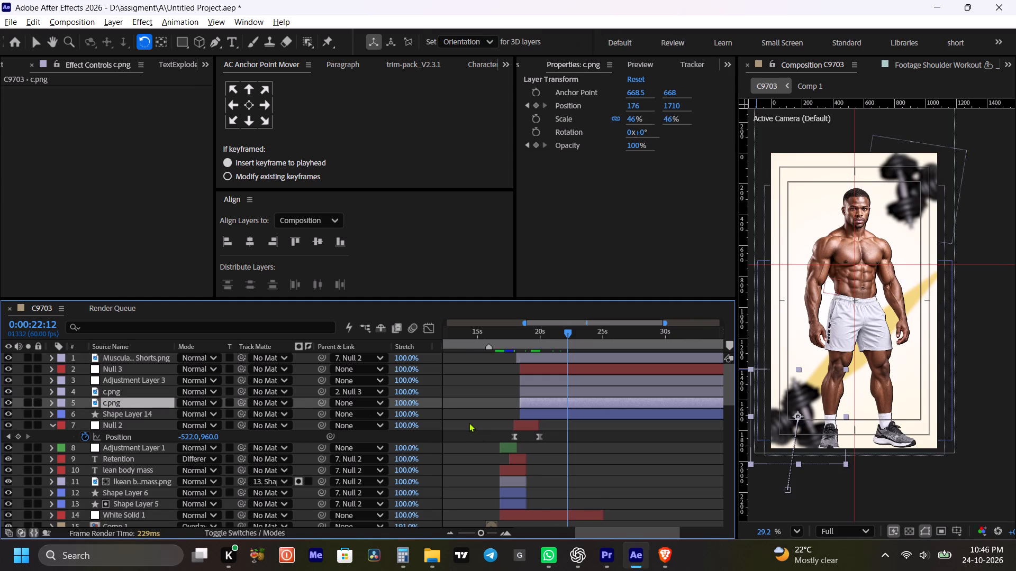
key("p")
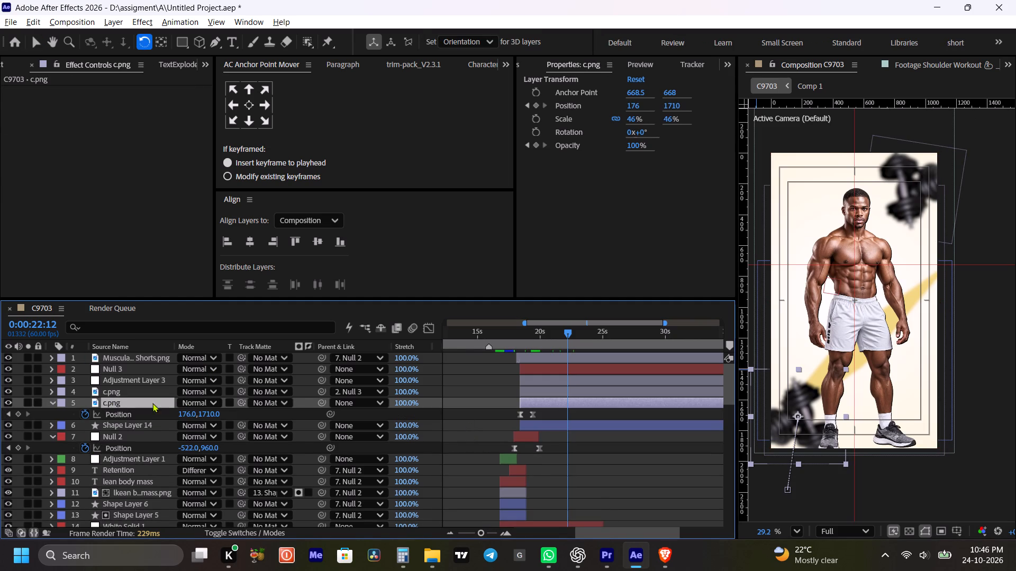
left_click(83, 416, "alt")
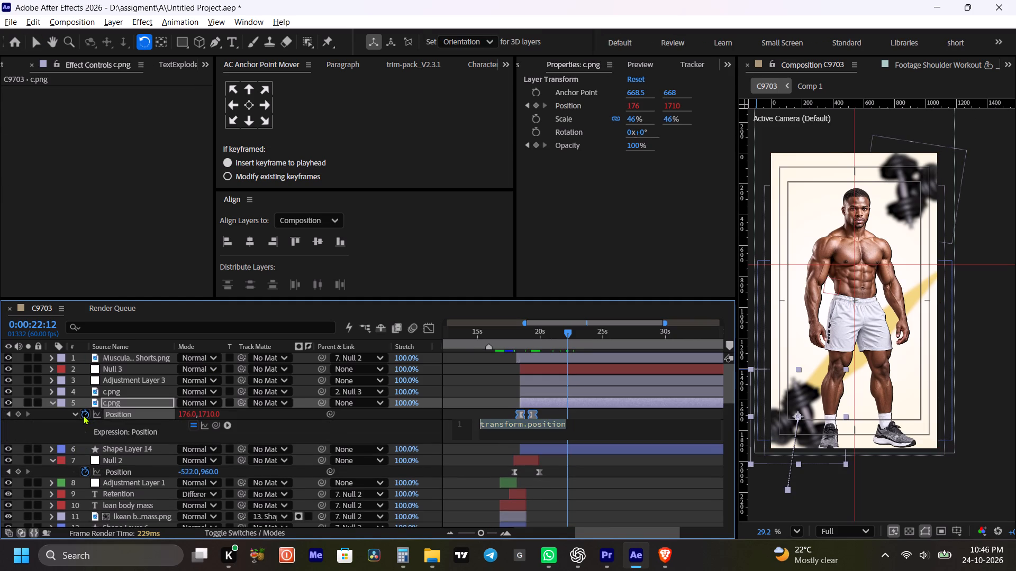
type("wiggle")
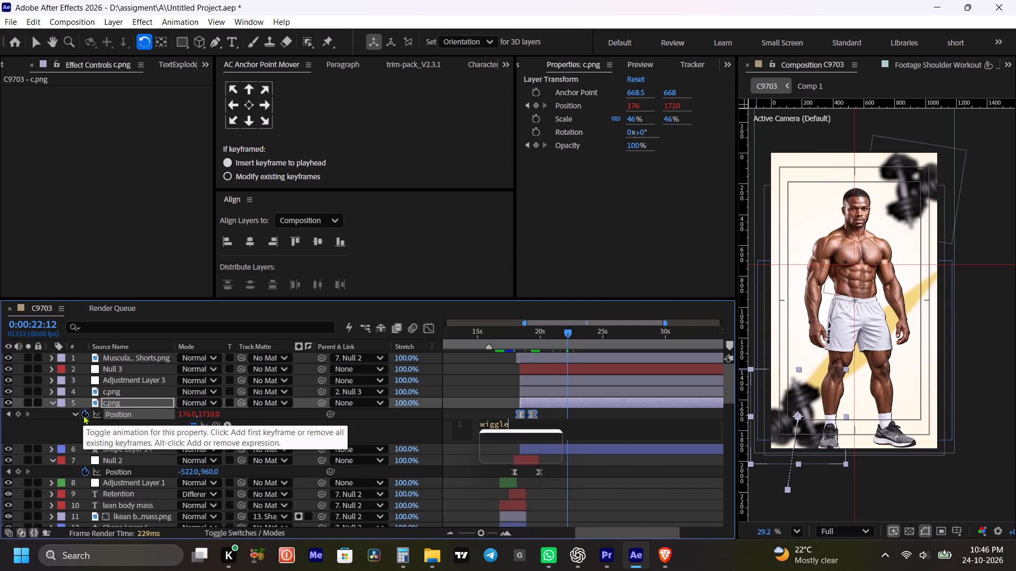
double_click(507, 444)
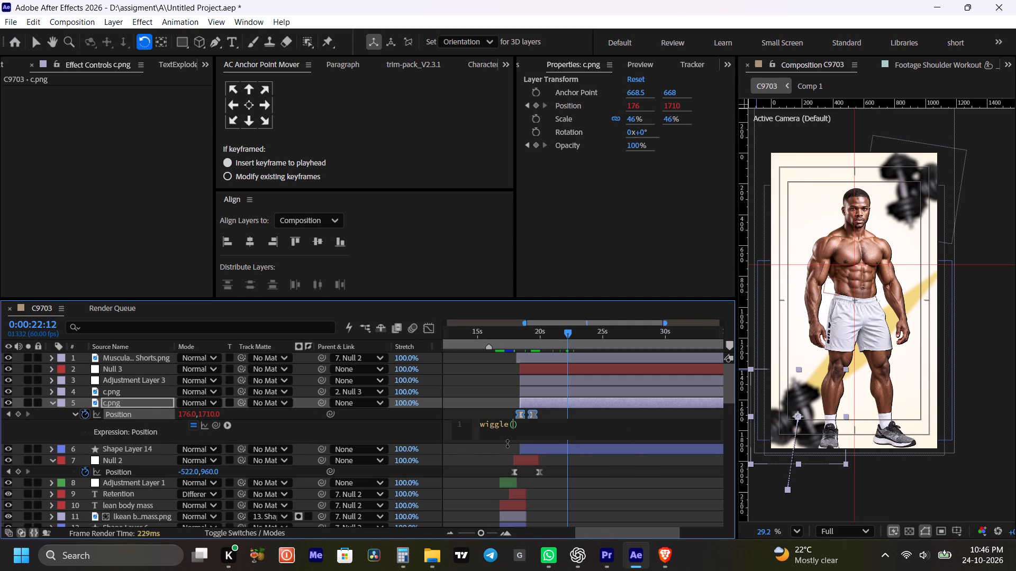
type("1,15")
left_click(568, 397)
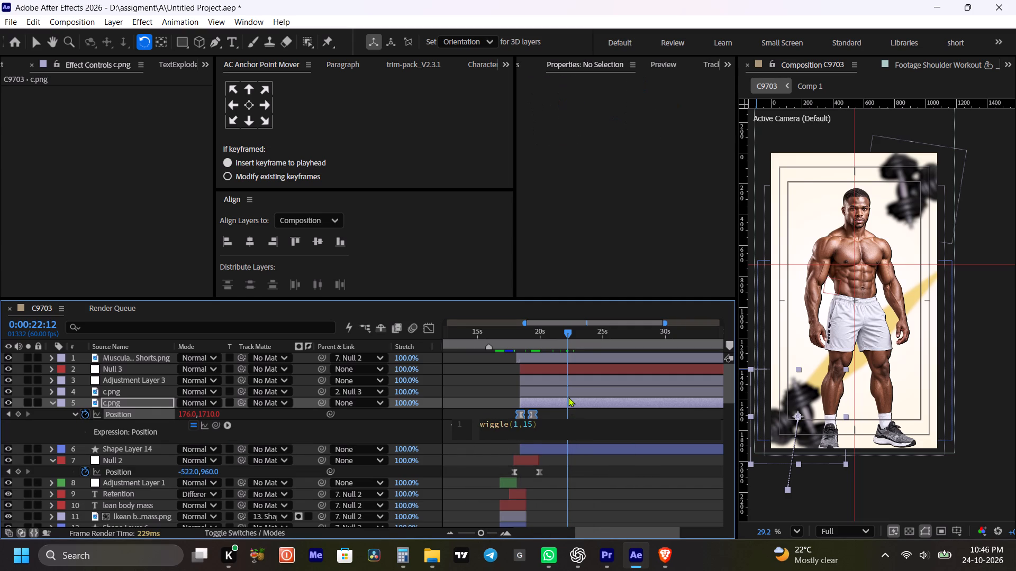
Copy only the Position expression from the lower dumbbell and paste it onto the upper dumbbell, c.png on layer 4.
right_click(132, 420)
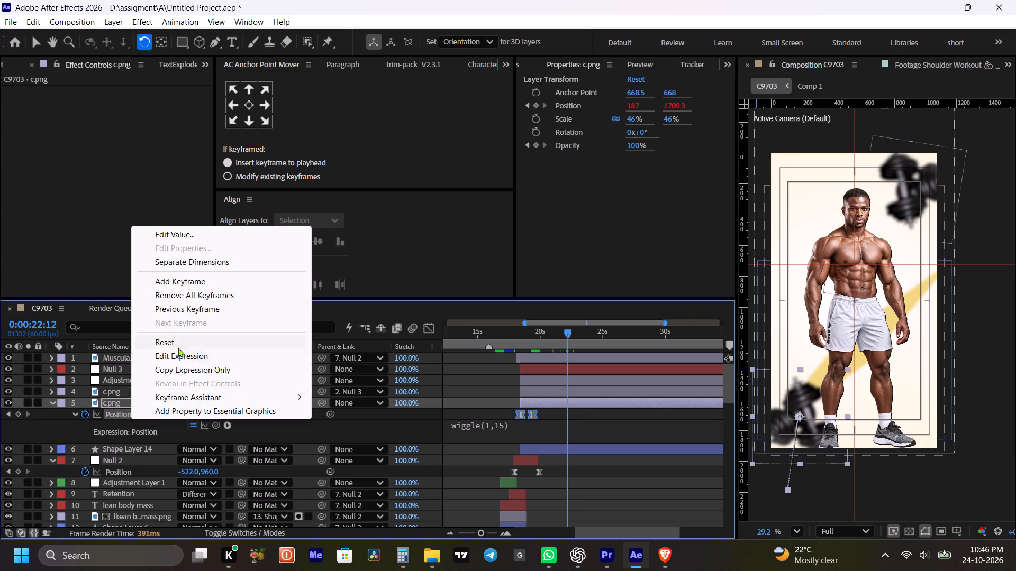
left_click(179, 367)
left_click(557, 385)
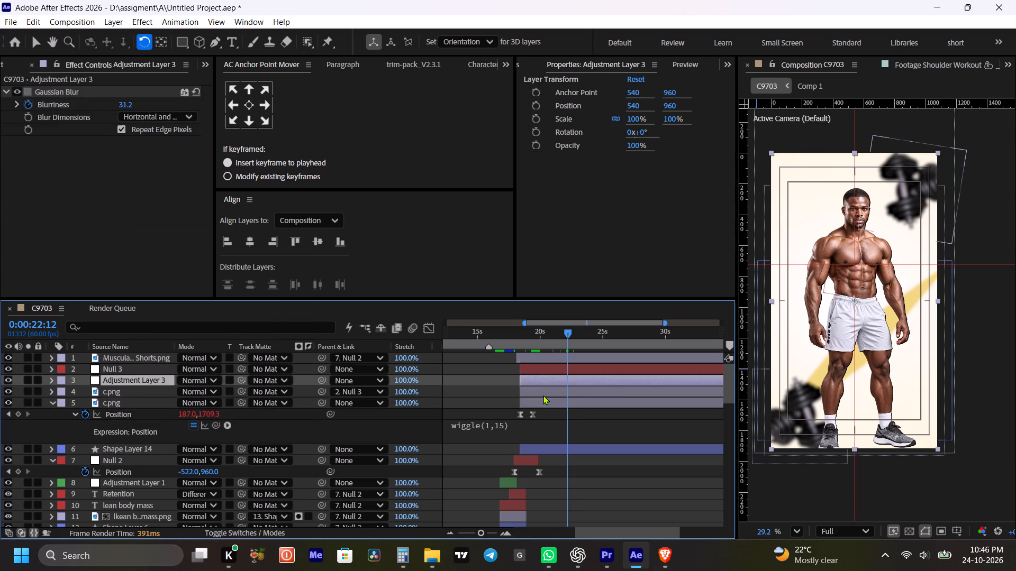
left_click(542, 395)
key("ctrl+v")
Play back the dumbbells' wiggle from about 0:00:17:13, collapse layer 5's properties, and save the project.
left_click_drag(515, 340, 515, 340)
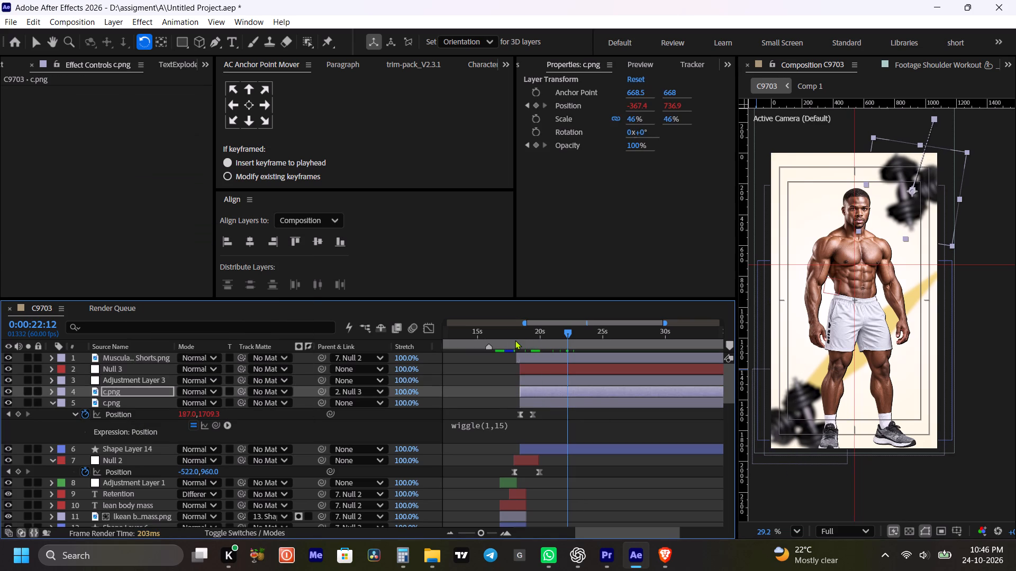
left_click_drag(515, 340, 505, 340)
key("space")
left_click(578, 489)
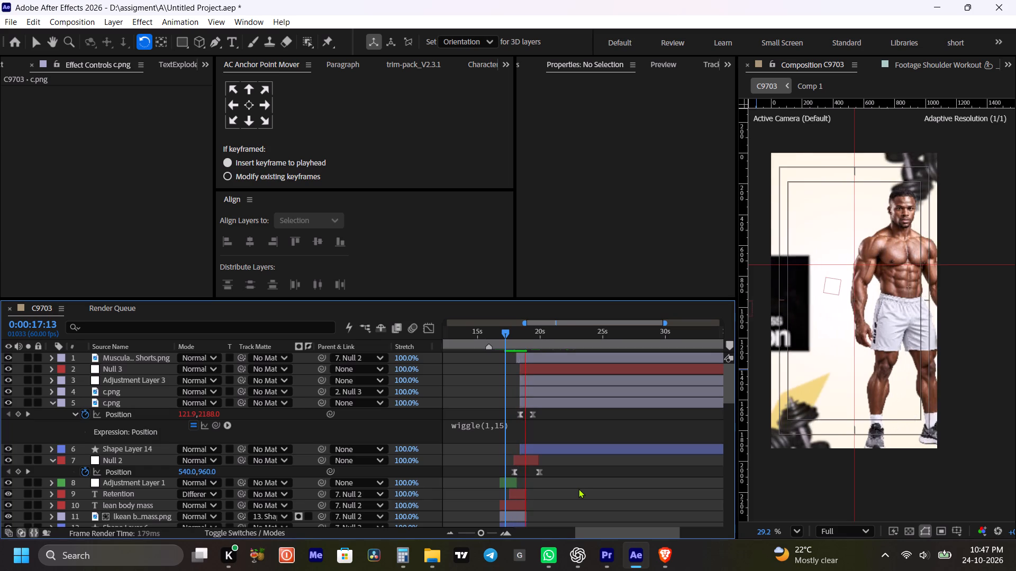
key("space")
left_click_drag(517, 331, 511, 331)
key("space")
key("space")
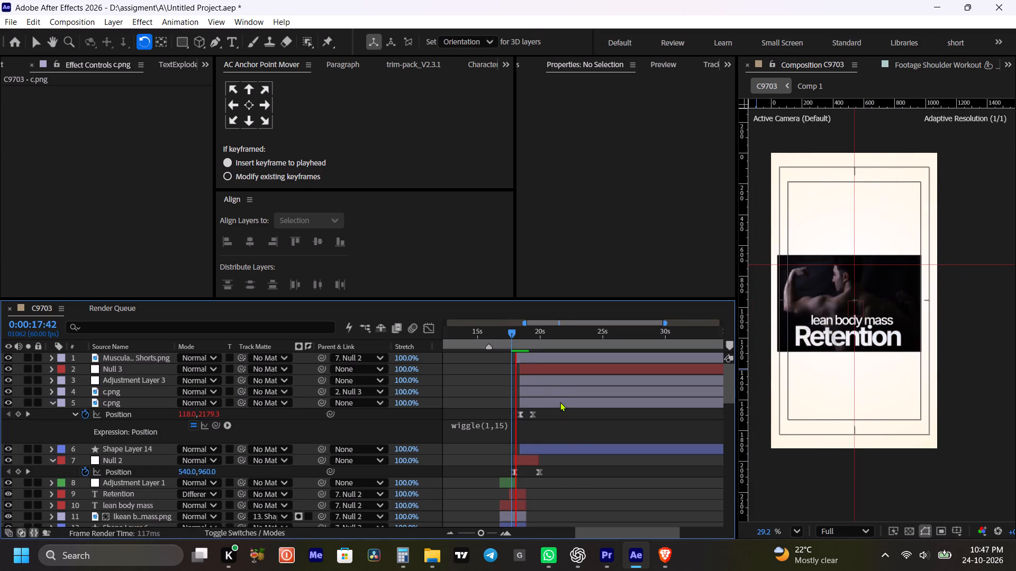
left_click(560, 402)
type("m")
key("space")
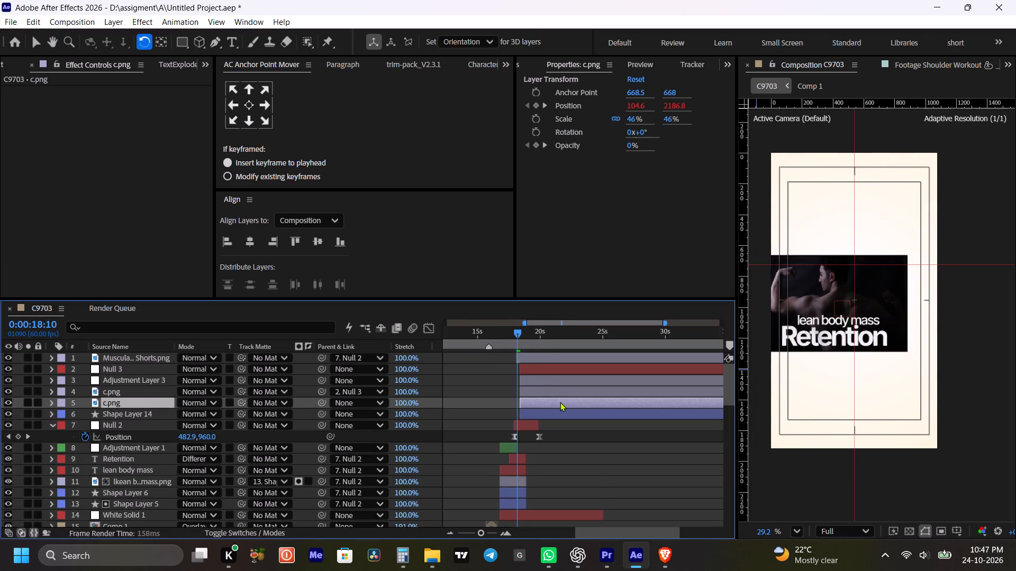
key("space")
key("space")
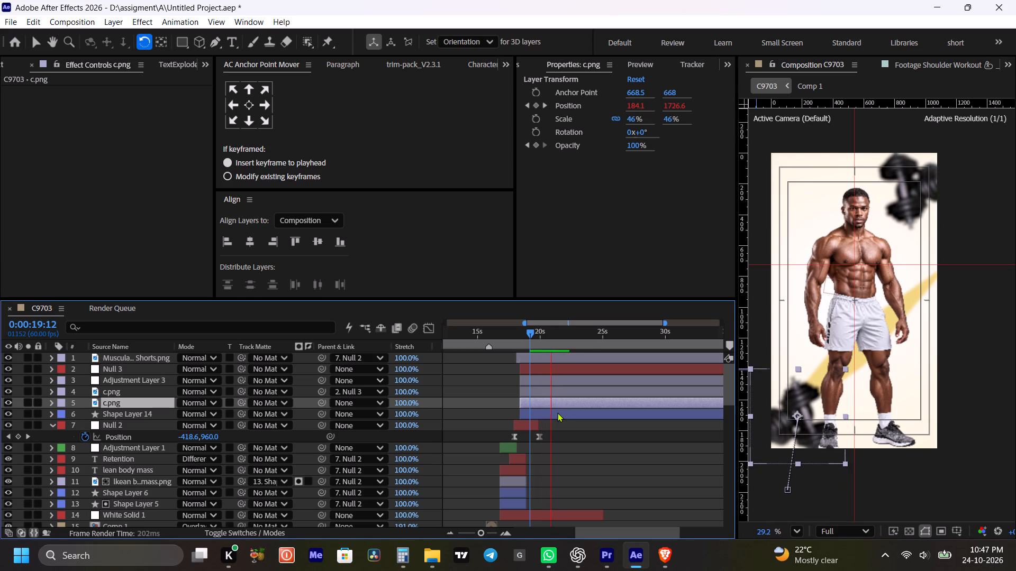
key("space")
key("space")
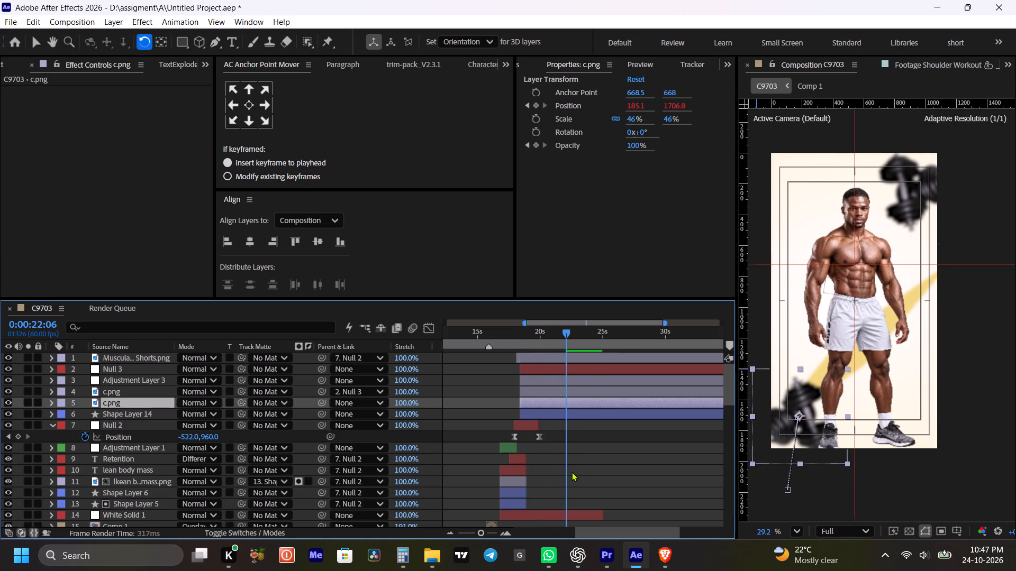
key("space")
key("ctrl+s")
key("space")
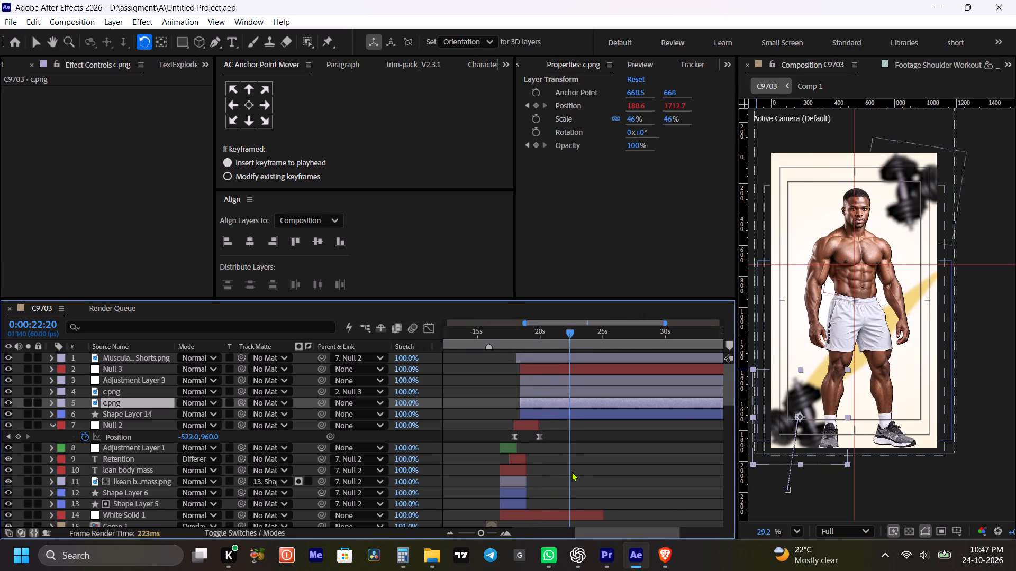
Continue playback past 0:00:22:20 to examine the drifting motion of both dumbbells.
key("space")
key("space")
key("space")
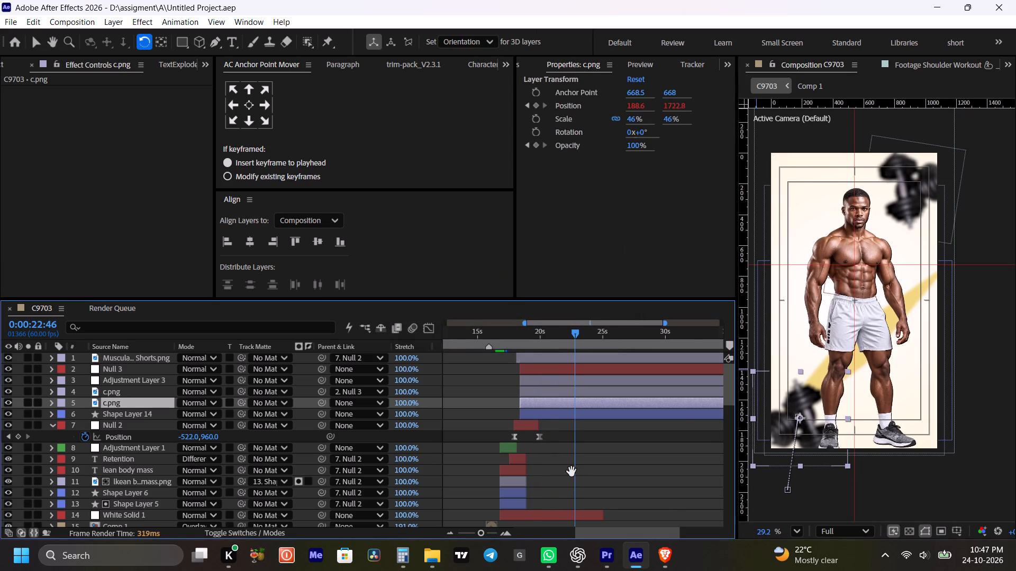
key("space")
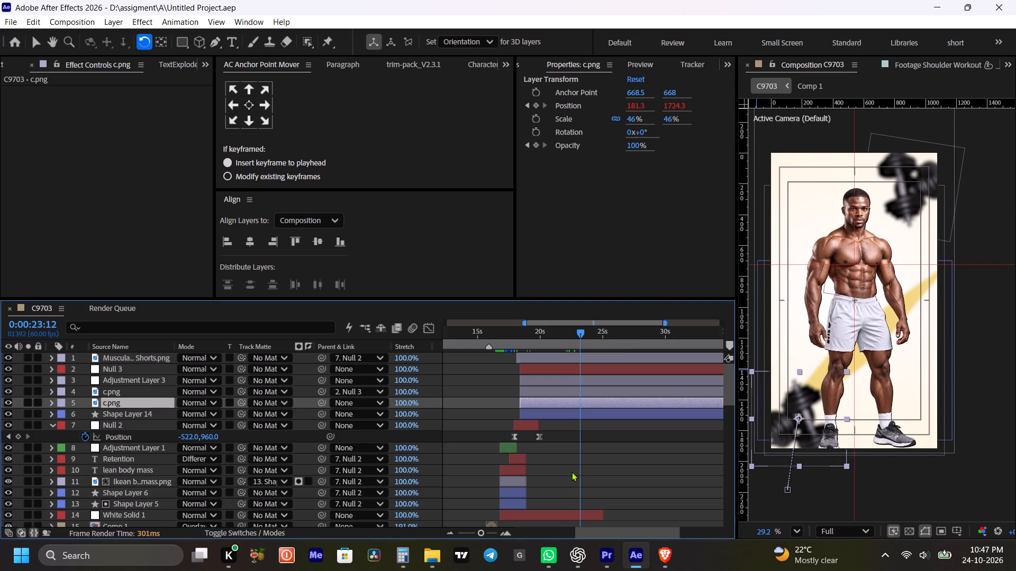
key("space")
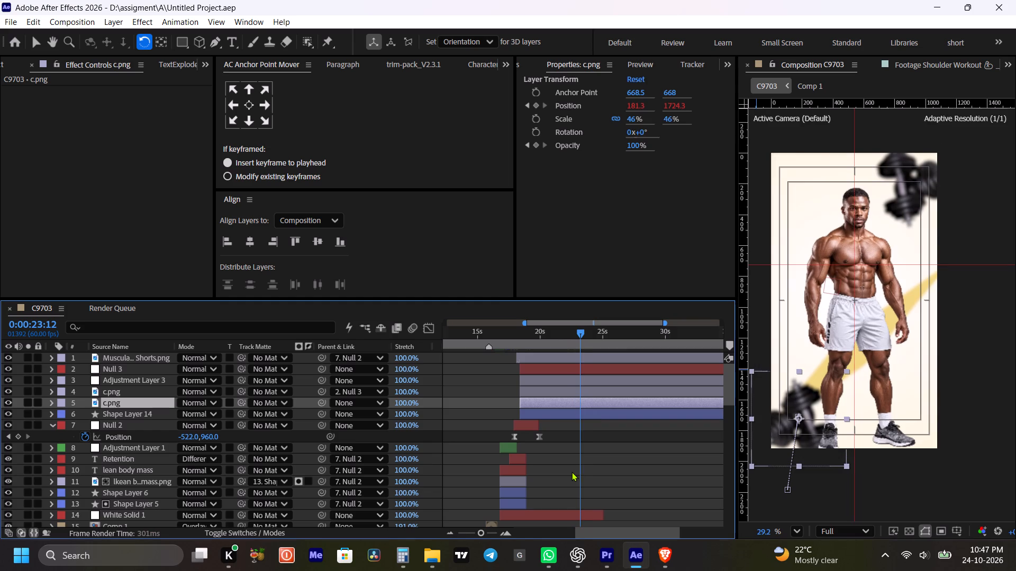
key("space")
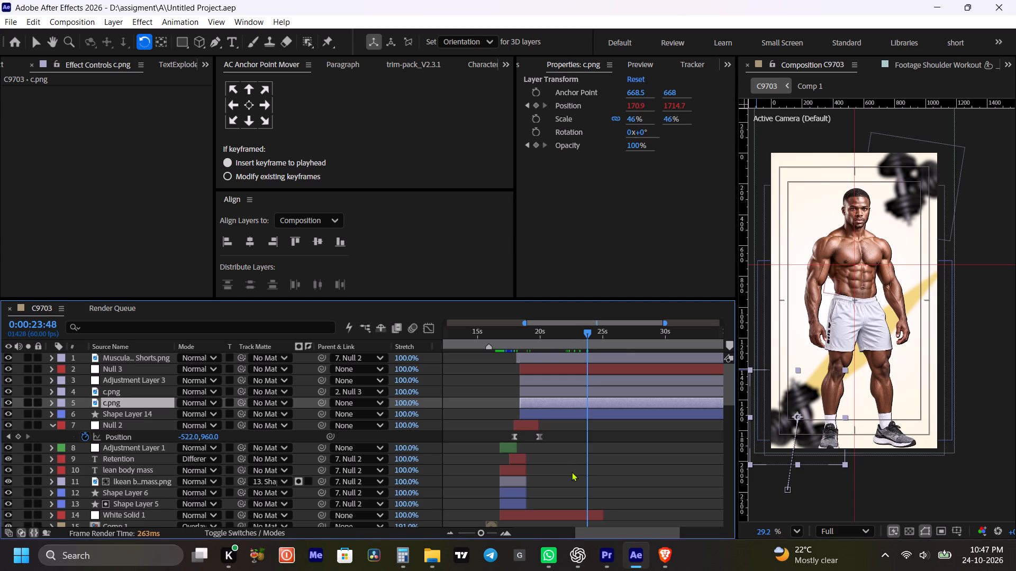
Replay the transition from about 0:00:16:54 and nearby start points to check the athlete's slide-in and dumbbell motion.
left_click(505, 338)
key("space")
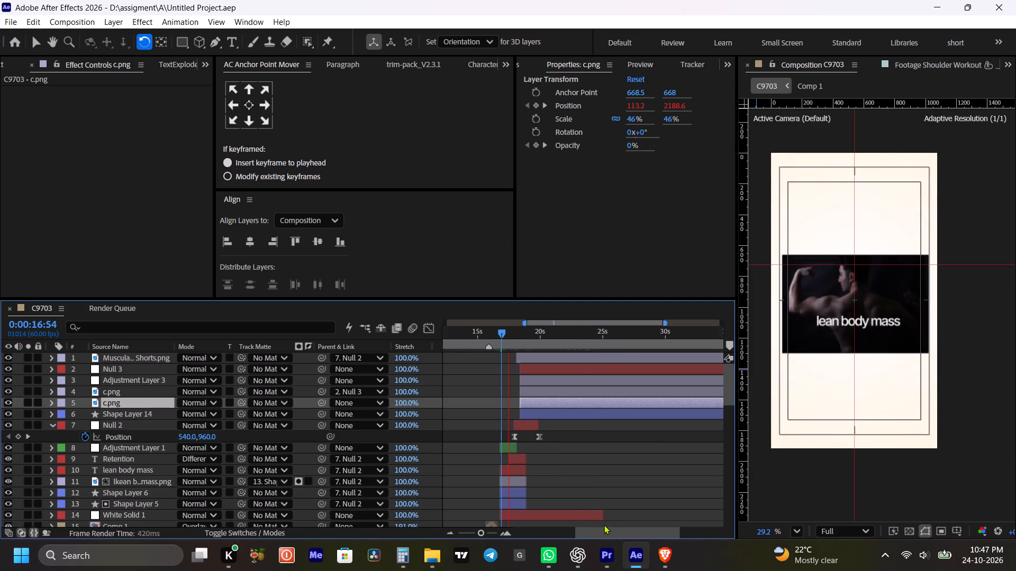
key("space")
left_click(586, 492)
type("m")
key("space")
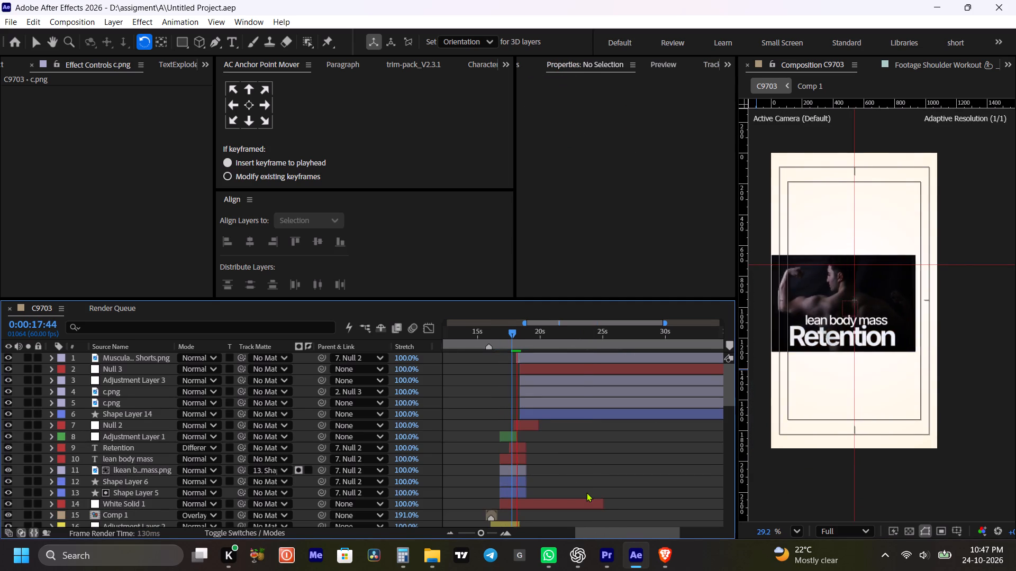
key("space")
key("space")
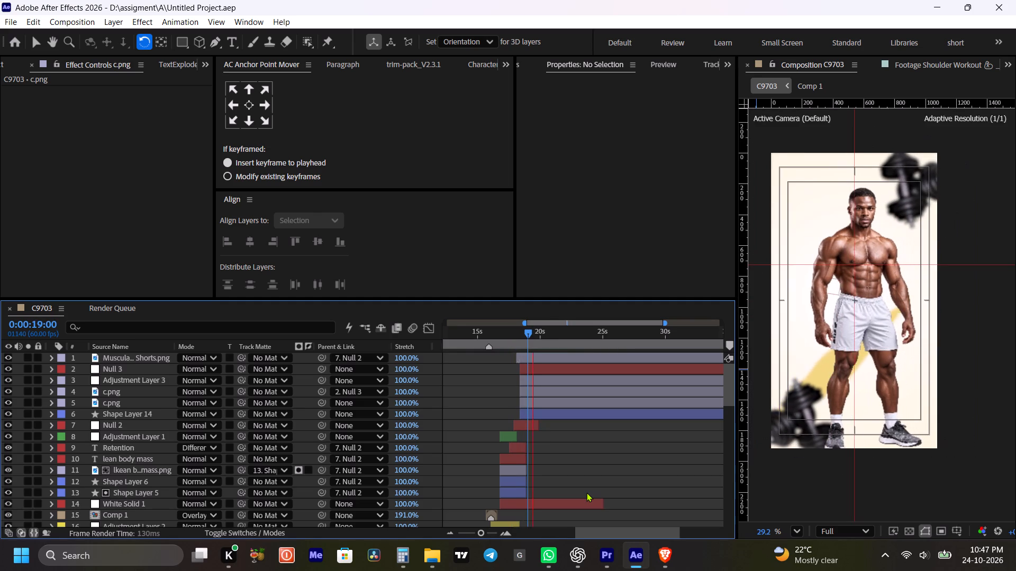
key("space")
key("space")
key("space")
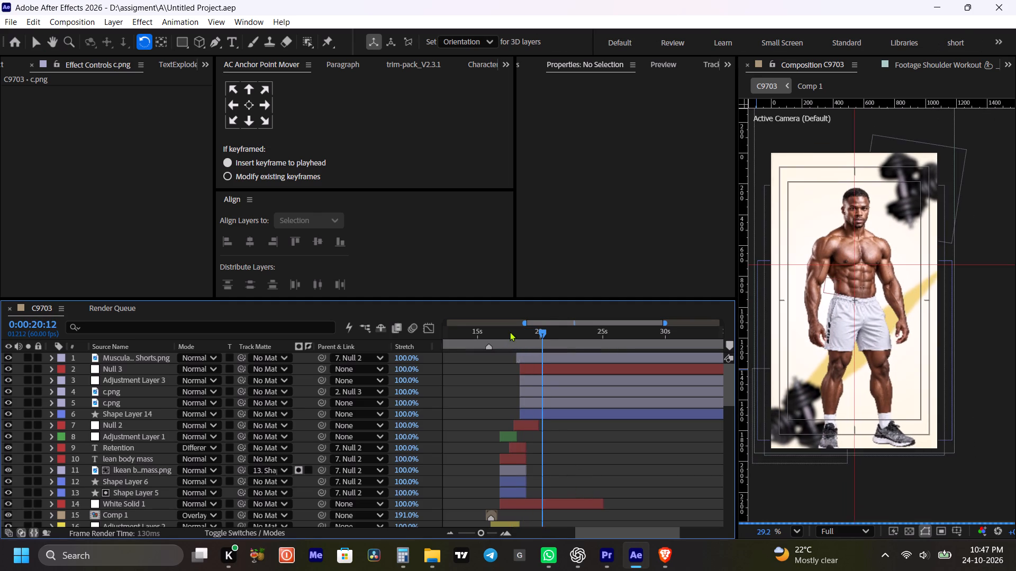
left_click(510, 331)
key("space")
scroll(540, 406, "up", 1, "alt")
key("space")
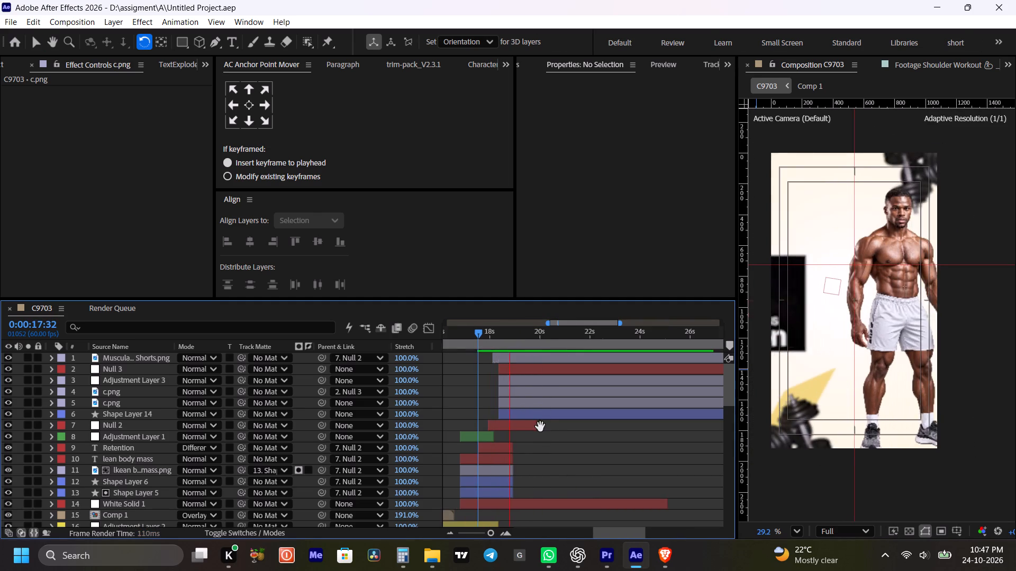
key("space")
key("space")
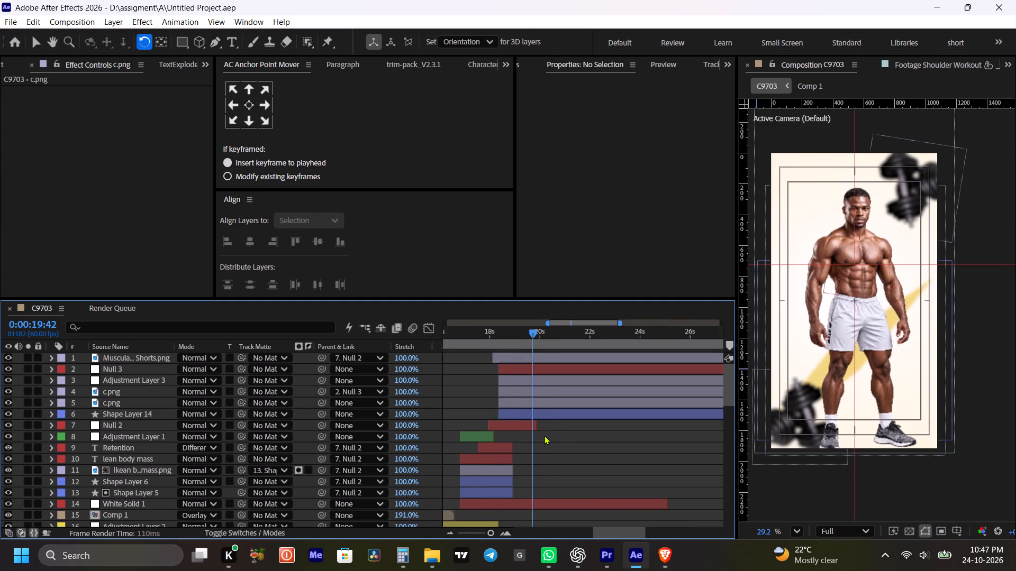
left_click(498, 337)
key("space")
key("space")
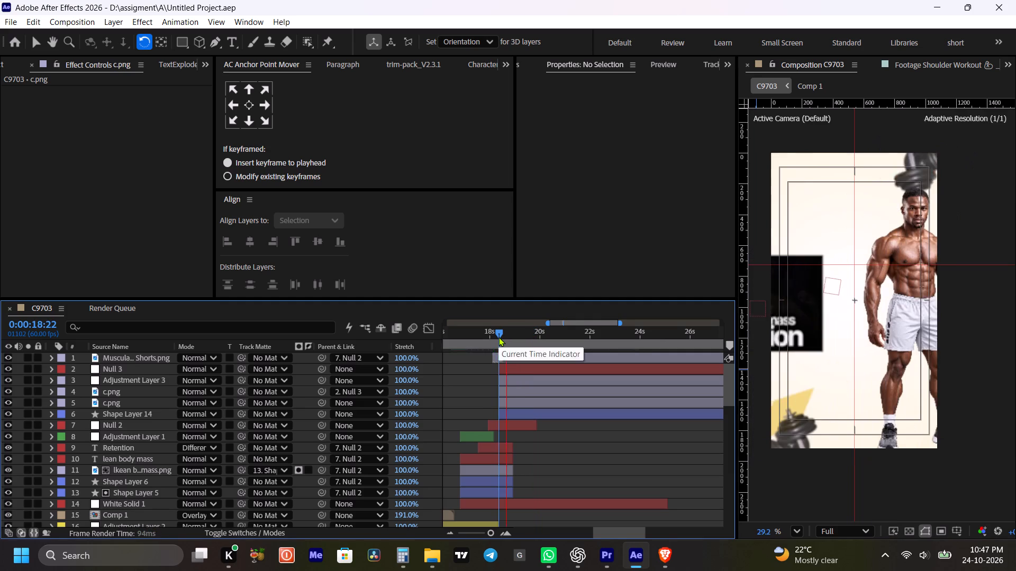
Switch to Premiere and play C9703 from 00:00:21:15 and earlier points back to 00:00:16:55 to review the lean body mass lines.
left_click(606, 557)
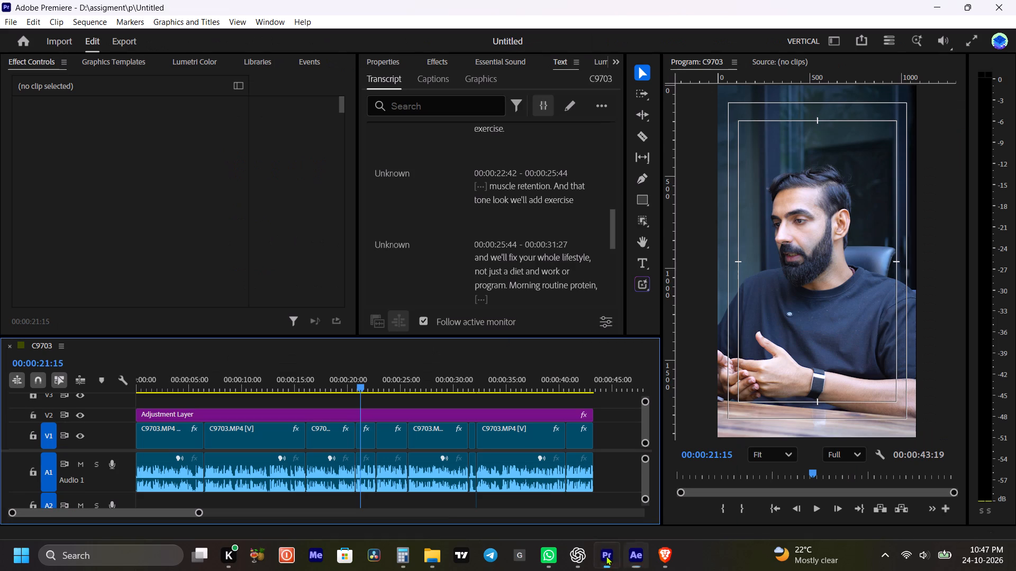
key("space")
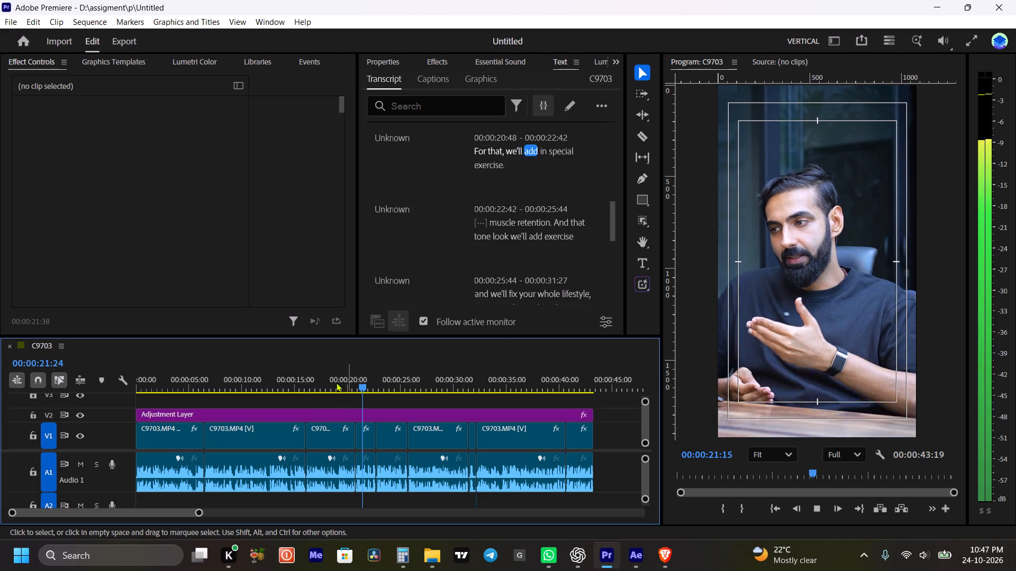
key("space")
left_click(336, 384)
key("space")
scroll(338, 397, "up", 3, "alt")
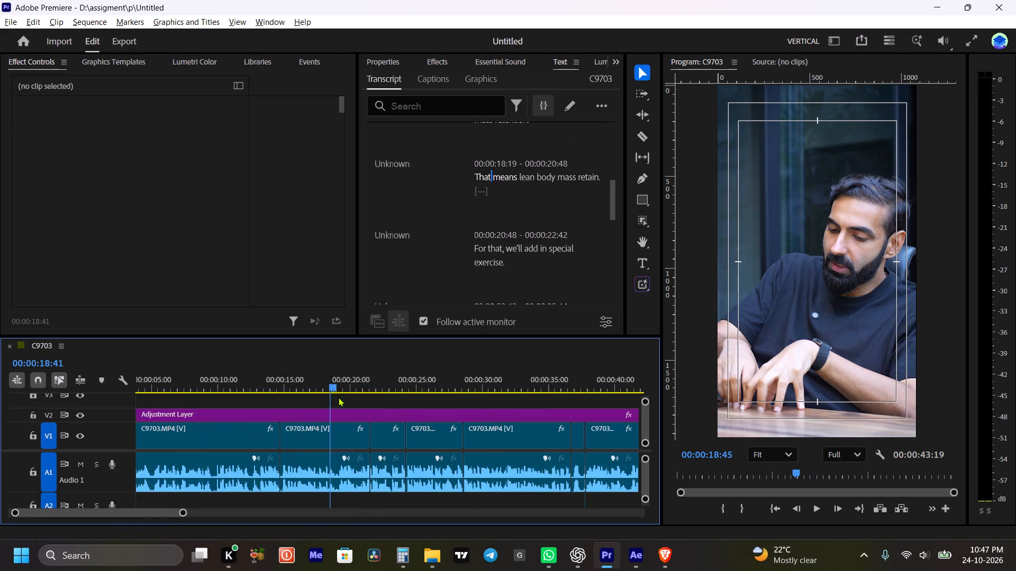
scroll(338, 397, "up", 5, "alt")
key("space")
left_click(307, 380)
key("space")
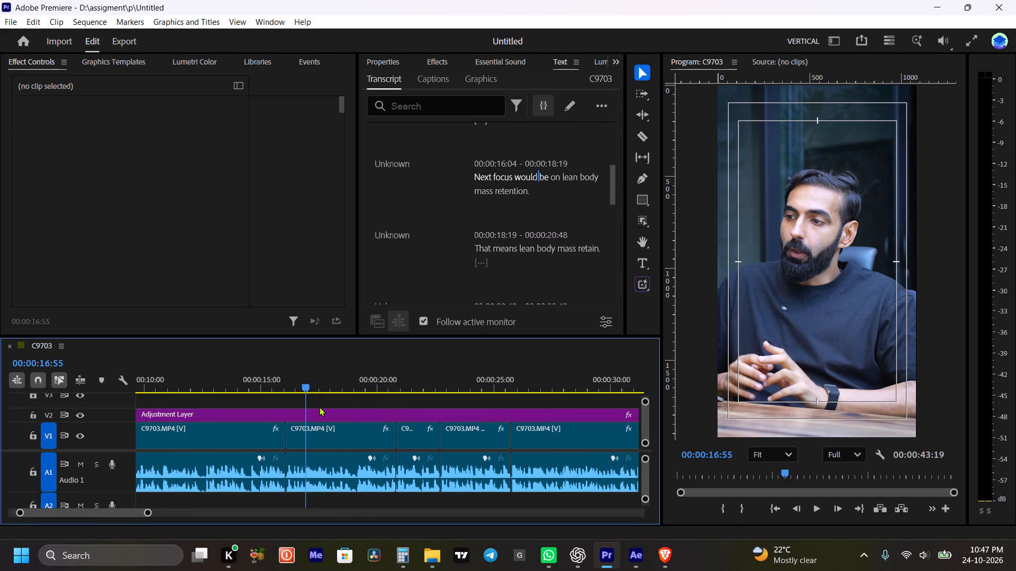
scroll(319, 407, "up", 2, "alt")
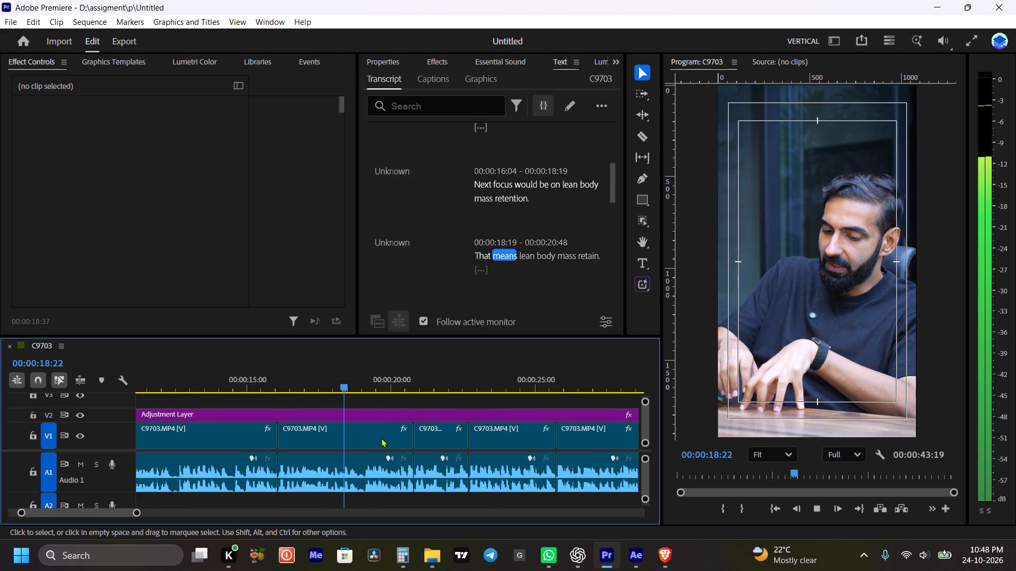
key("space")
left_click(322, 386)
key("space")
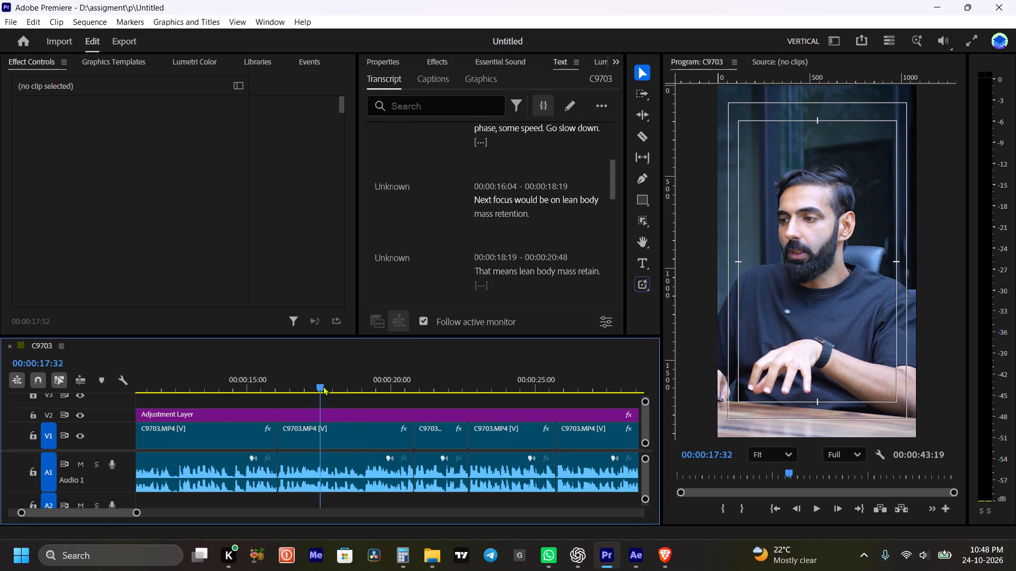
key("space")
Set the Program monitor's playback resolution to 1/4.
left_click(842, 454)
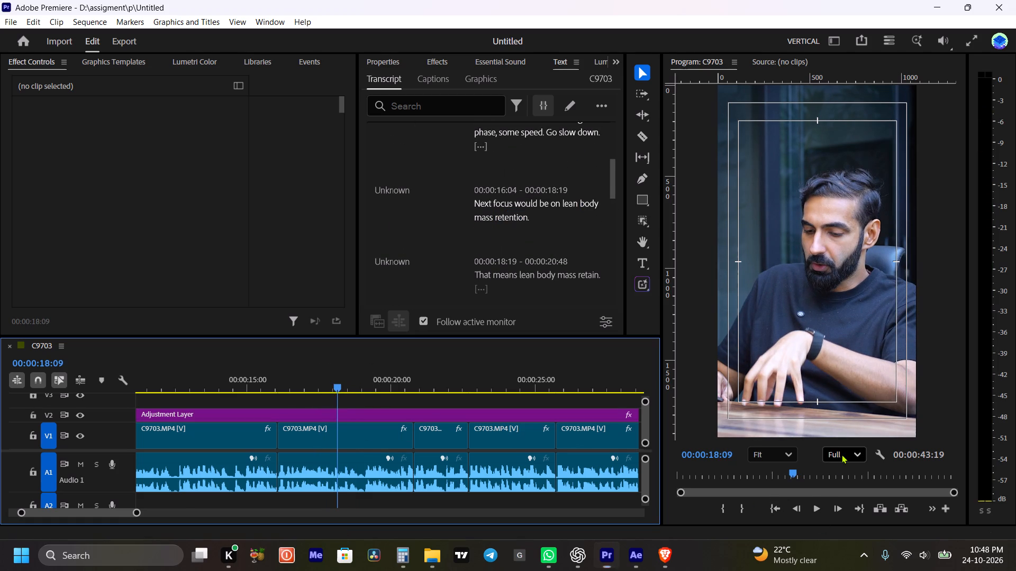
left_click(844, 396)
Replay the sequence from 00:00:16:59 and 00:00:17:51 to examine the speech from "mass retention" into "That means".
left_click(306, 391)
key("space")
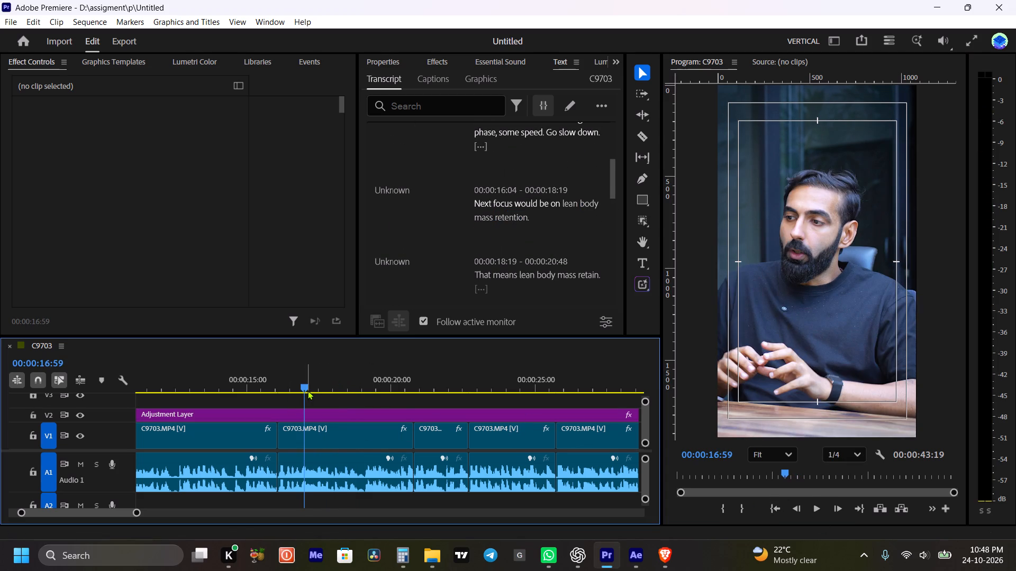
key("space")
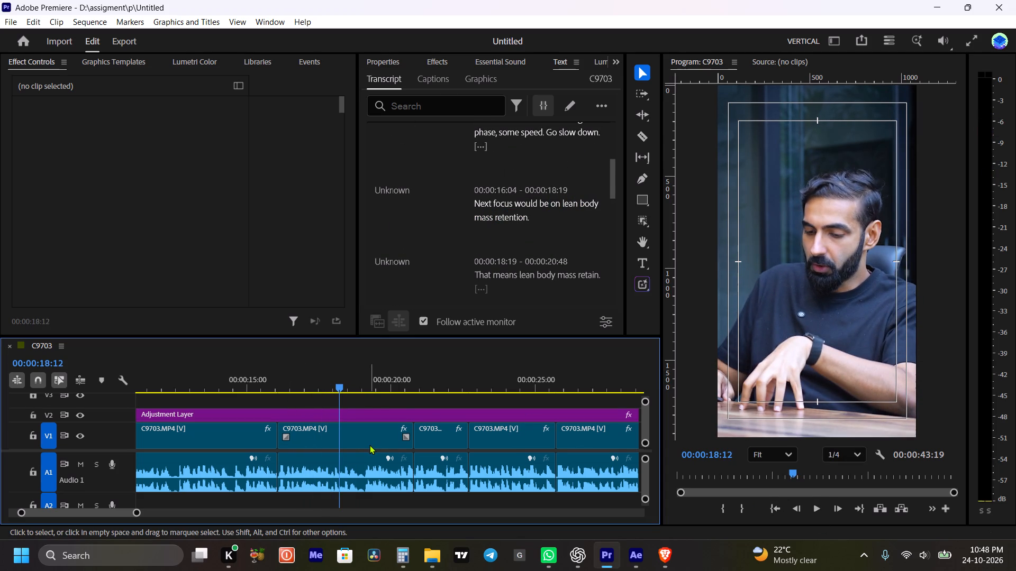
key("space")
key("space")
left_click(331, 385)
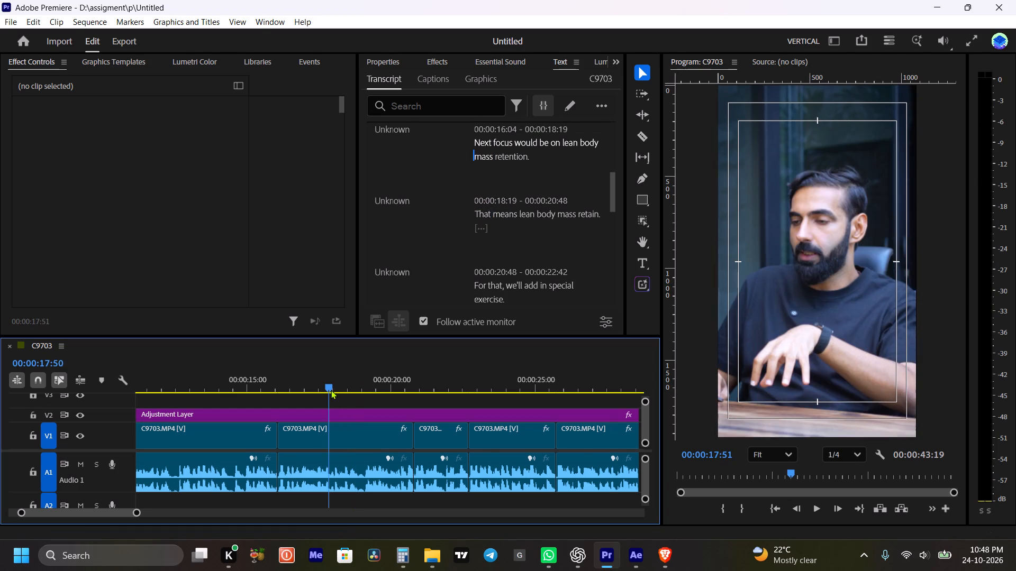
scroll(332, 393, "up", 2, "alt")
key("space")
key("space")
key("space")
key("space")
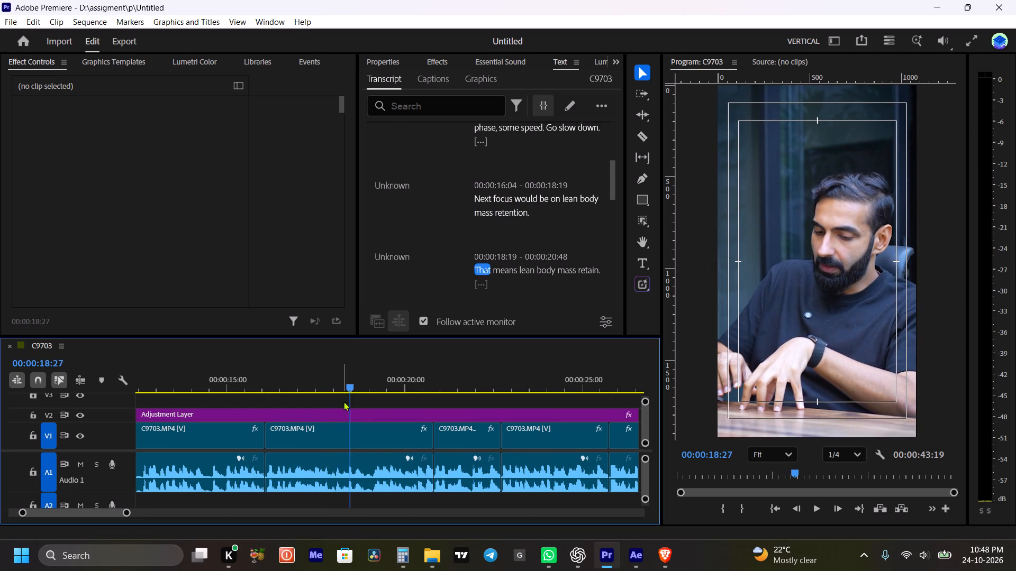
Play short passages between about 00:00:18:15 and 00:00:18:50 to locate where the words "That means" begin and end.
left_click(349, 390)
left_click_drag(350, 383, 346, 383)
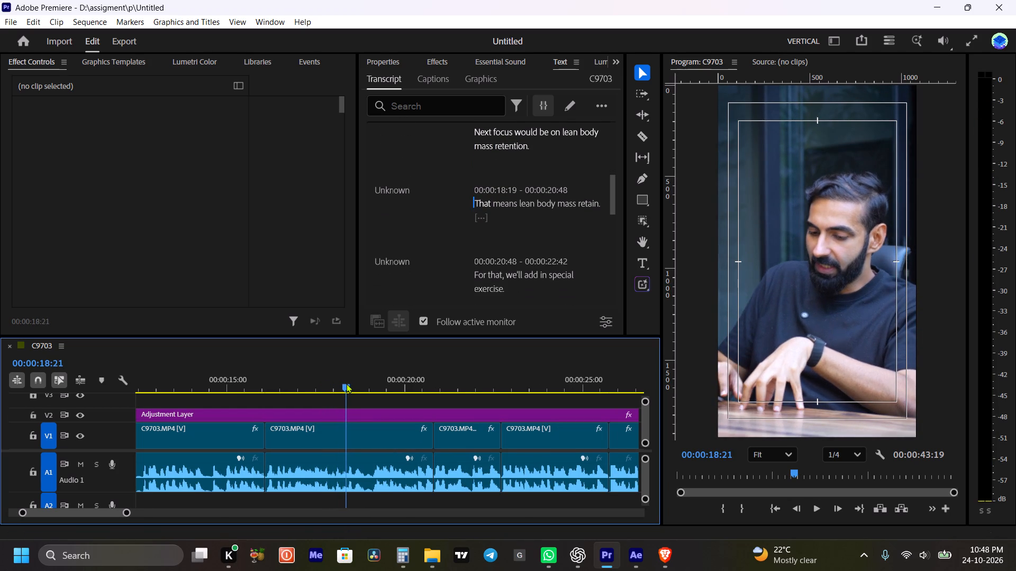
left_click_drag(346, 383, 343, 383)
key("space")
key("space")
left_click(346, 383)
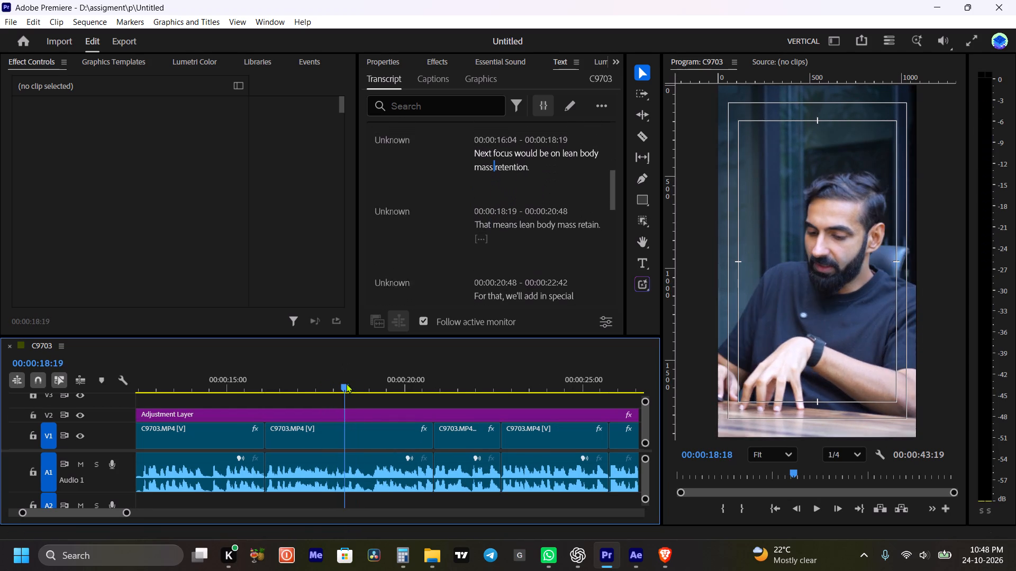
key("space")
key("space")
left_click(346, 383)
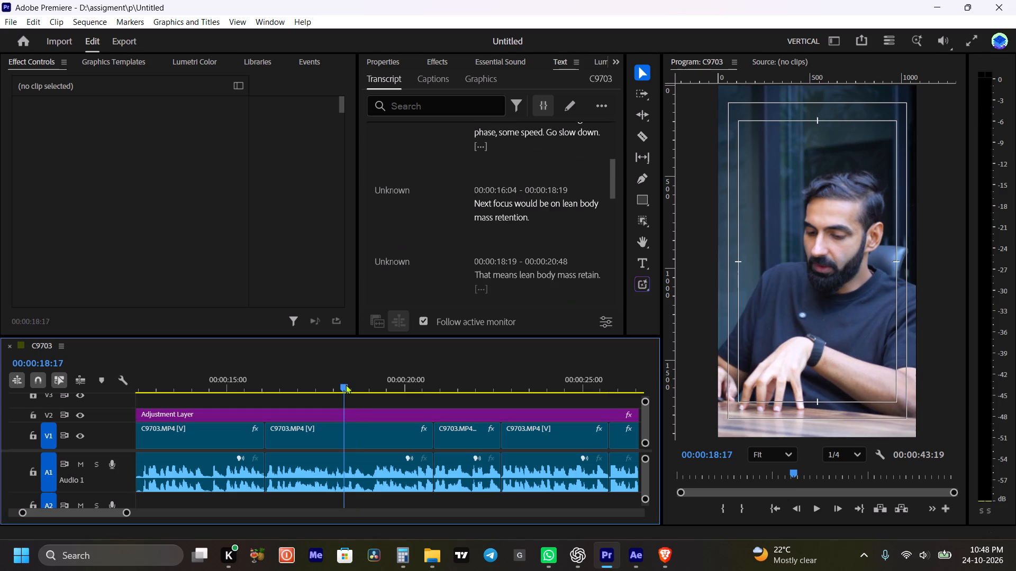
scroll(344, 384, "up", 1, "alt")
key("space")
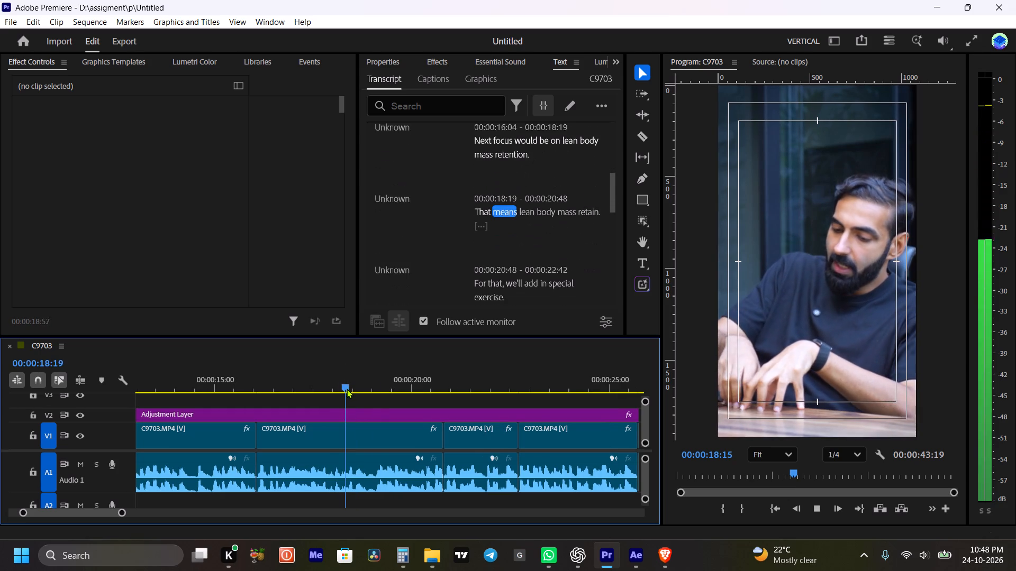
key("space")
left_click_drag(371, 383, 367, 383)
key("space")
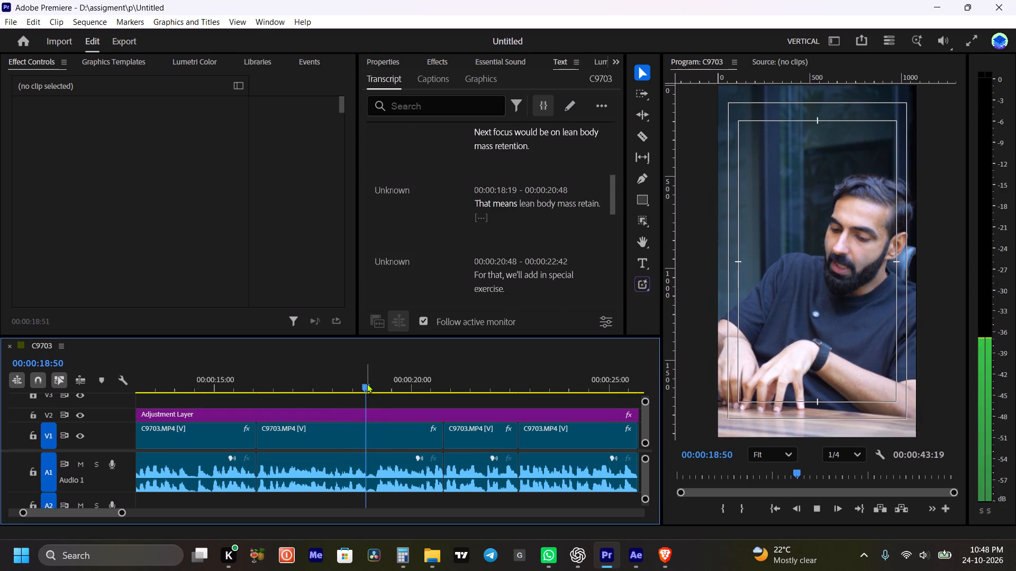
key("space")
Split the C9703.MP4 clip at 00:00:19:20 and at 00:00:18:51, around the gap between "That means" and "lean".
scroll(372, 385, "up", 3, "alt")
left_click_drag(368, 384, 360, 386)
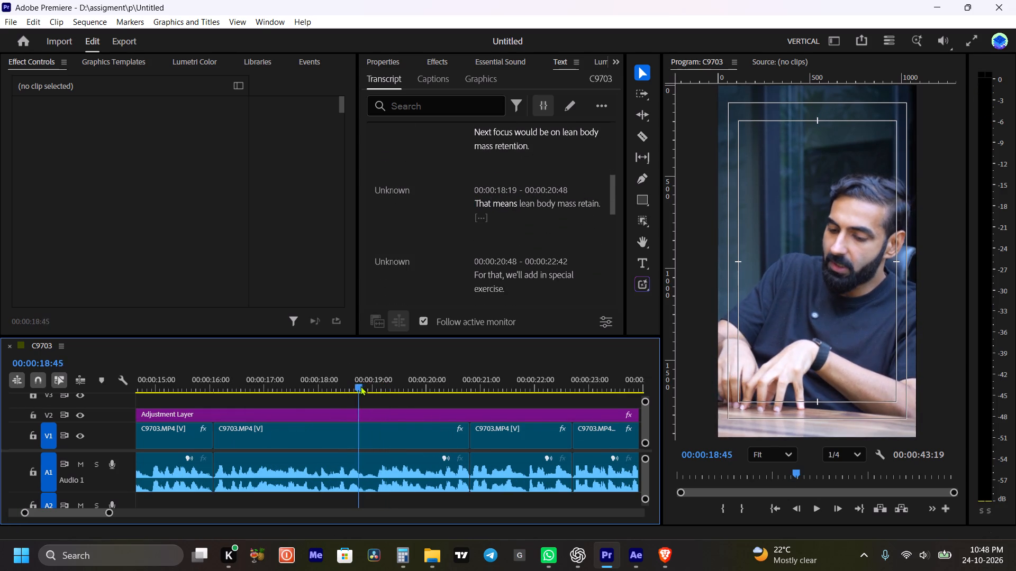
left_click_drag(360, 386, 369, 391)
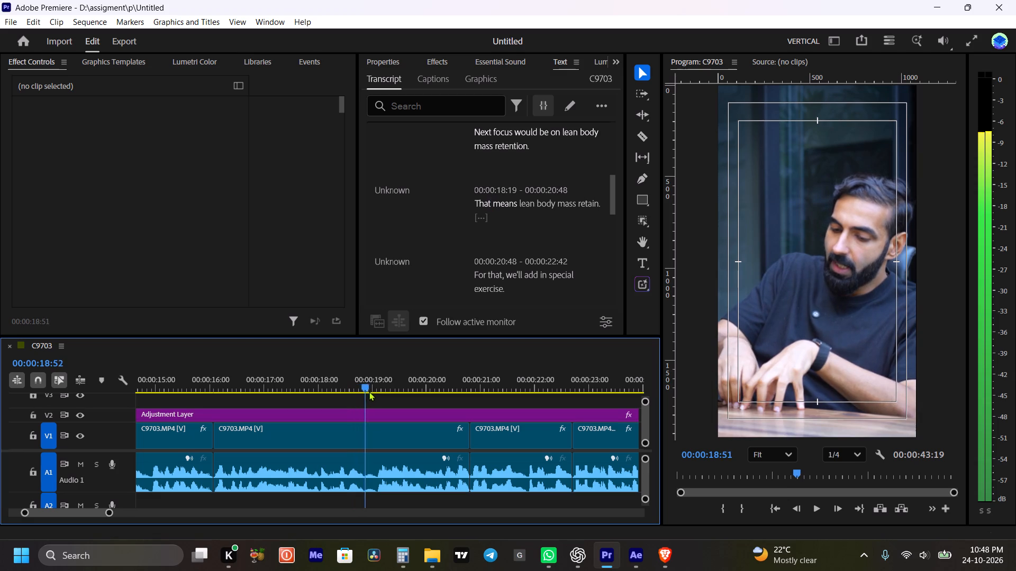
left_click_drag(369, 391, 394, 399)
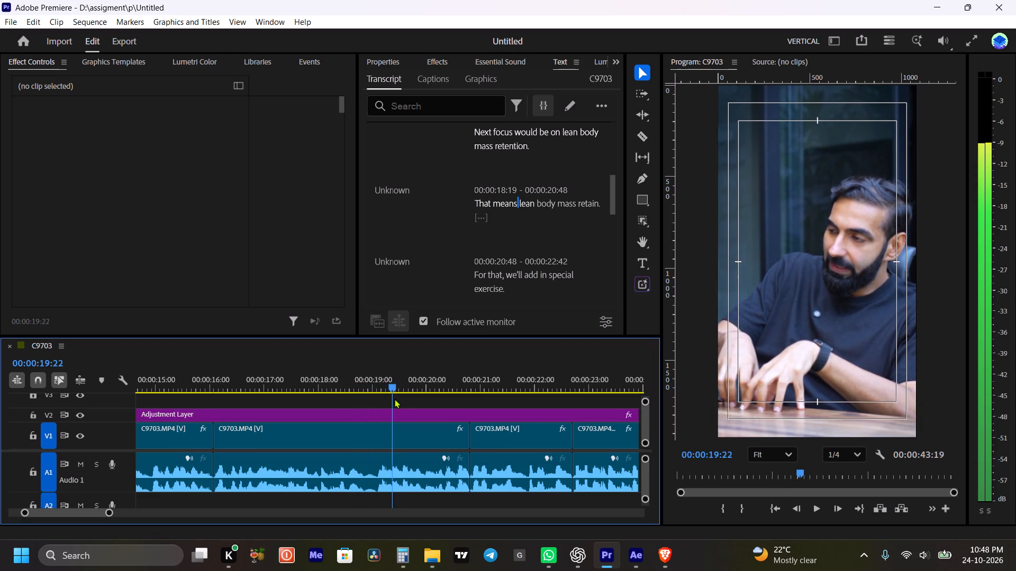
left_click_drag(394, 399, 387, 399)
key("ctrl+k")
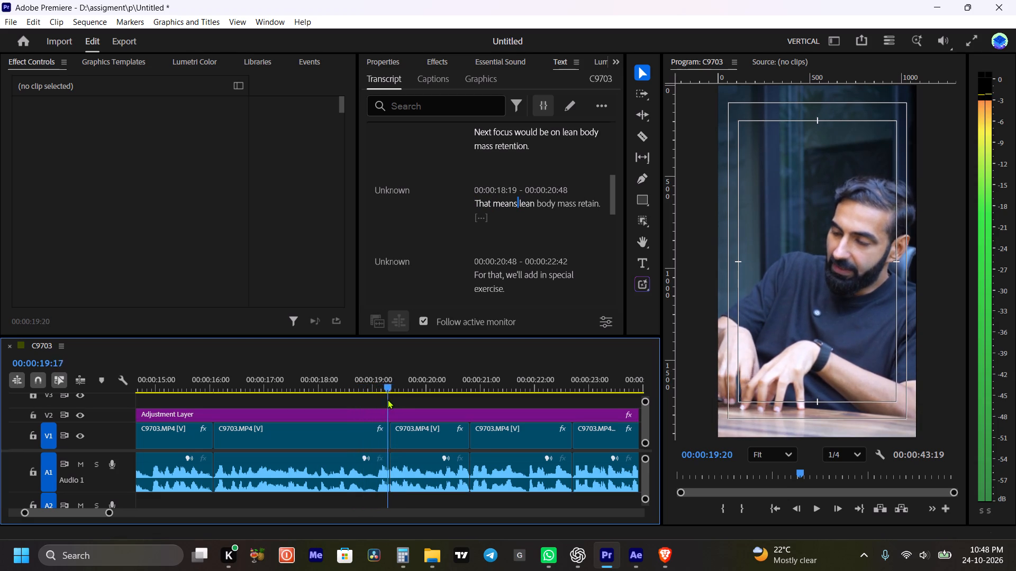
left_click_drag(387, 399, 366, 401)
key("ctrl+k")
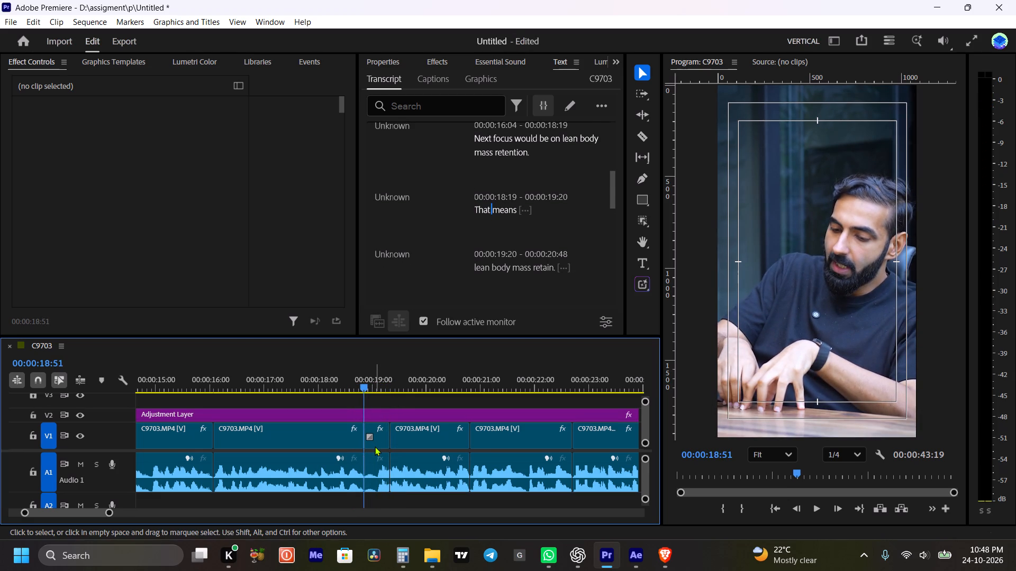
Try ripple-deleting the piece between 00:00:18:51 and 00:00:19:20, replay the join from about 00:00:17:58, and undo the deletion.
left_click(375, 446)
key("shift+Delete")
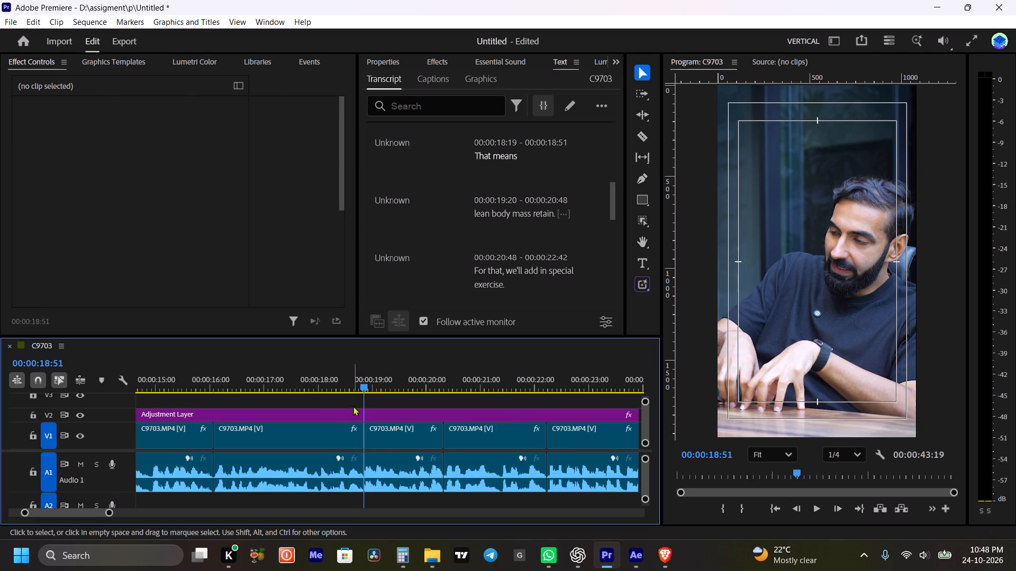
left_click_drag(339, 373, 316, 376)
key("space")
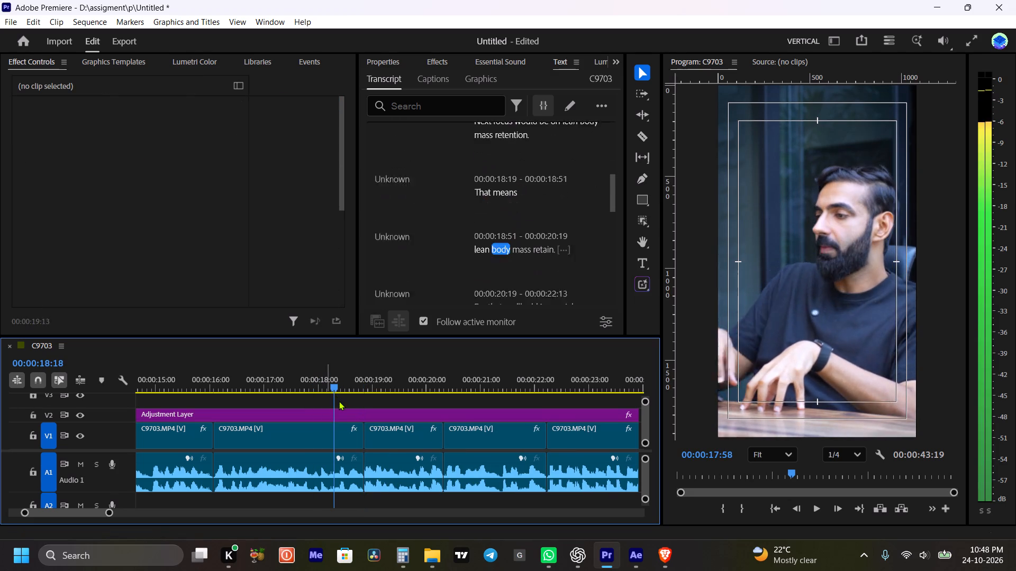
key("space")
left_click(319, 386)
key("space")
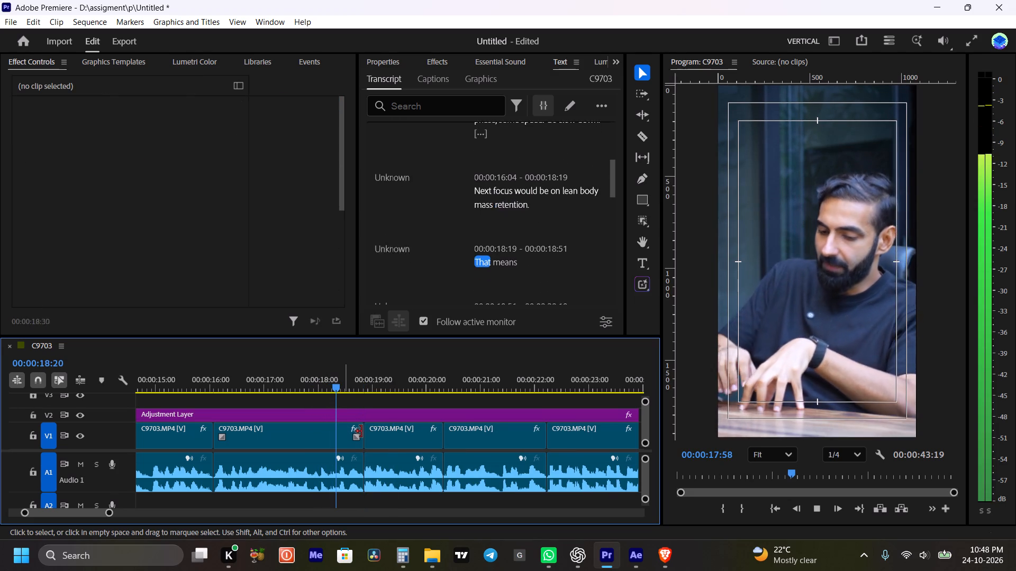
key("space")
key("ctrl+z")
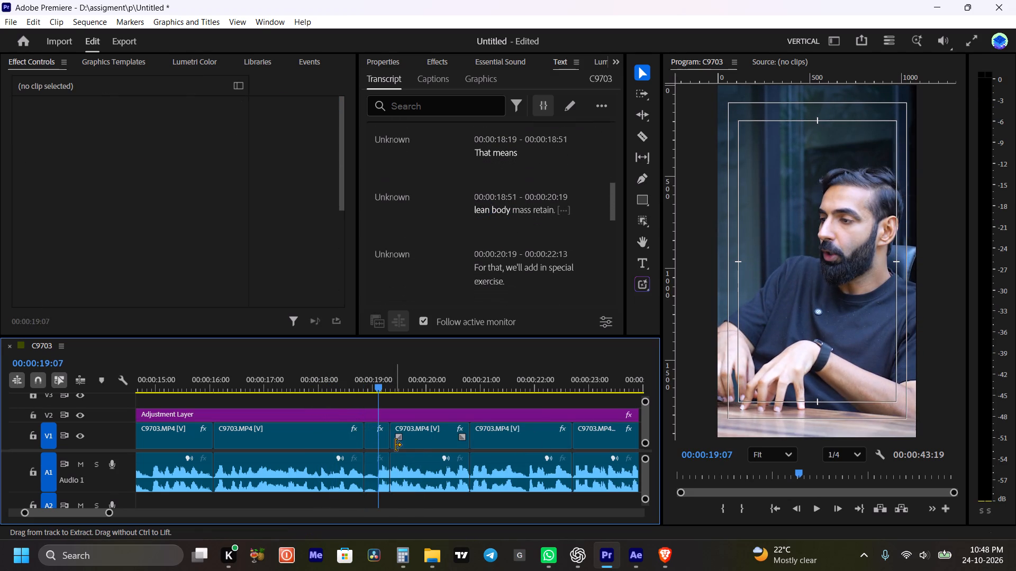
Split the short piece at 00:00:19:16 and rejoin its remainder to the following clip at the 00:00:19:20 cut.
scroll(381, 442, "up", 3, "alt")
scroll(378, 389, "up", 2, "alt")
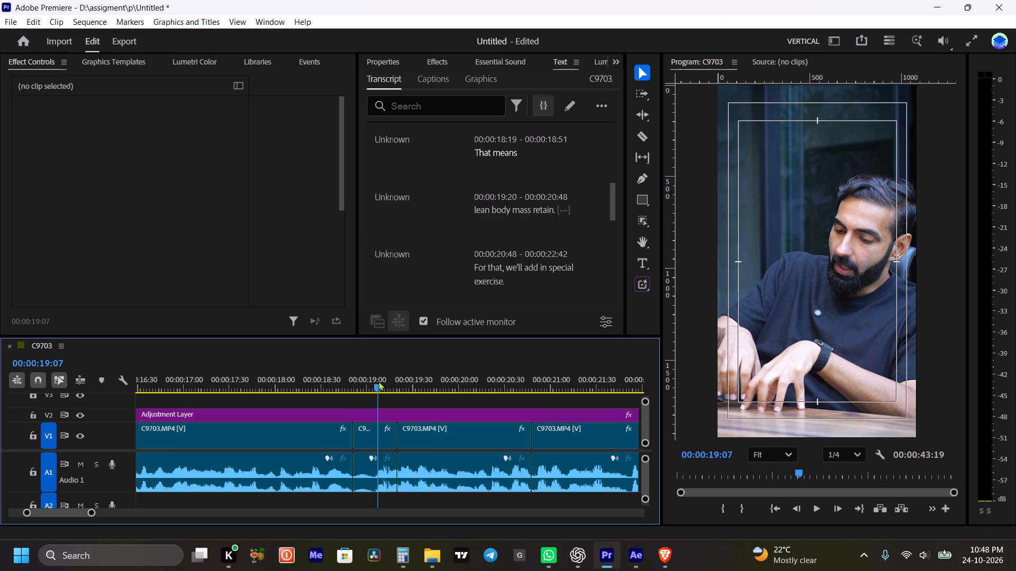
left_click_drag(378, 386, 394, 396)
scroll(395, 398, "up", 4, "alt")
left_click(391, 386)
scroll(391, 419, "up", 5, "alt")
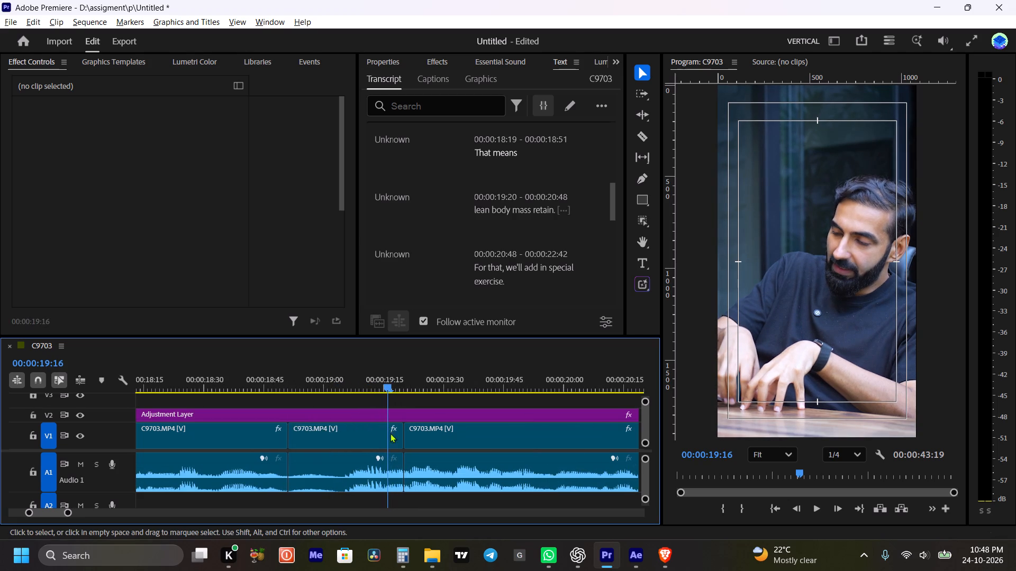
scroll(388, 474, "up", 3, "alt")
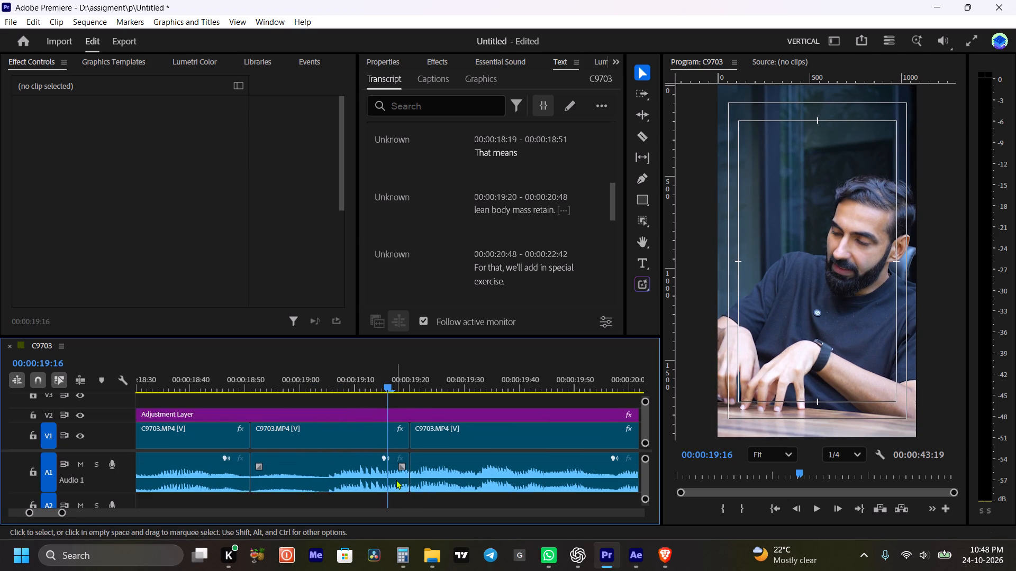
left_click(396, 480)
key("ctrl+k")
right_click(409, 455)
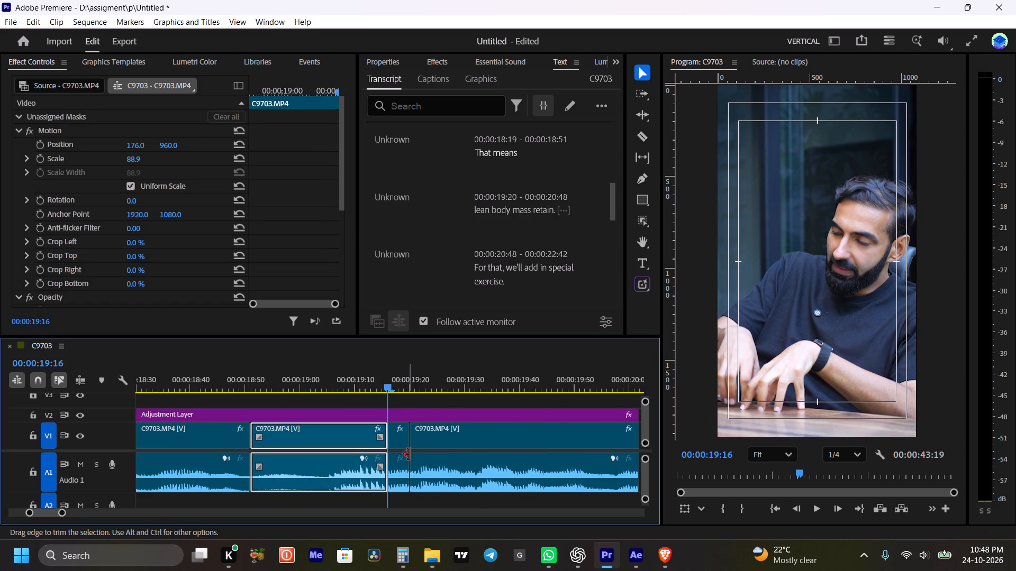
left_click(452, 447)
Ripple-delete the shortened piece between 00:00:18:51 and 00:00:19:16, closing the gap before "lean body mass retain".
scroll(452, 447, "down", 5, "alt")
left_click(392, 464)
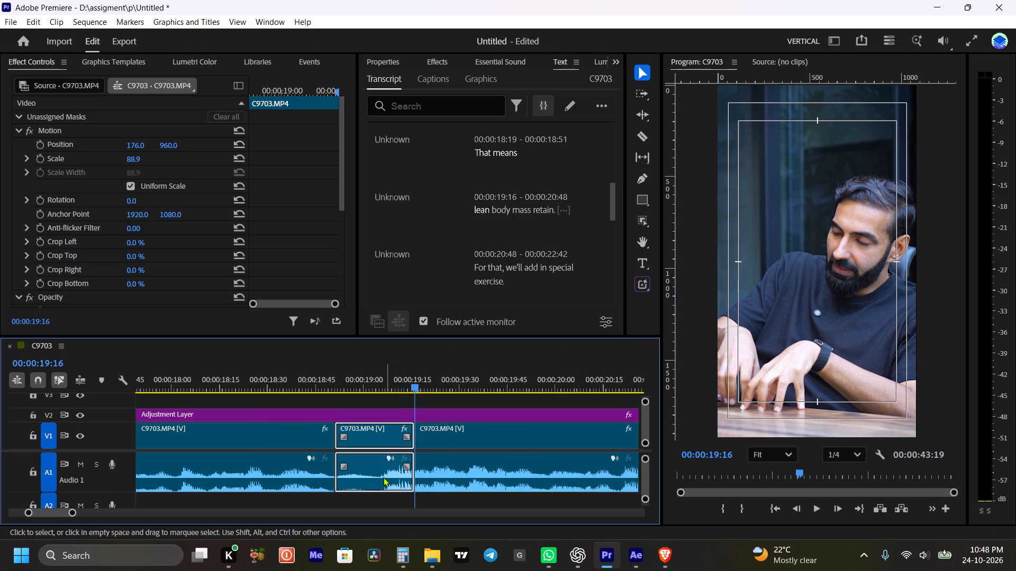
key("shift+Delete")
Play back from 00:00:17:35 and again from 00:00:18:12 to check how the speech flows across the new join.
scroll(387, 477, "down", 6, "alt")
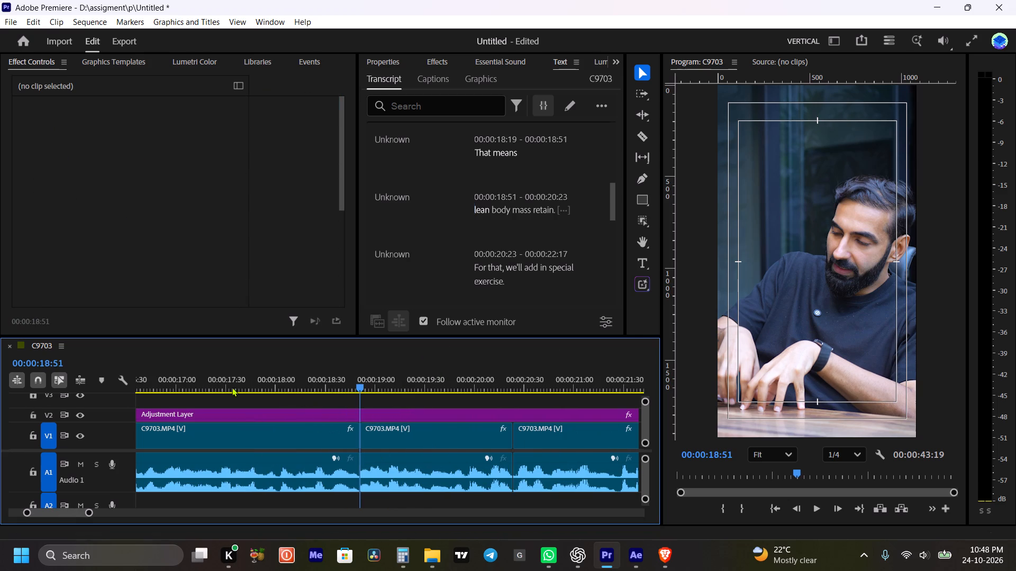
left_click_drag(216, 387, 199, 391)
key("space")
scroll(252, 413, "down", 4, "alt")
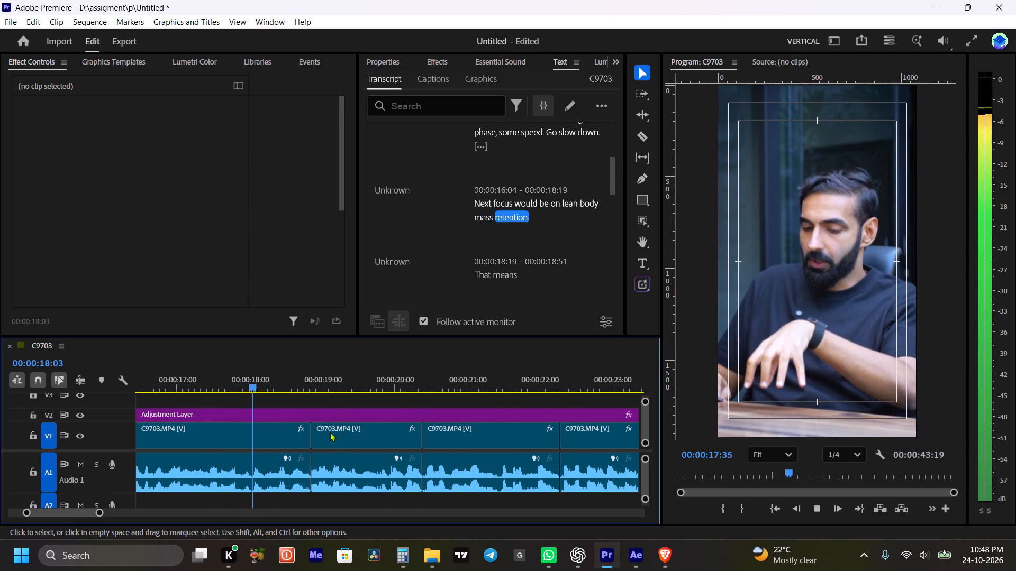
key("space")
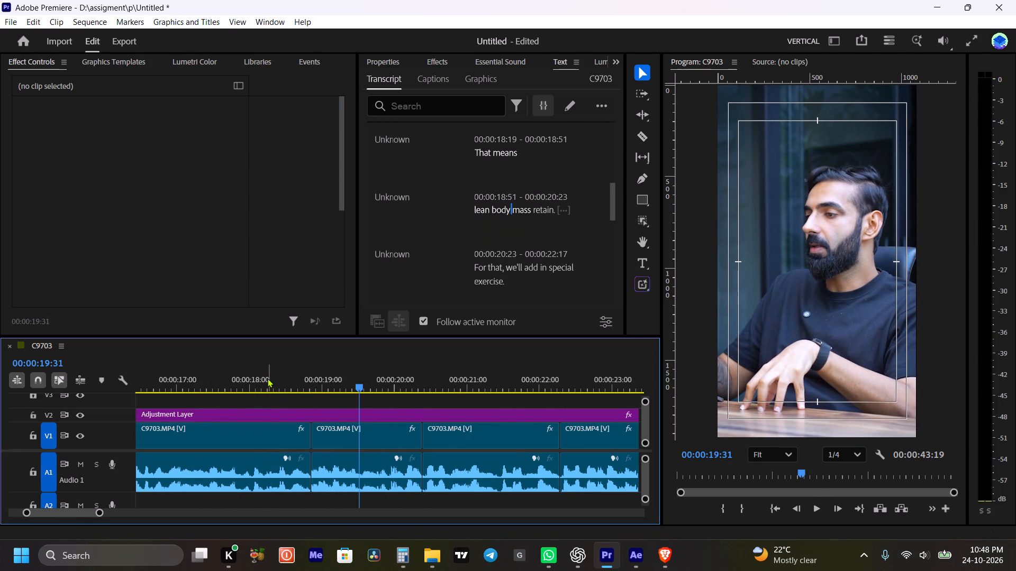
left_click(266, 376)
key("space")
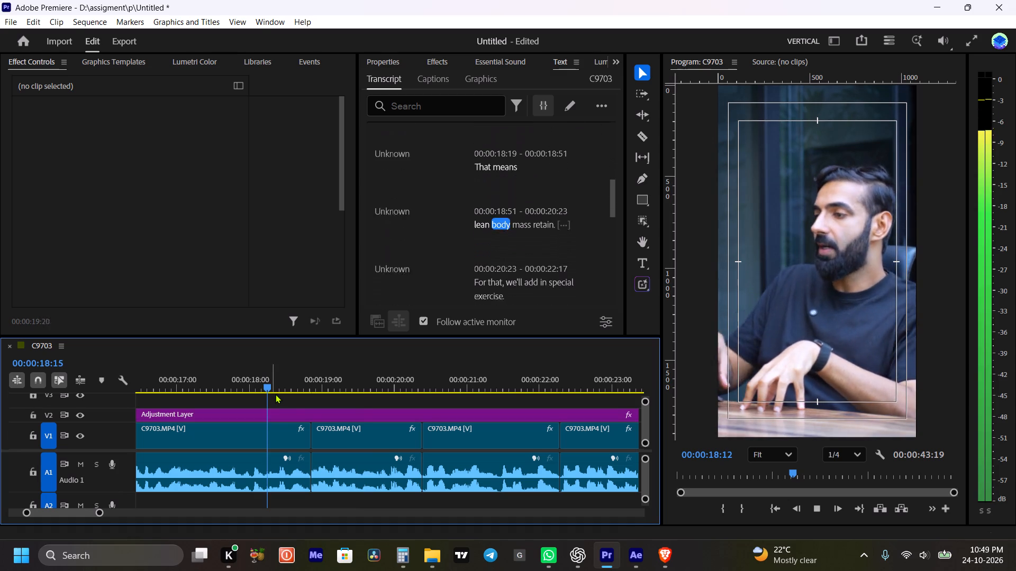
scroll(360, 436, "down", 7, "alt")
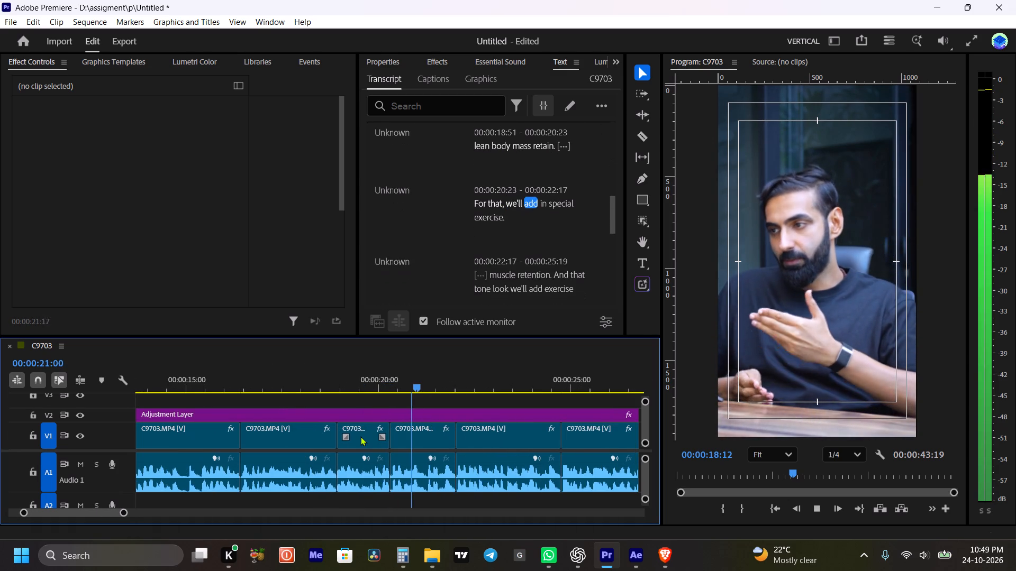
Replay the speech across the new join, and undo the last ripple deletion before "lean body mass retain".
key("space")
left_click(276, 383)
key("space")
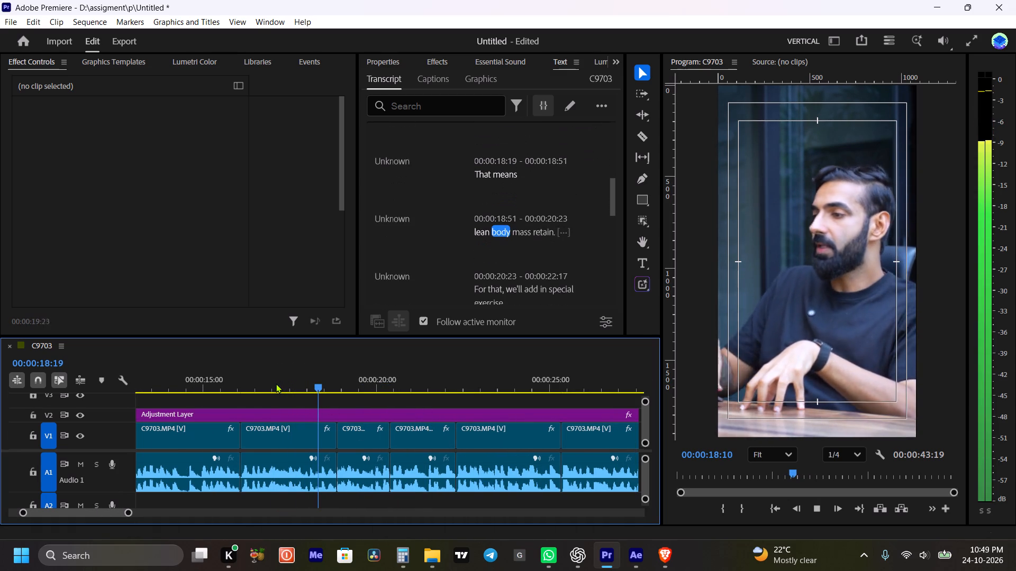
key("space")
key("ctrl+z")
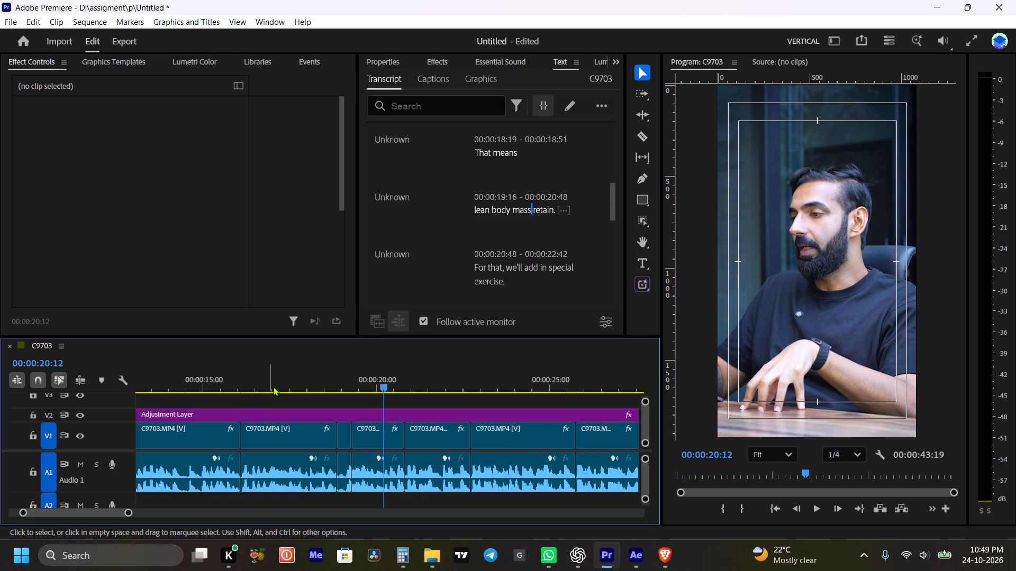
Replay the restored passage from about 00:00:17:00 and save the Premiere project.
left_click(274, 385)
key("space")
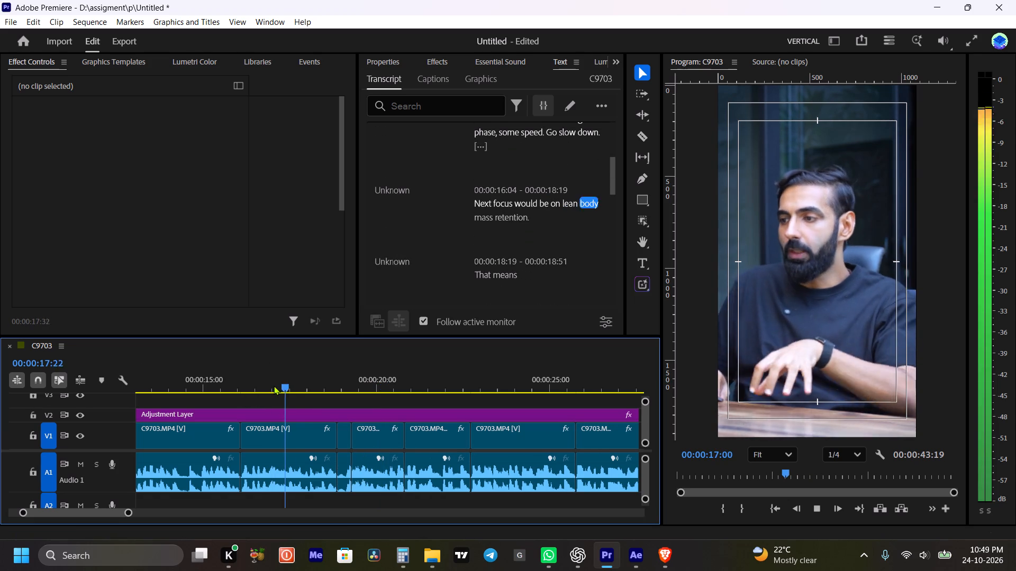
key("space")
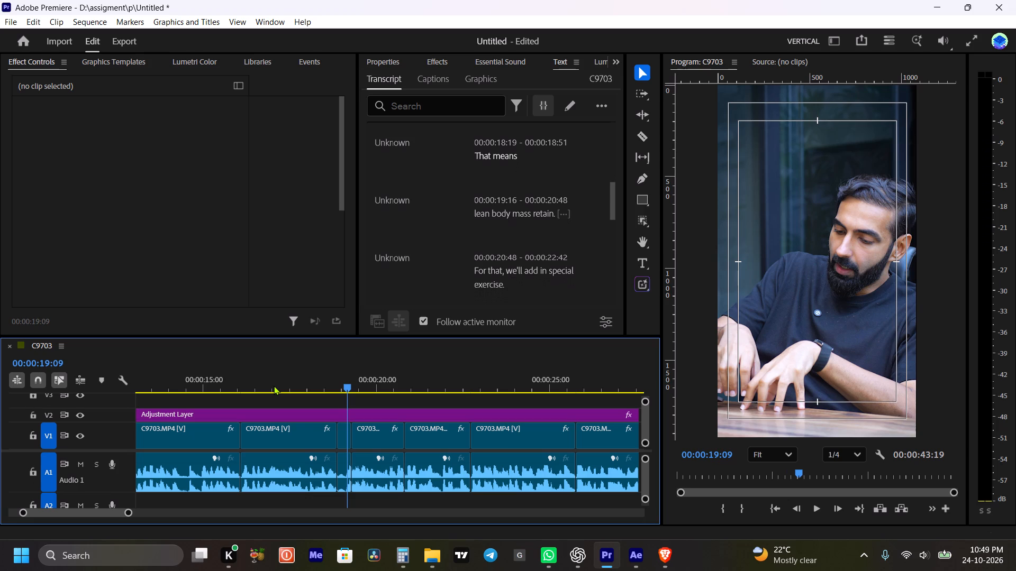
key("ctrl+s")
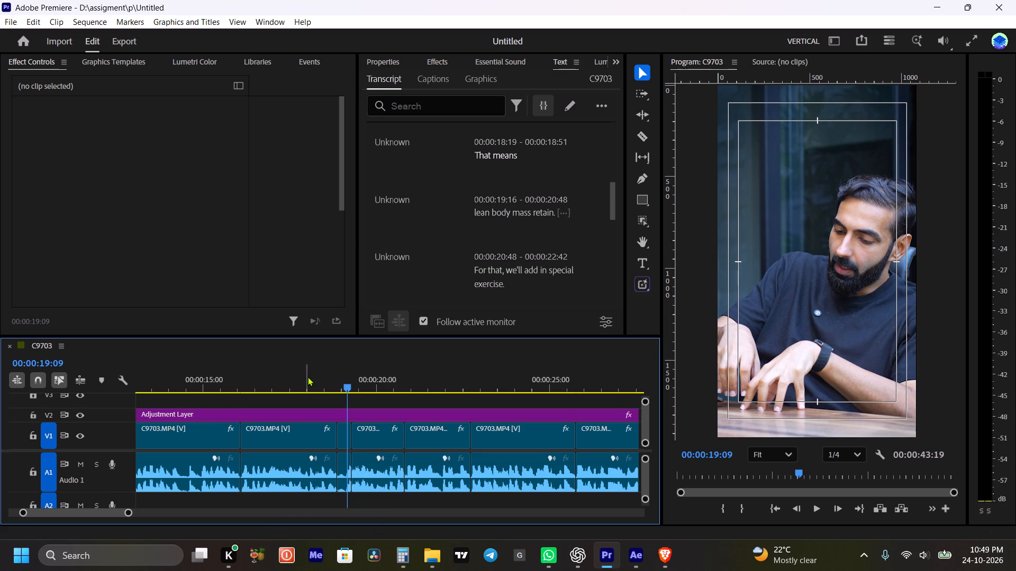
Play back from about 00:00:17:34 through "For that, we'll add" to check the timing of the speech.
left_click_drag(307, 376, 294, 386)
key("space")
left_click(352, 398)
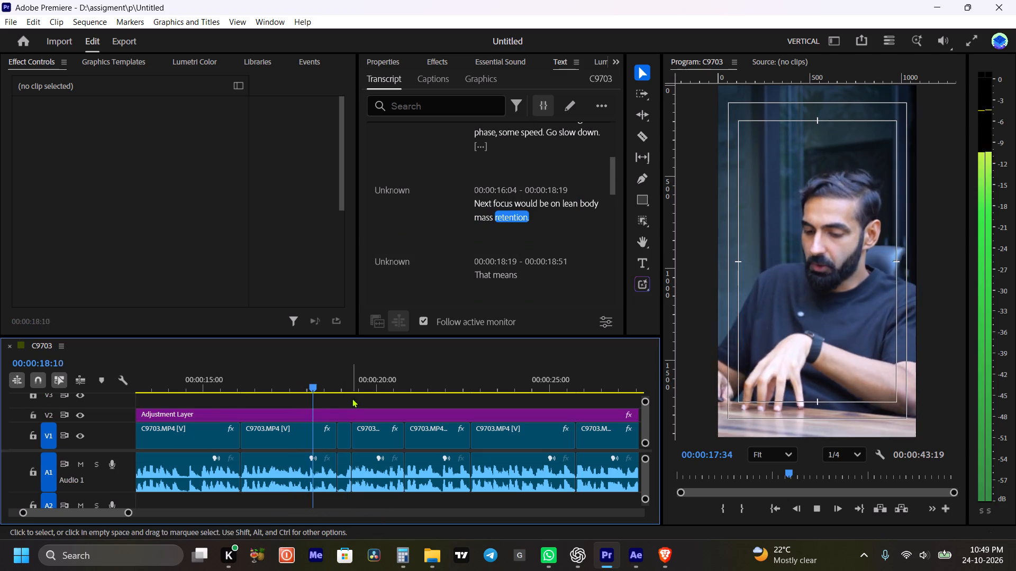
scroll(380, 414, "down", 2, "alt")
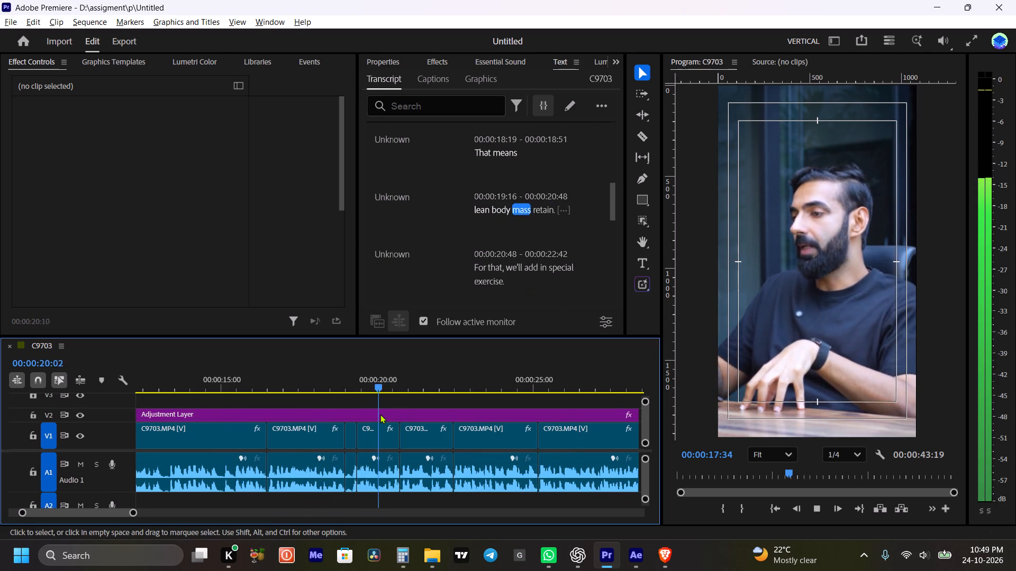
scroll(486, 455, "down", 2, "alt")
key("space")
key("space")
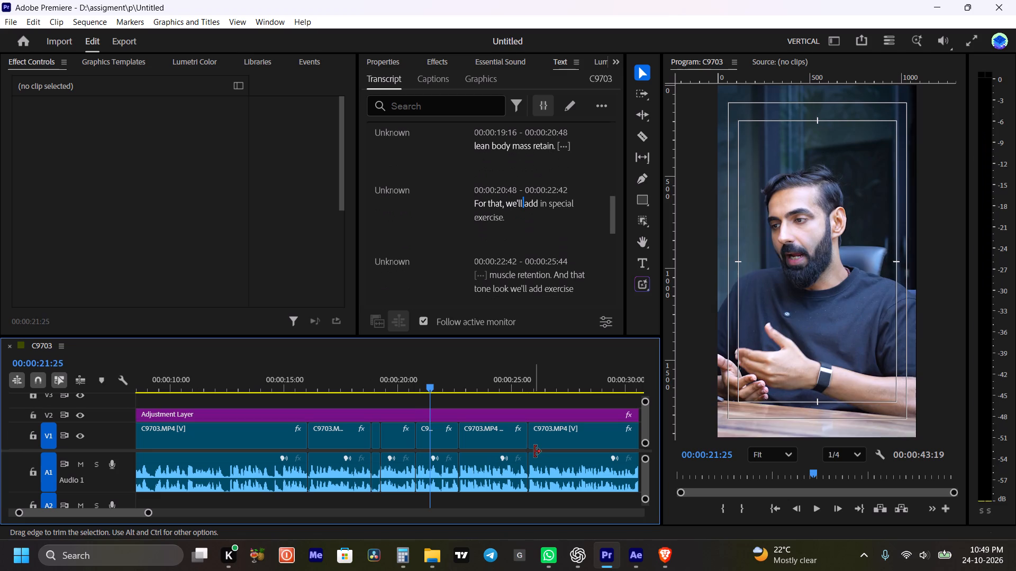
key("space")
Switch to After Effects and preview the athlete scene in C9703 from 0:00:18:48.
left_click(644, 555)
left_click(573, 457)
key("space")
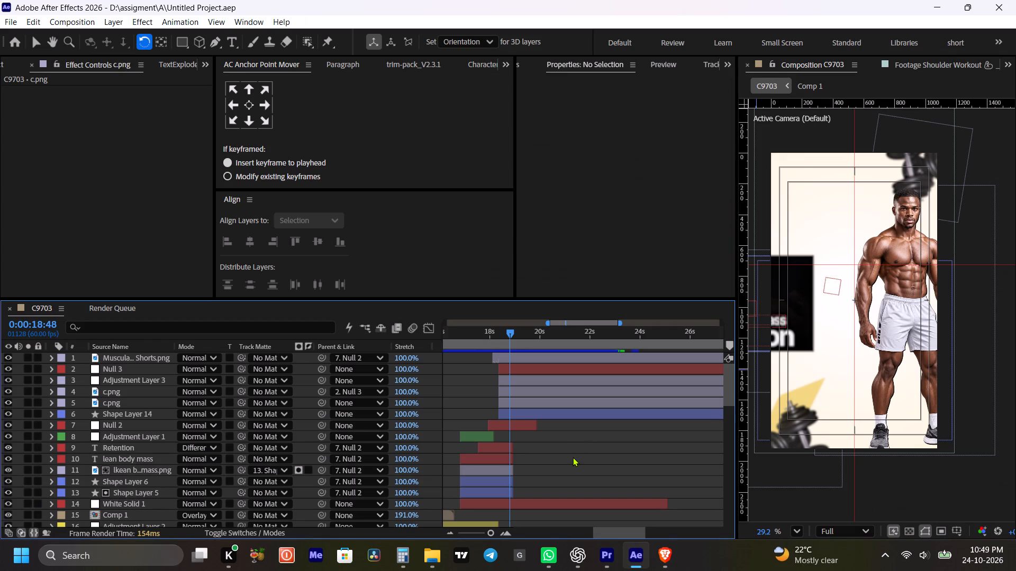
key("space")
key("space")
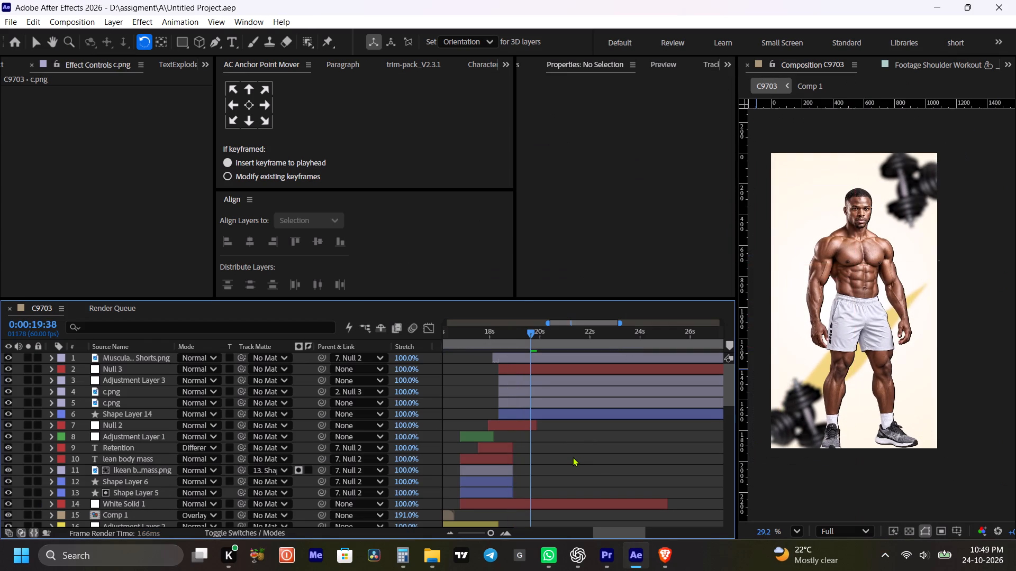
key("space")
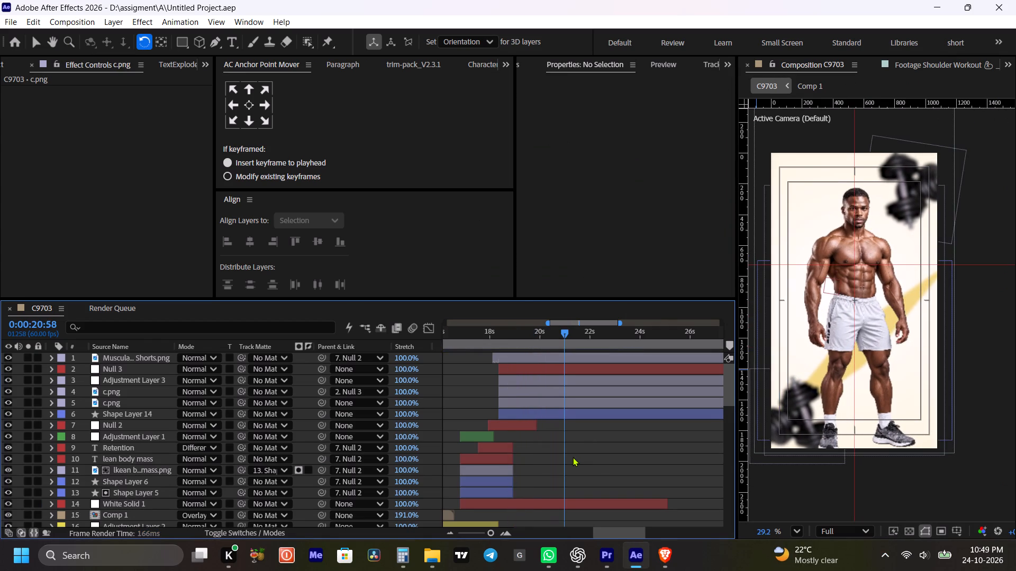
Preview from 0:00:18:15 to find where the move should begin, and add a Position keyframe to the muscular athlete layer at 0:00:20:08.
scroll(573, 457, "up", 1)
left_click(560, 370)
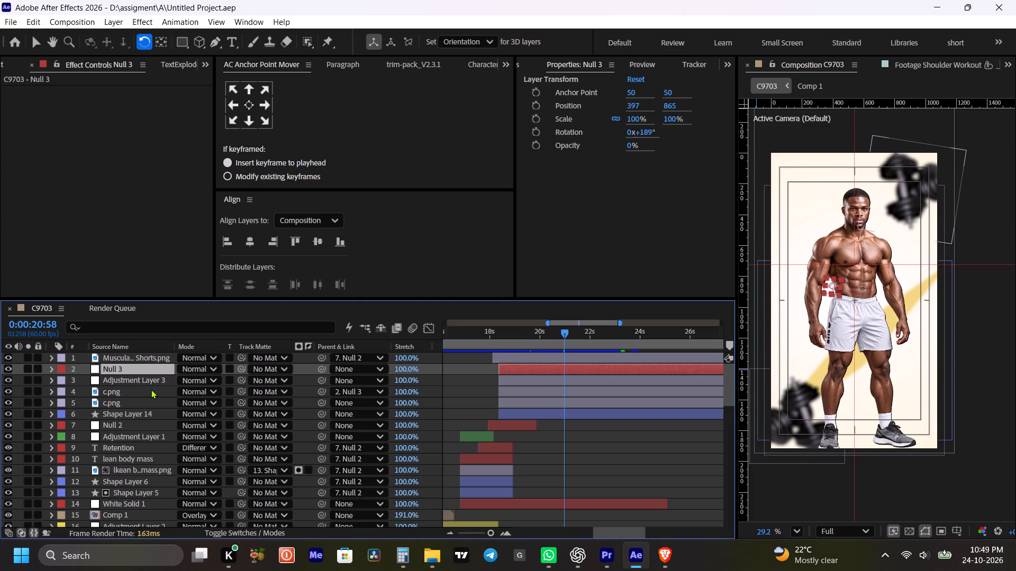
left_click(120, 360)
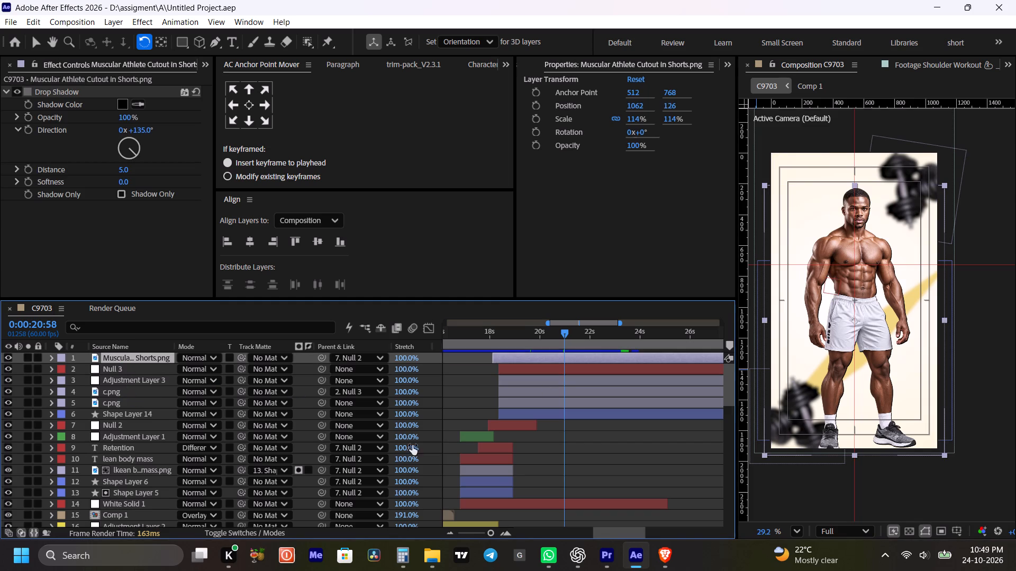
key("p")
left_click_drag(511, 336, 496, 337)
key("space")
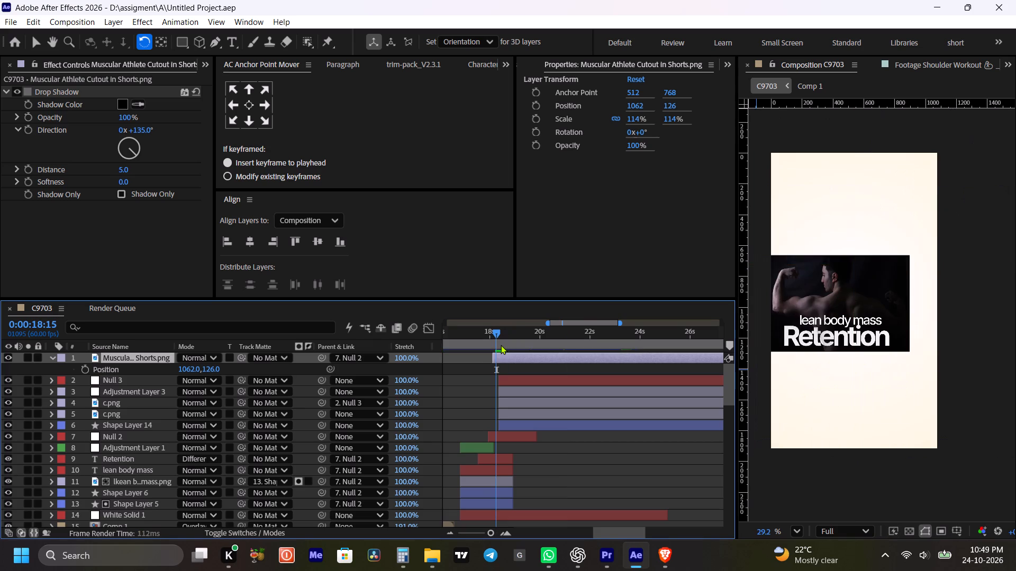
key("space")
key("space")
key("space")
left_click(546, 360)
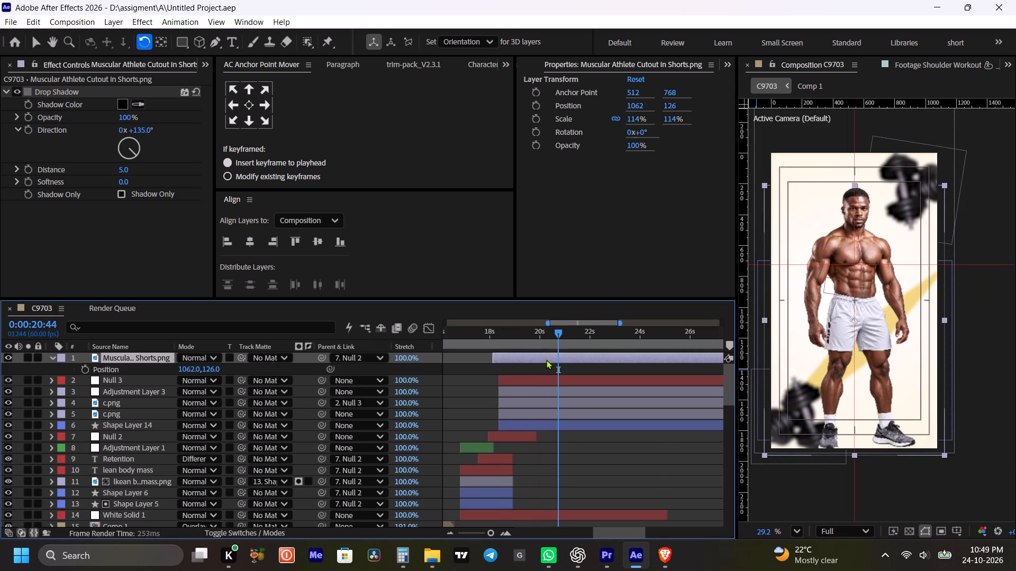
key("p")
key("p")
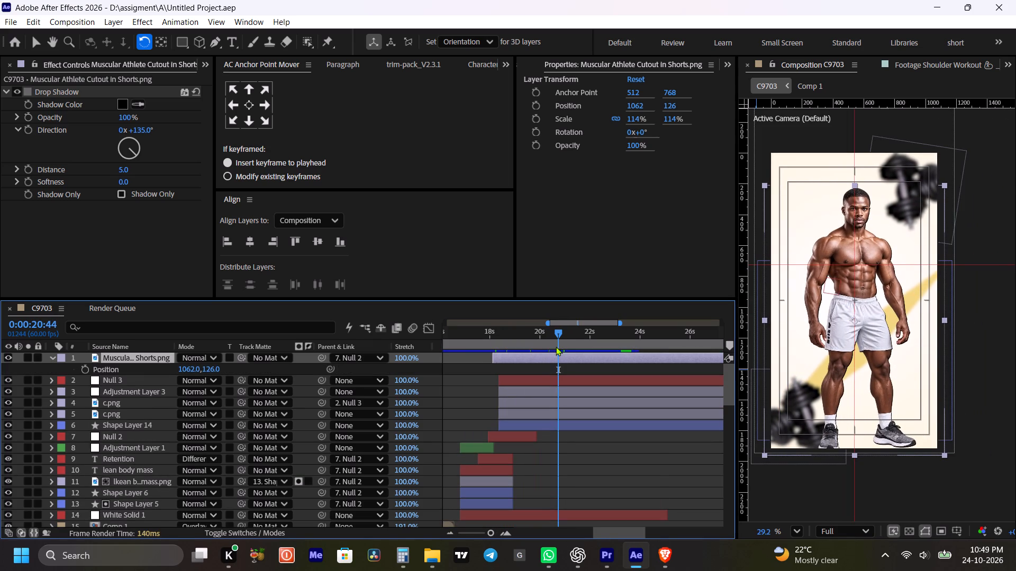
left_click_drag(561, 334, 547, 337)
left_click(553, 358)
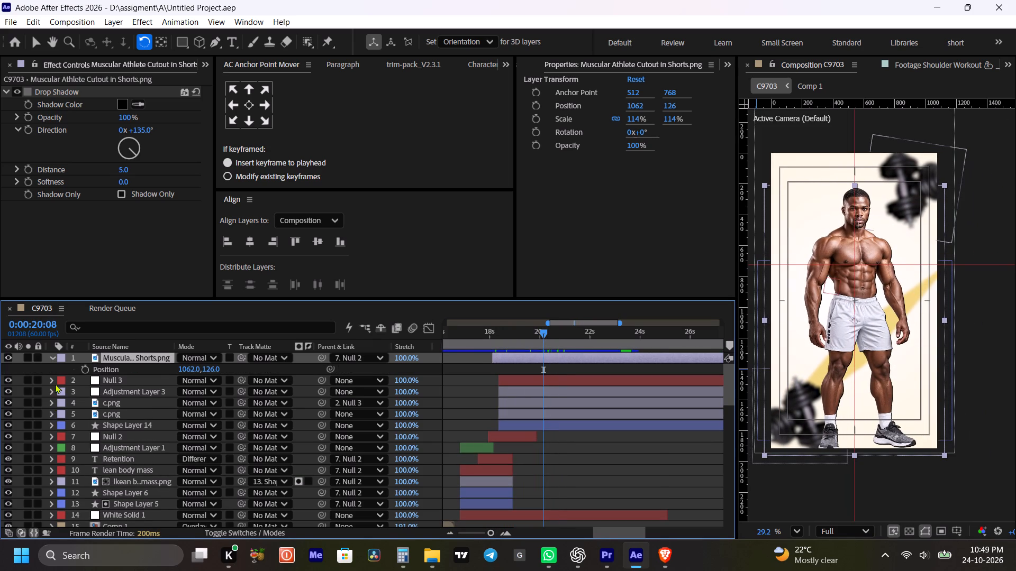
left_click(85, 366)
Set the athlete's X position to 854 at 0:00:21:22 and preview the move from 0:00:19:01.
left_click_drag(554, 334, 572, 337)
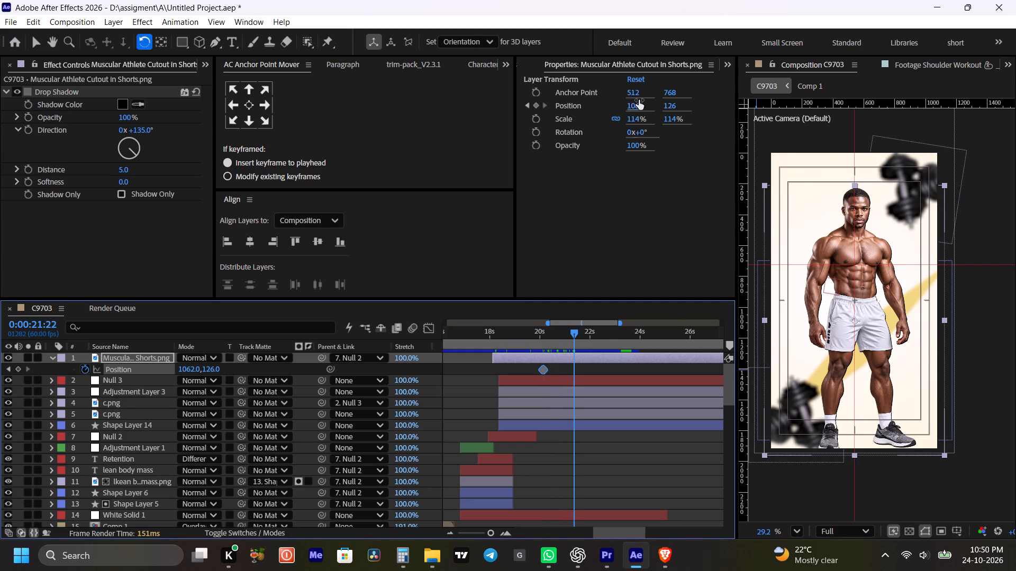
left_click_drag(639, 101, 531, 135)
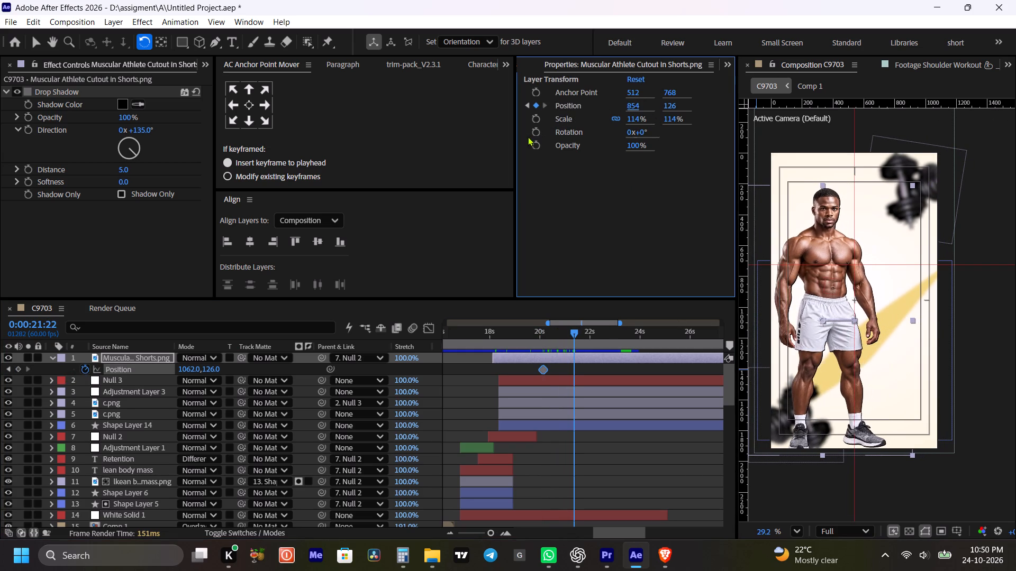
left_click(527, 136)
left_click(515, 336)
key("space")
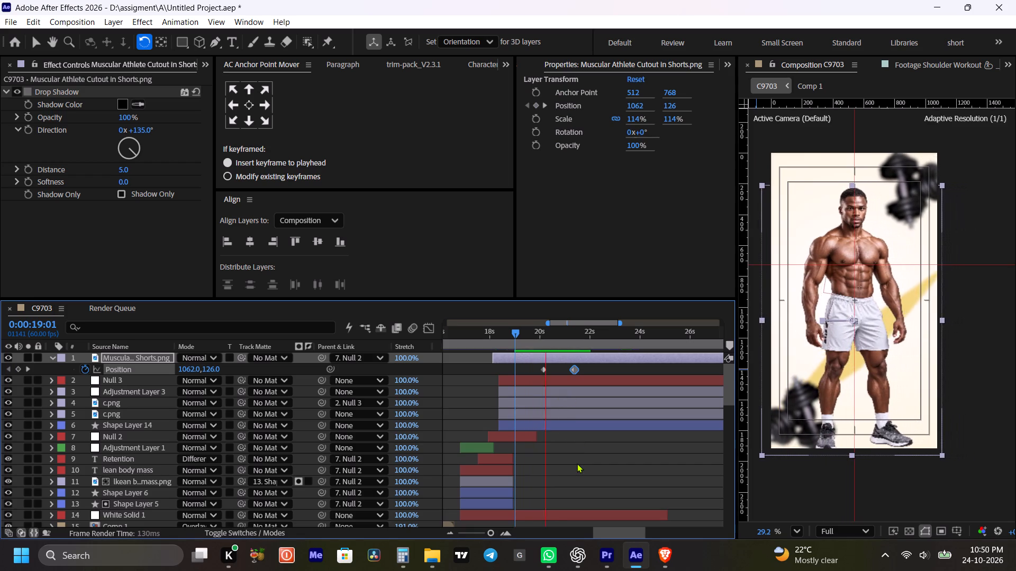
key("space")
Apply Easy Ease to both Position keyframes of the athlete layer.
left_click(607, 495)
left_click_drag(595, 371, 542, 373)
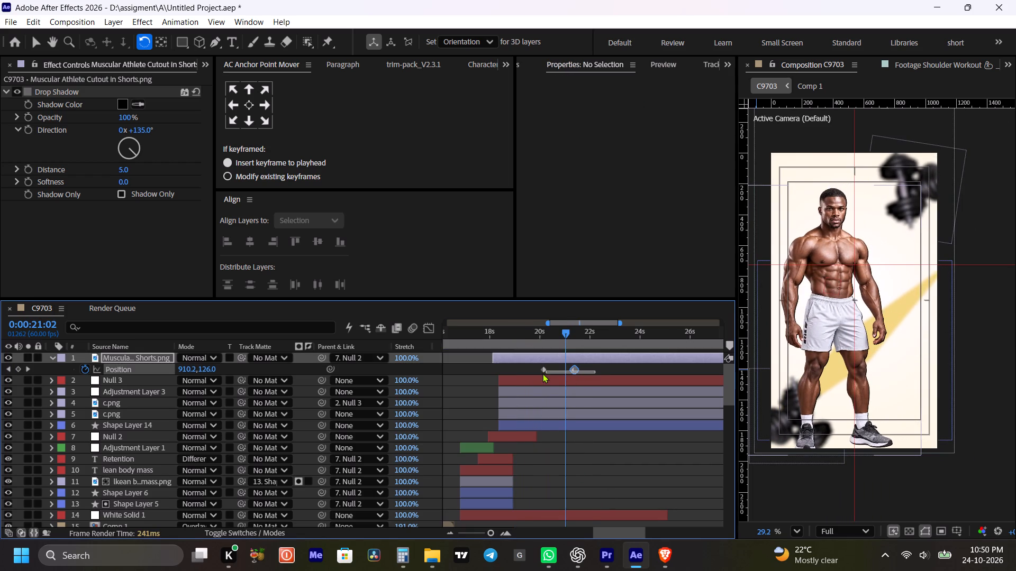
left_click_drag(542, 373, 530, 373)
key("F9")
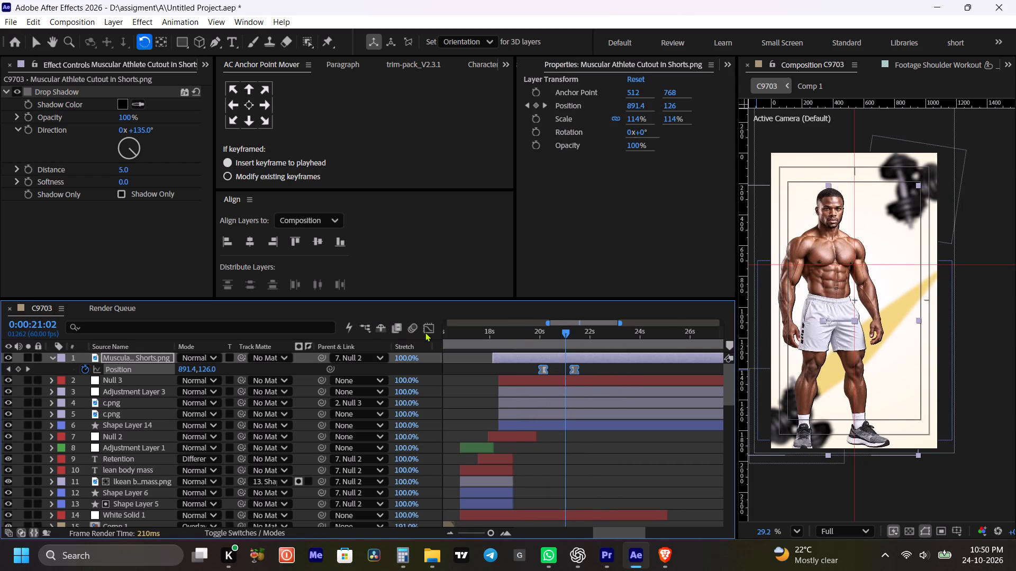
Reshape the athlete's Position speed graph by lengthening the last keyframe's incoming handle, giving an early peak and a long slow-down.
left_click(423, 327)
scroll(536, 374, "up", 2, "alt")
key("space")
left_click_drag(604, 410, 527, 431)
left_click_drag(633, 469, 573, 512)
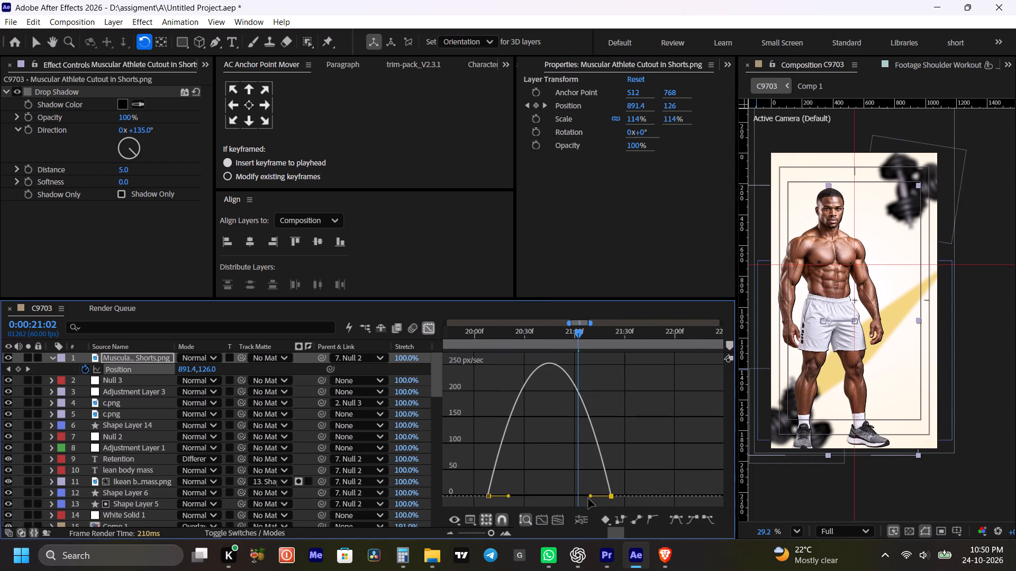
left_click_drag(590, 494, 553, 499)
left_click(427, 329)
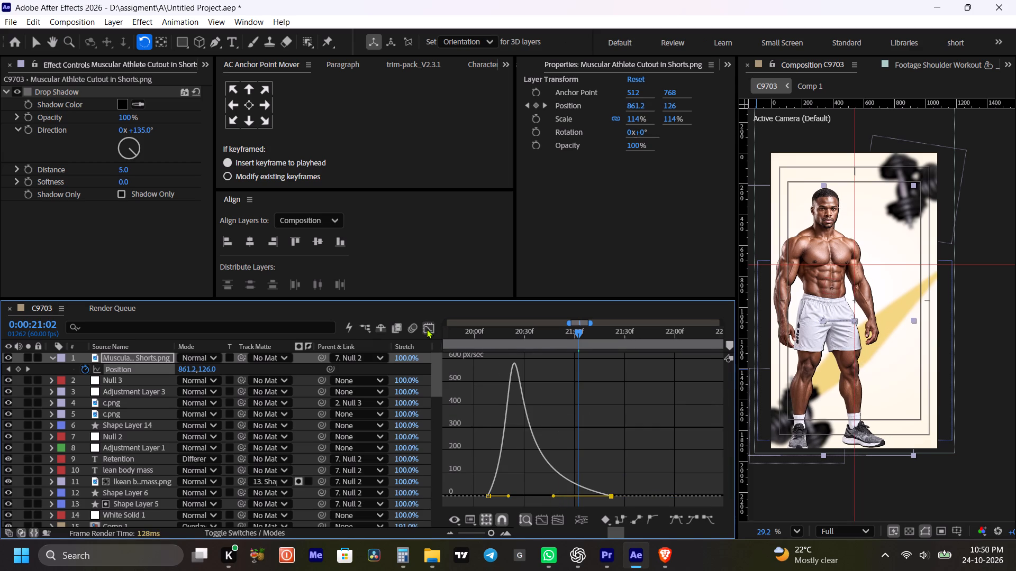
Preview the scene from 0:00:18:15 to check the athlete's eased movement.
scroll(463, 358, "down", 2, "alt")
key("space")
key("space")
key("space")
left_click_drag(514, 362, 593, 374)
left_click(505, 331)
key("space")
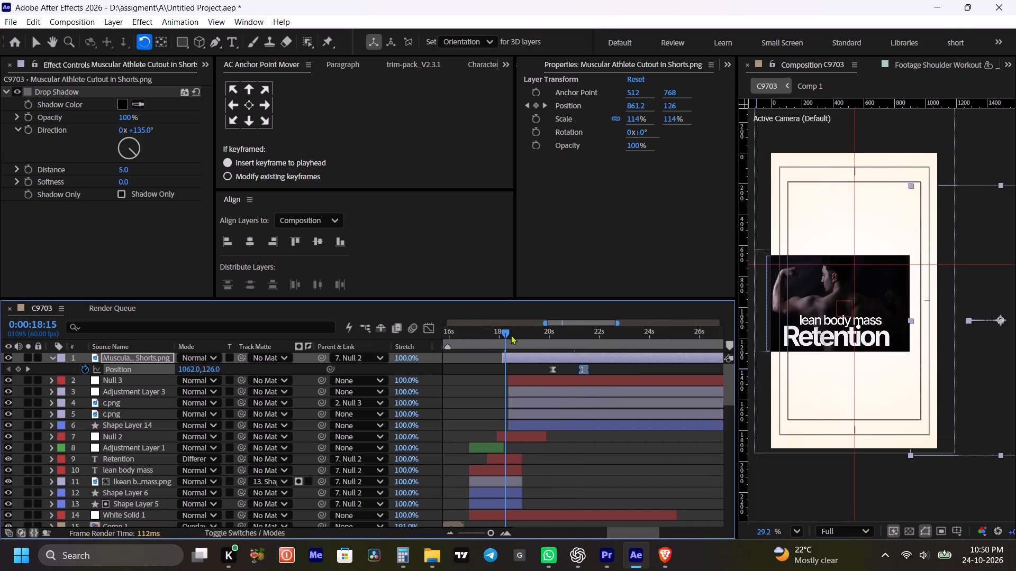
left_click(633, 458)
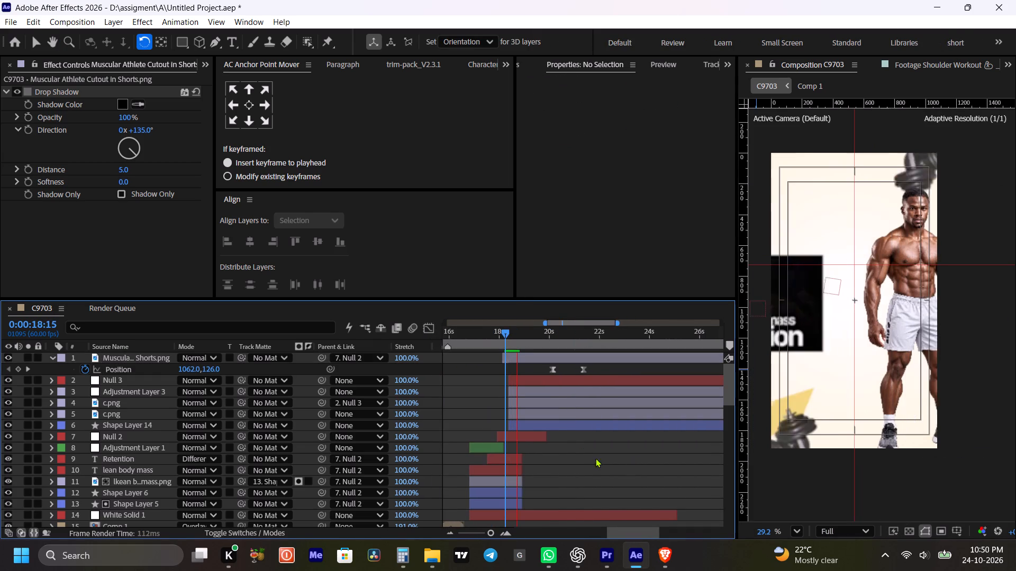
key("space")
Set the composition's preview resolution to Quarter and save the project.
left_click(845, 528)
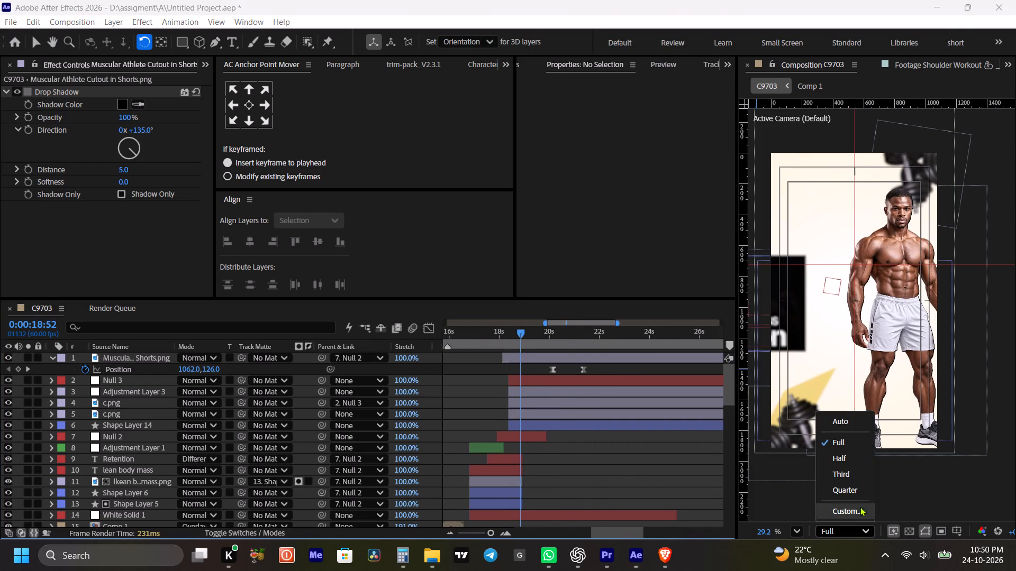
left_click(849, 494)
left_click(672, 473)
key("ctrl+s")
key("ctrl+s")
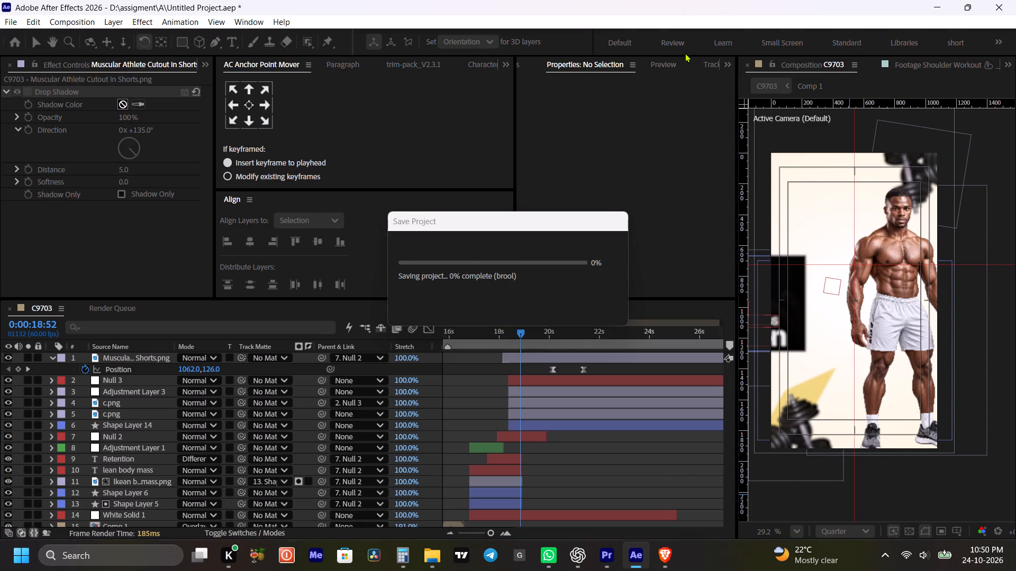
Open the preview playback settings to check them.
left_click(663, 63)
left_click(685, 247)
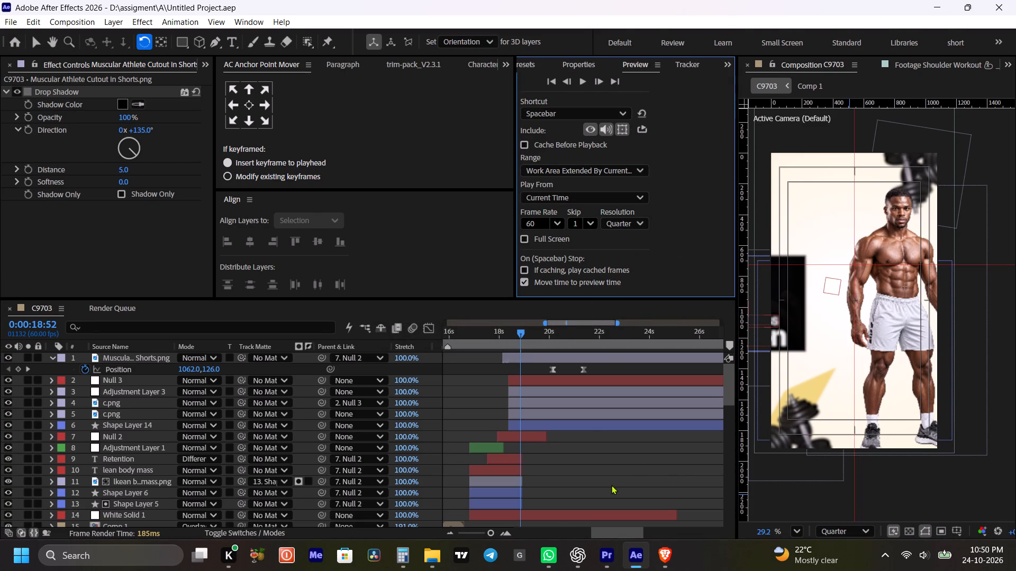
Purge the After Effects disk cache, including the cache for all versions.
left_click(611, 485)
left_click(13, 27)
left_click(29, 23)
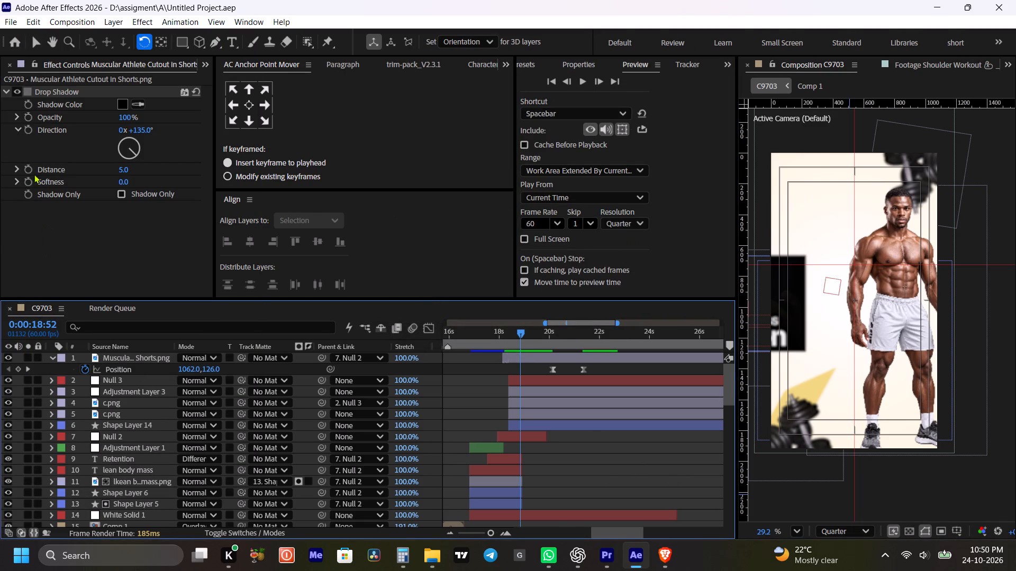
left_click(35, 24)
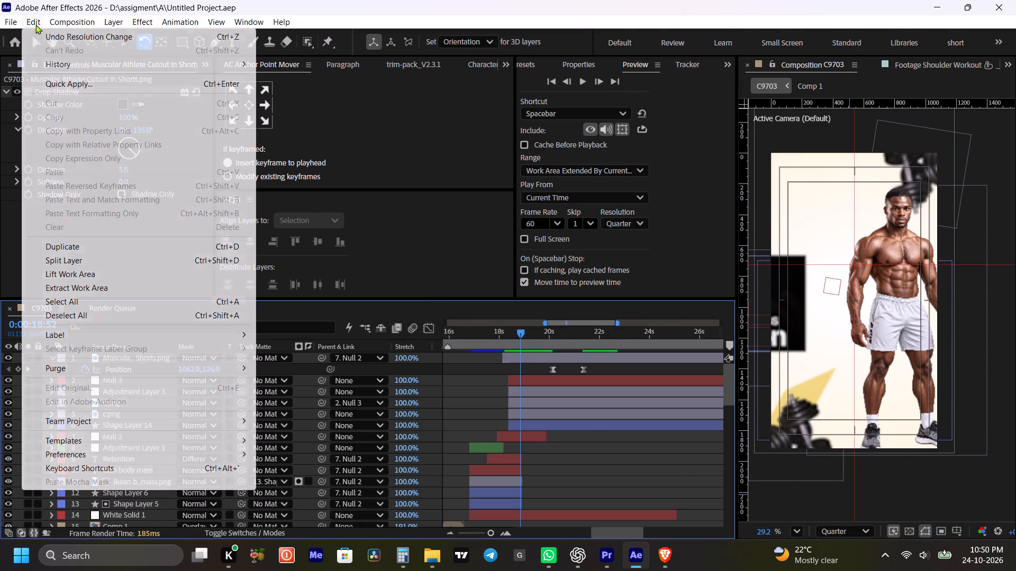
left_click(59, 364)
left_click(333, 368)
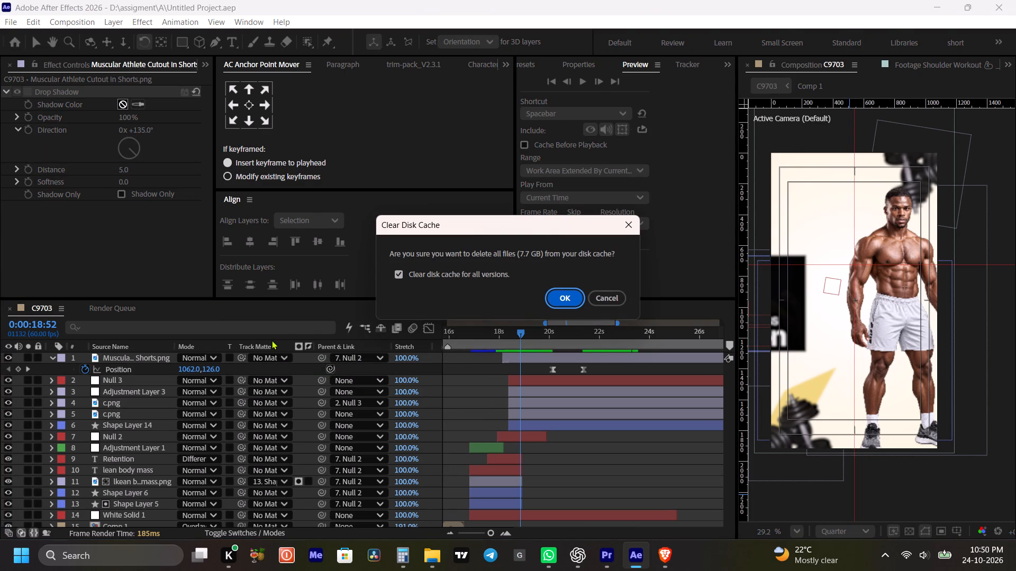
left_click(565, 298)
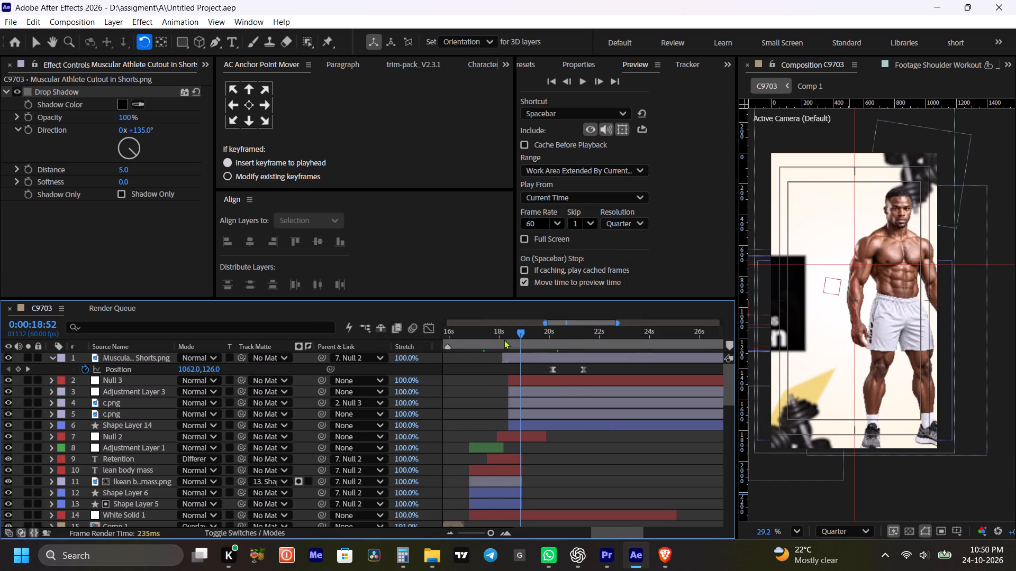
Preview the scene from 0:00:17:38 to check the athlete's entrance and shift at Quarter resolution.
left_click_drag(495, 337, 490, 337)
key("space")
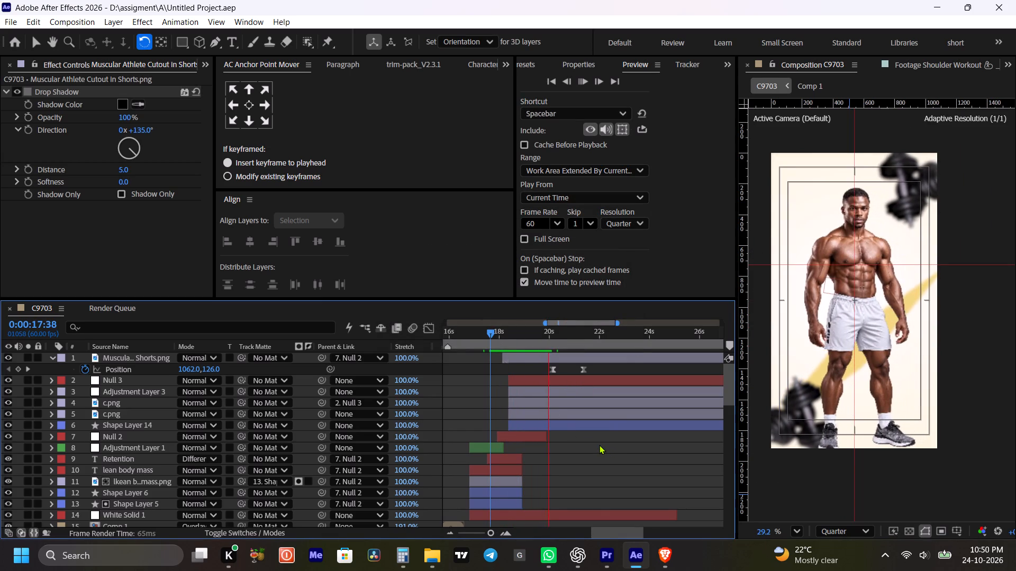
key("space")
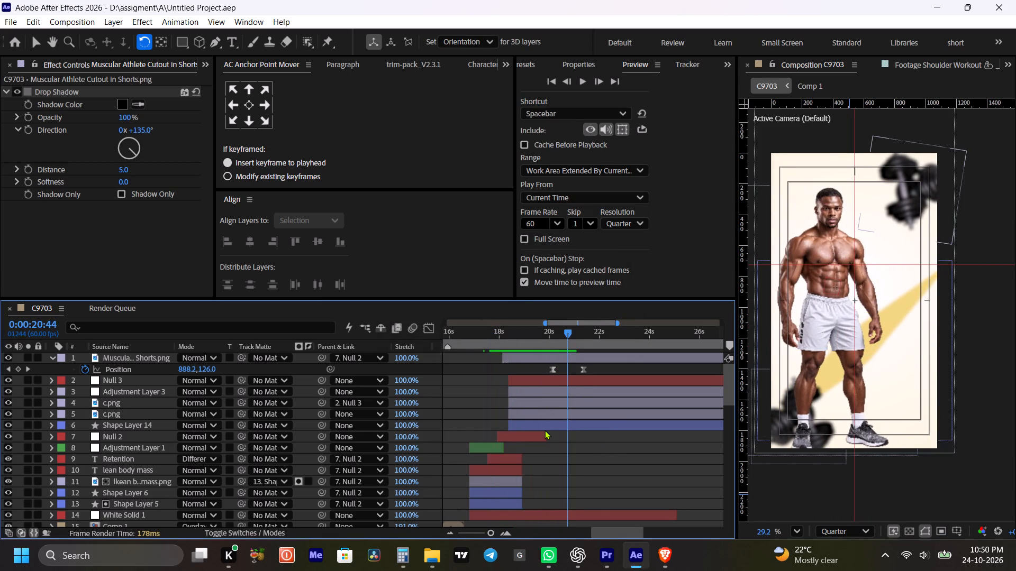
Reveal Null 2's keyframes, and shift both athlete Position keyframes earlier so the move starts at about 0:00:19:45, checking it in playback.
left_click(559, 376)
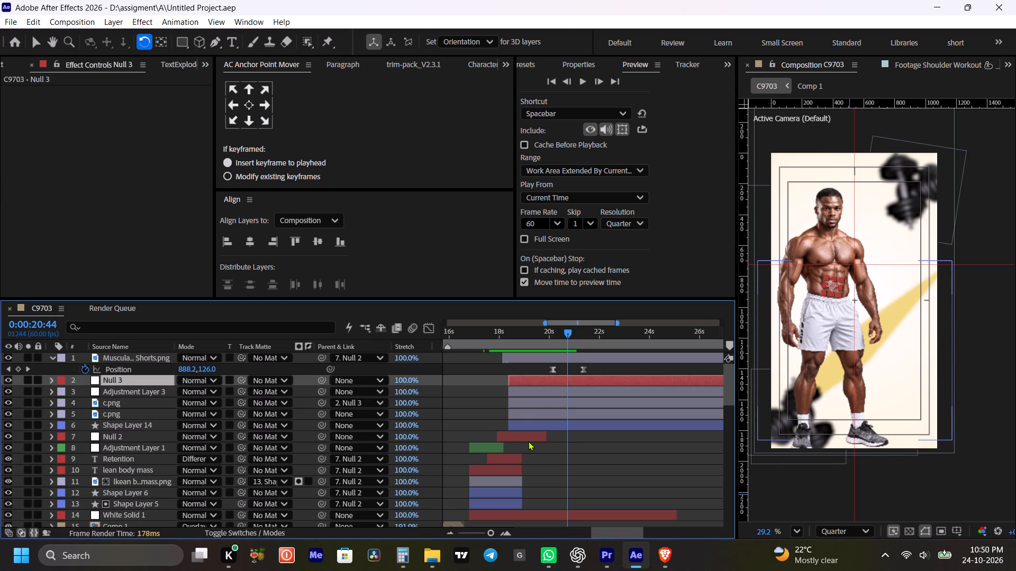
left_click(528, 440)
key("u")
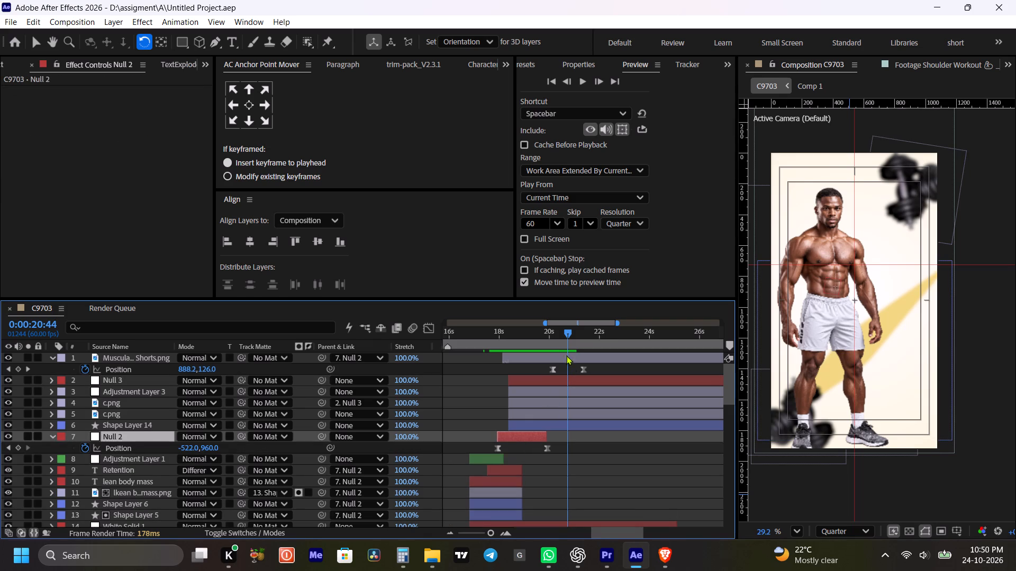
left_click_drag(558, 332, 548, 335, "shift")
left_click_drag(597, 367, 583, 373)
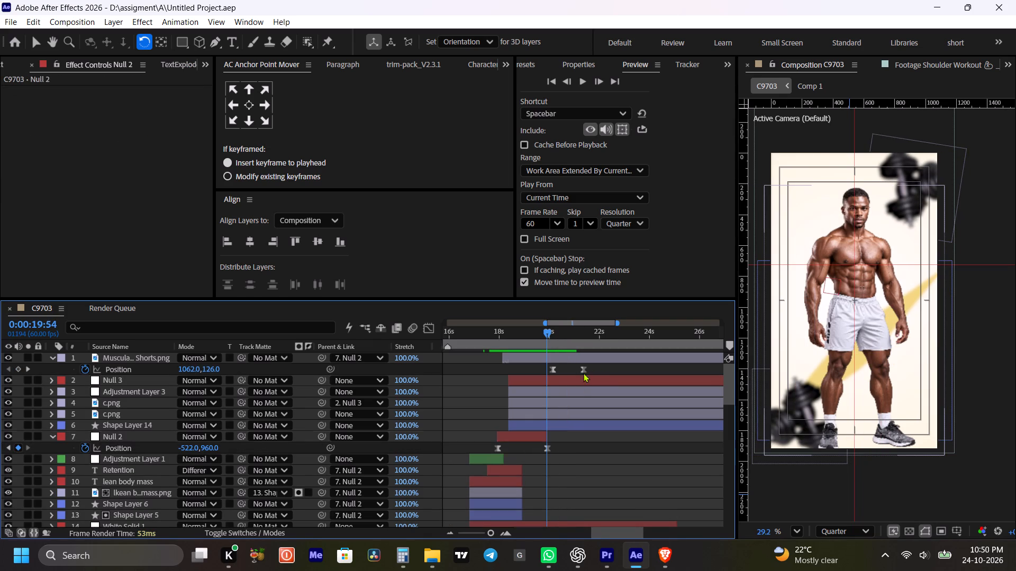
left_click_drag(583, 373, 547, 380)
left_click_drag(553, 366, 542, 371)
left_click(579, 368)
left_click(534, 332)
key("space")
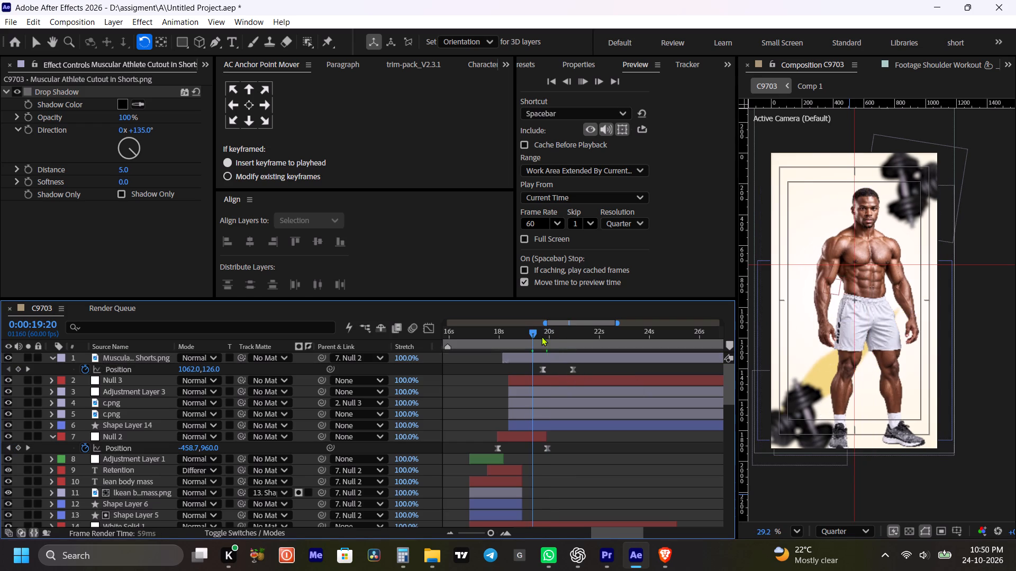
key("space")
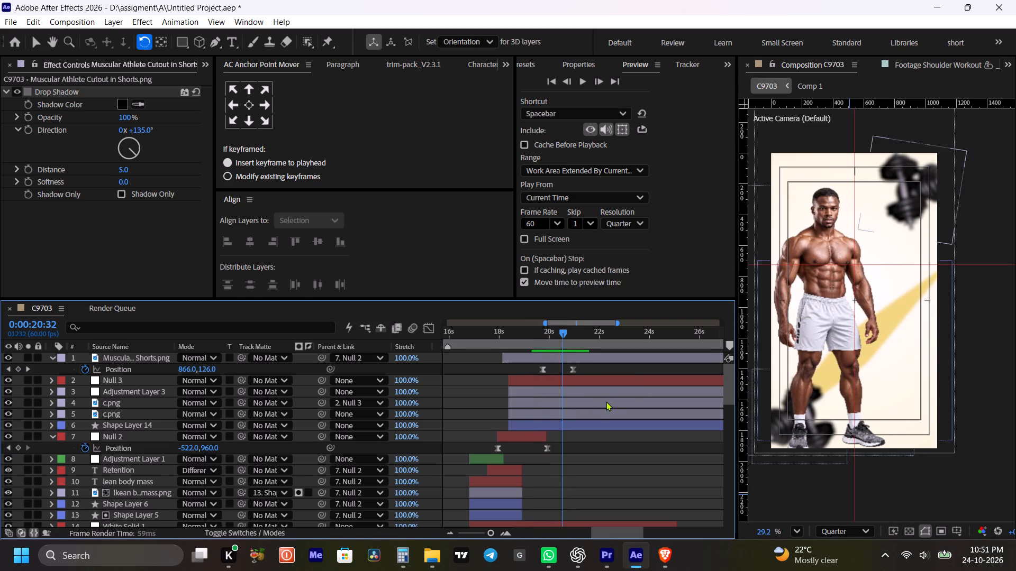
key("space")
key("space")
Move the athlete's ending Position keyframe later to about 0:00:21:44 and save the project after a preview from 0:00:19:06.
left_click_drag(569, 369, 584, 374)
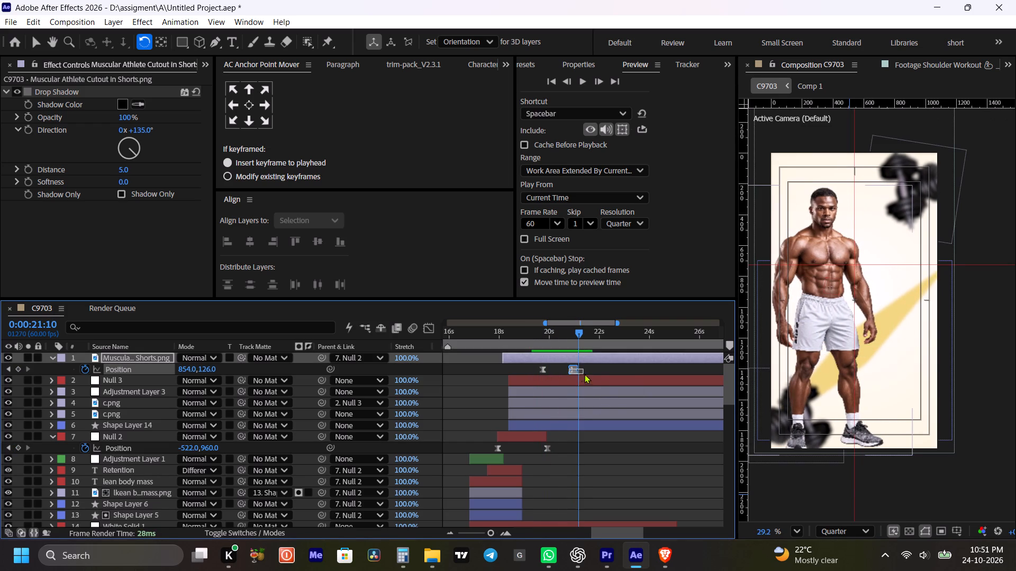
left_click_drag(584, 374, 588, 375)
left_click_drag(571, 368, 592, 372)
left_click(527, 336)
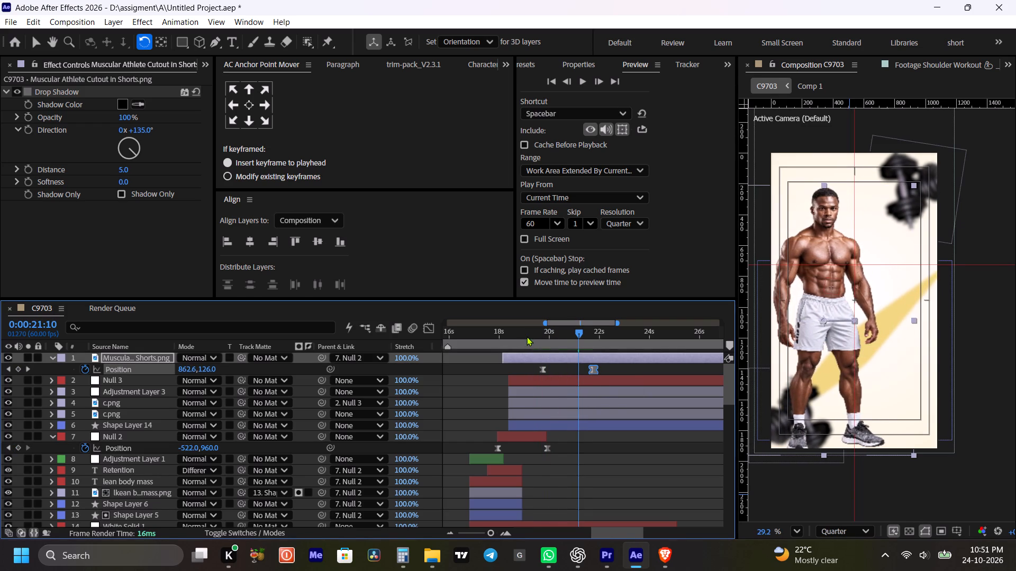
key("space")
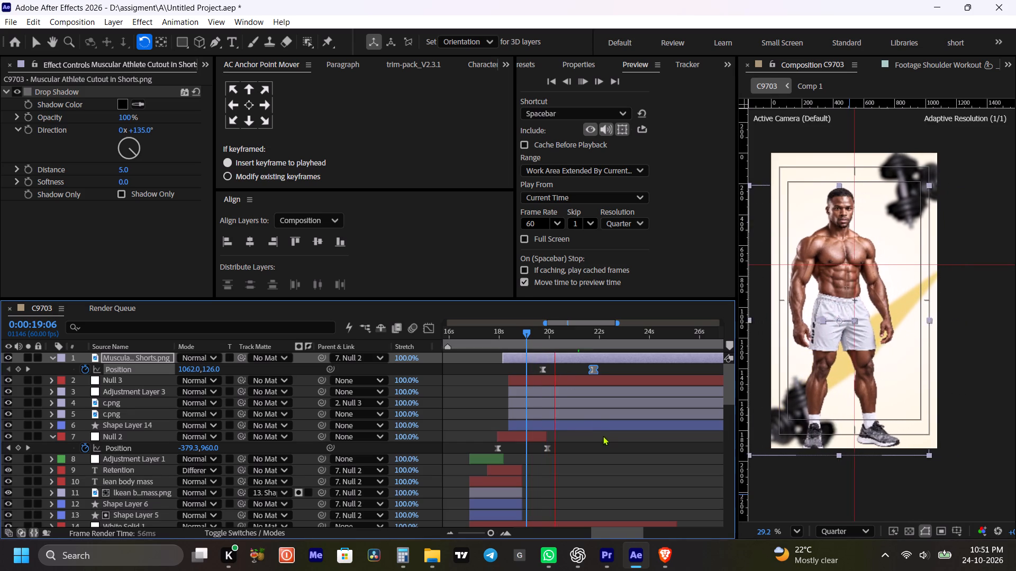
key("space")
key("space")
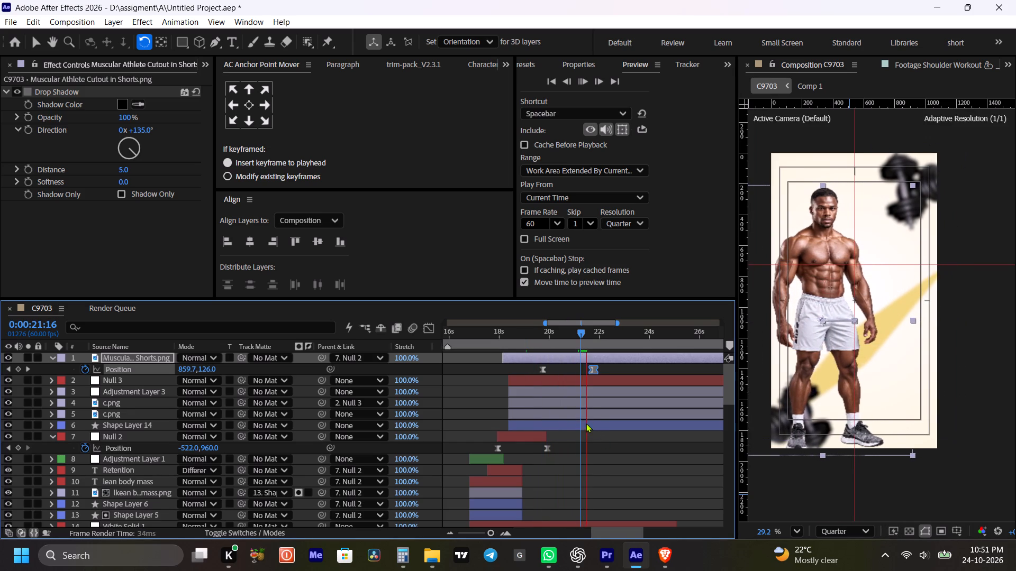
key("space")
key("ctrl+s")
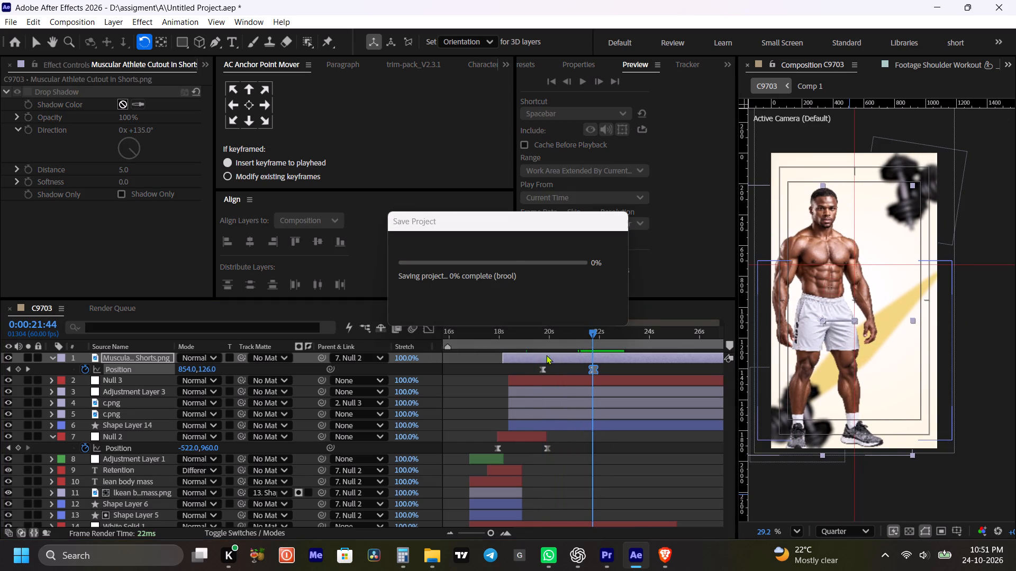
Preview the athlete's sideways shift from 0:00:19:21 to judge its timing against the entrance.
left_click(533, 329)
key("space")
key("space")
key("space")
key("space")
key("space")
key("space")
key("space")
left_click_drag(615, 371, 587, 377)
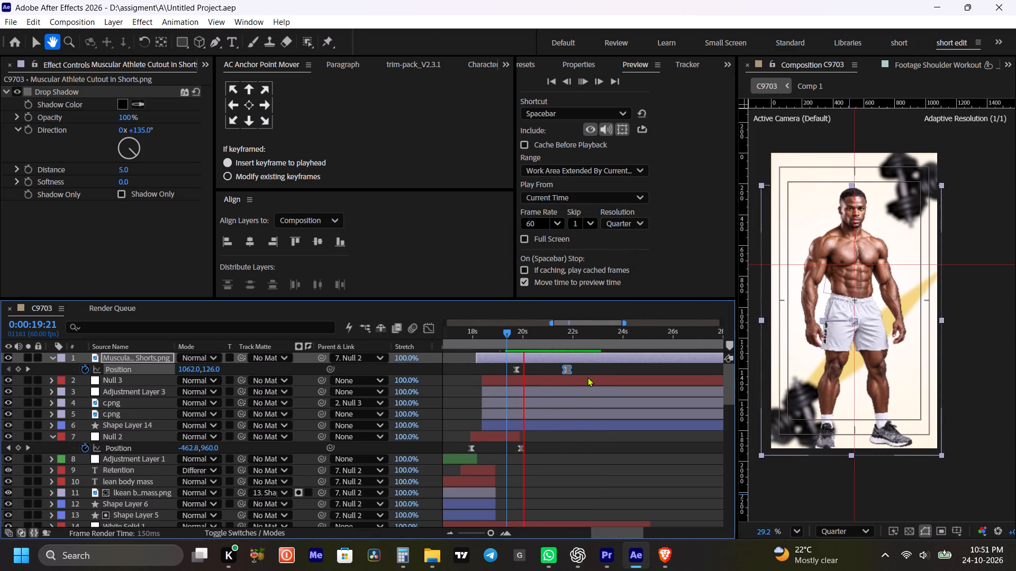
key("space")
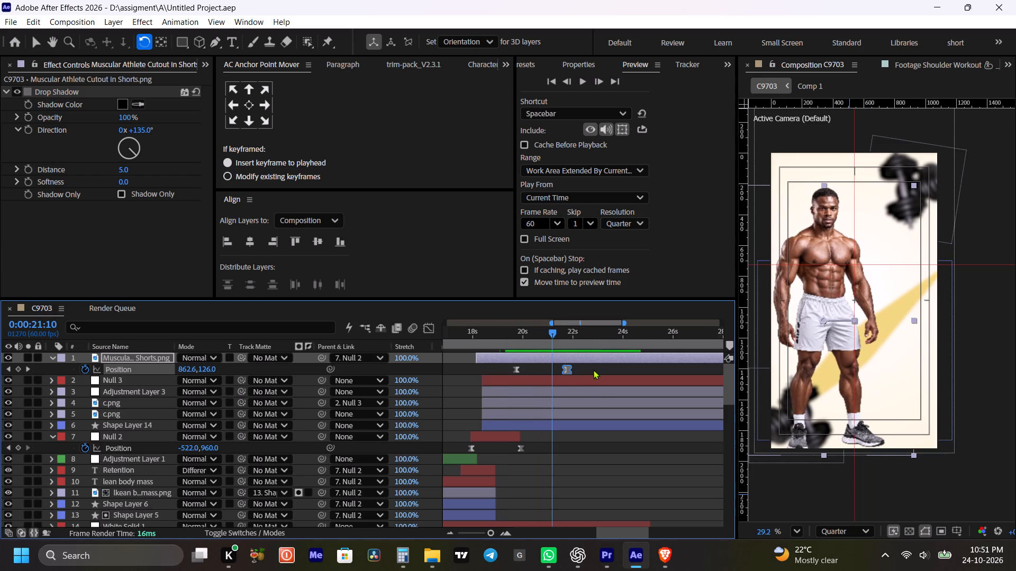
Extend Null 2's layer end to about 0:00:20:32 and settle its ending Position keyframe at about 0:00:20:04, using previews from 0:00:17:34.
left_click_drag(521, 440, 538, 444)
left_click_drag(521, 448, 530, 452)
left_click_drag(476, 333, 461, 336)
key("space")
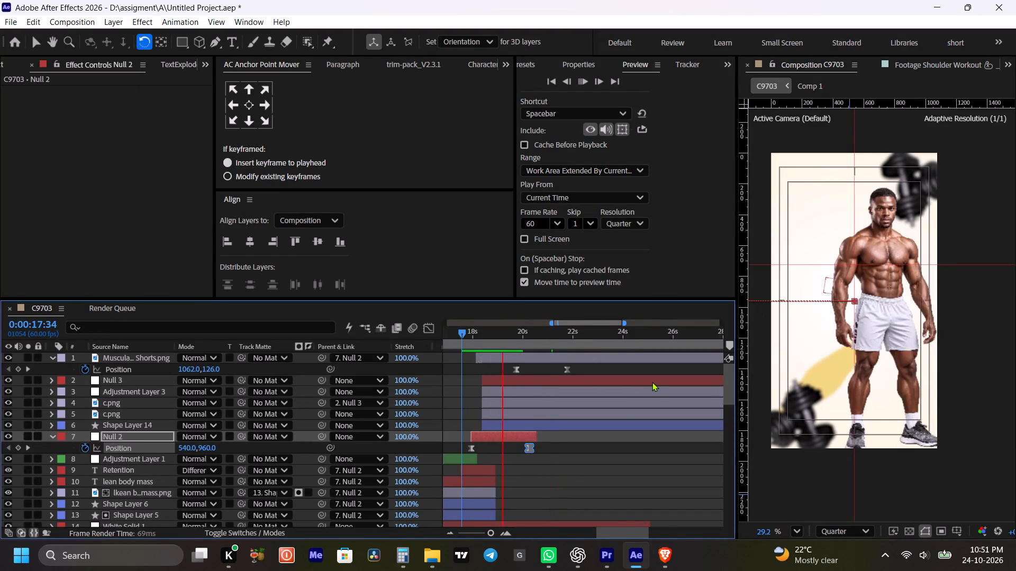
key("space")
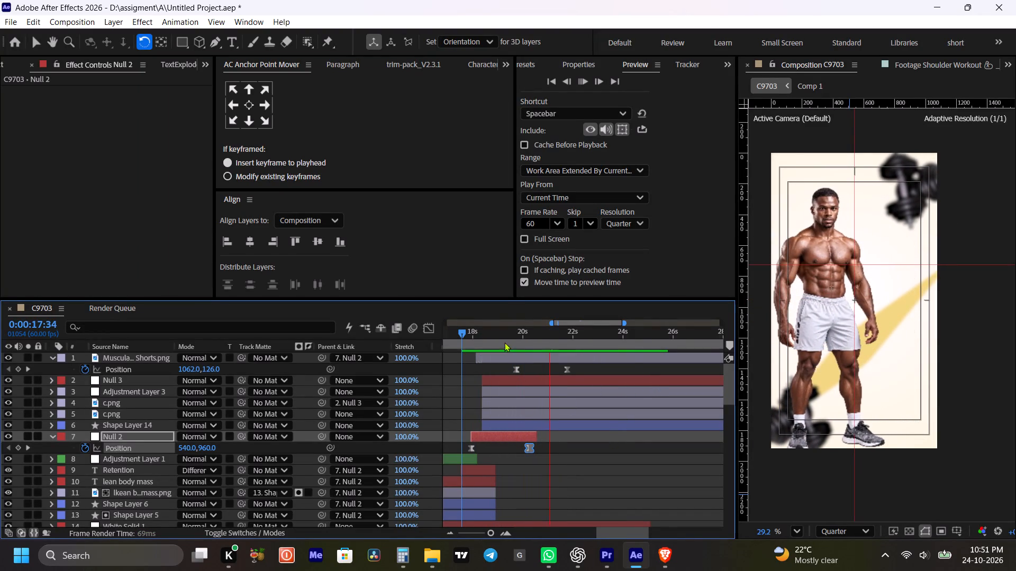
left_click(502, 336)
key("space")
key("space")
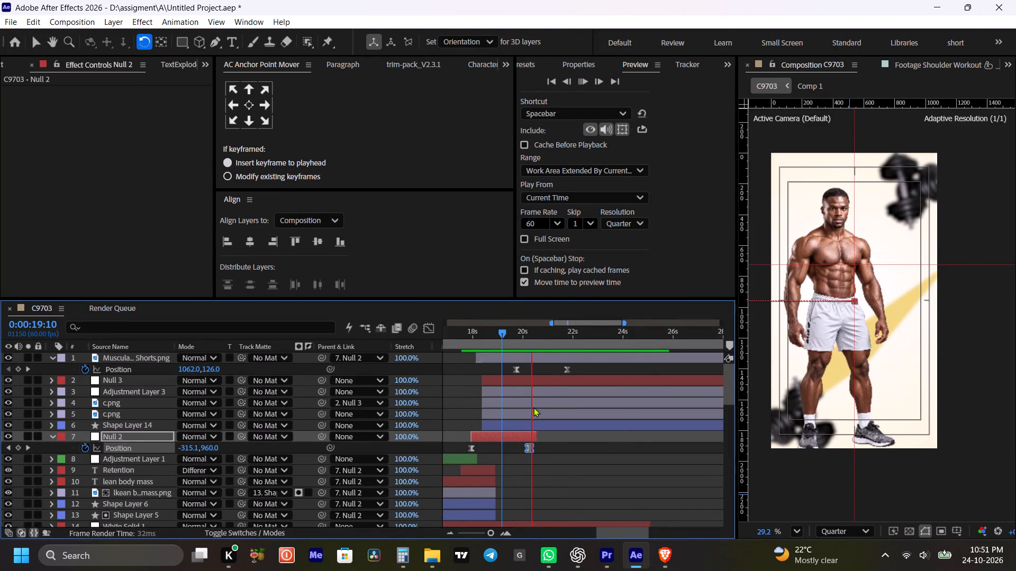
left_click_drag(529, 450, 524, 450)
Check the athlete's Position speed graph, and move the ending Position keyframe earlier to about 0:00:20:48, previewing the faster shift.
left_click_drag(586, 365, 510, 381)
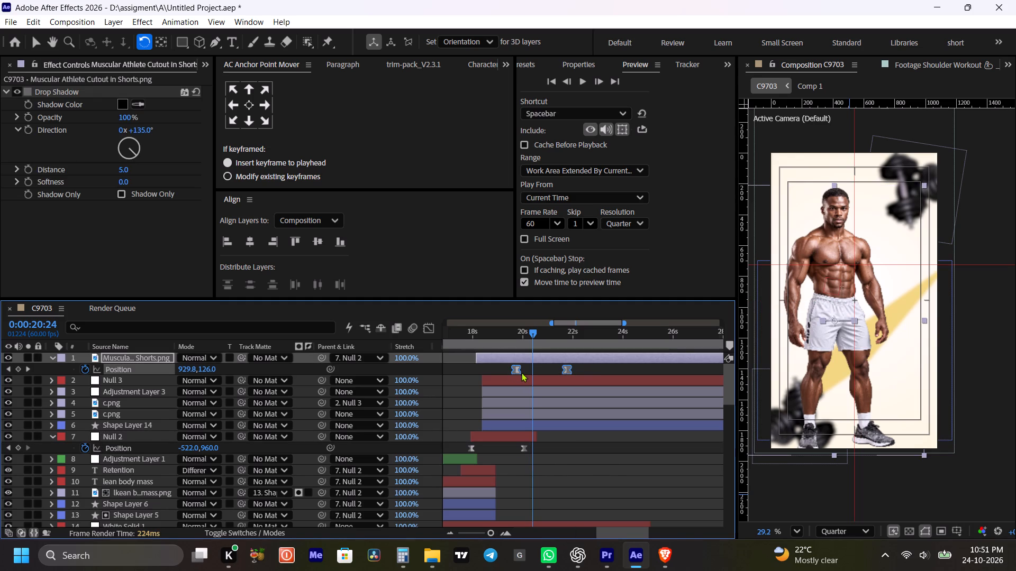
left_click(427, 330)
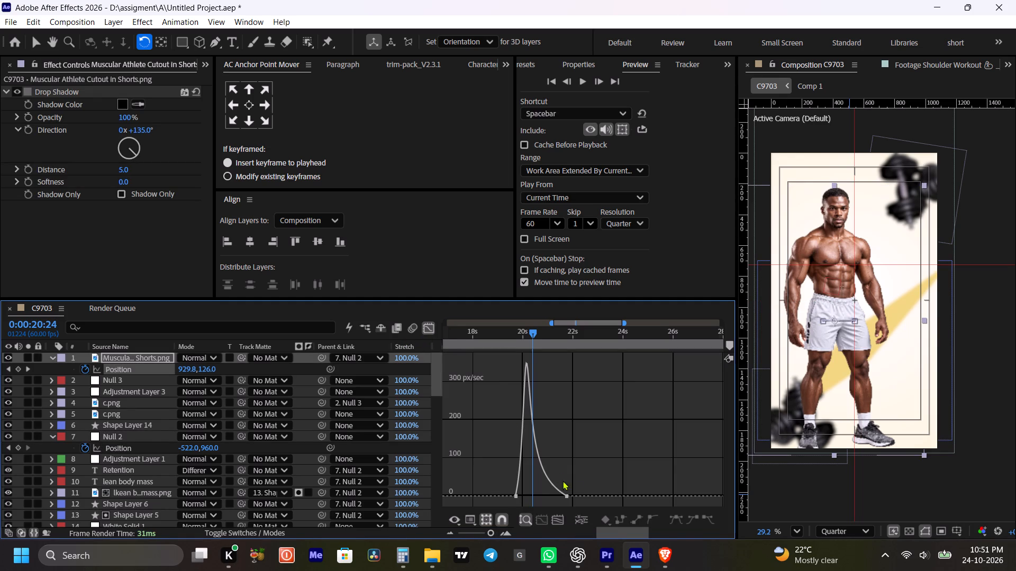
left_click(431, 326)
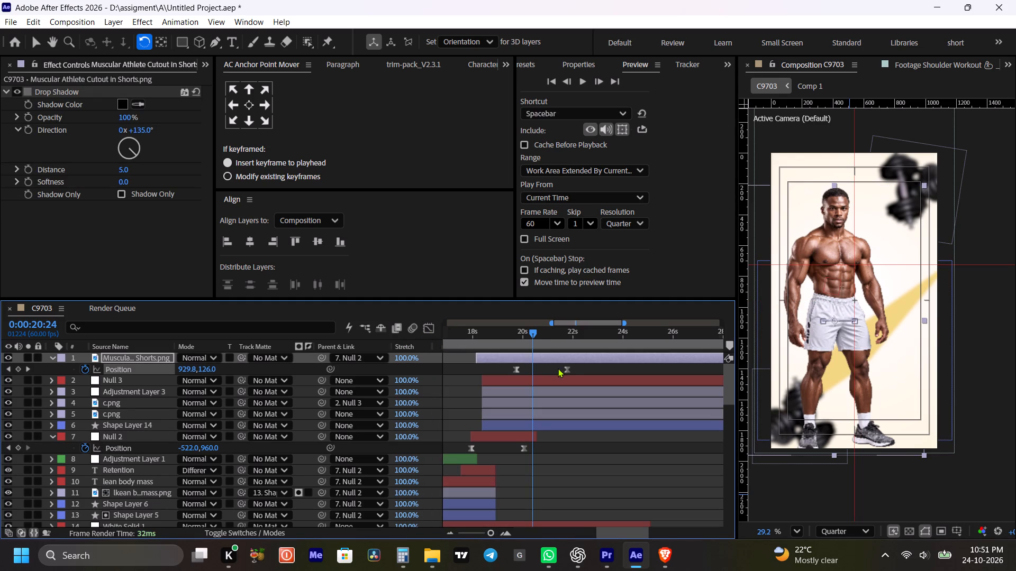
left_click_drag(569, 370, 546, 373)
left_click_drag(511, 335, 506, 335)
key("space")
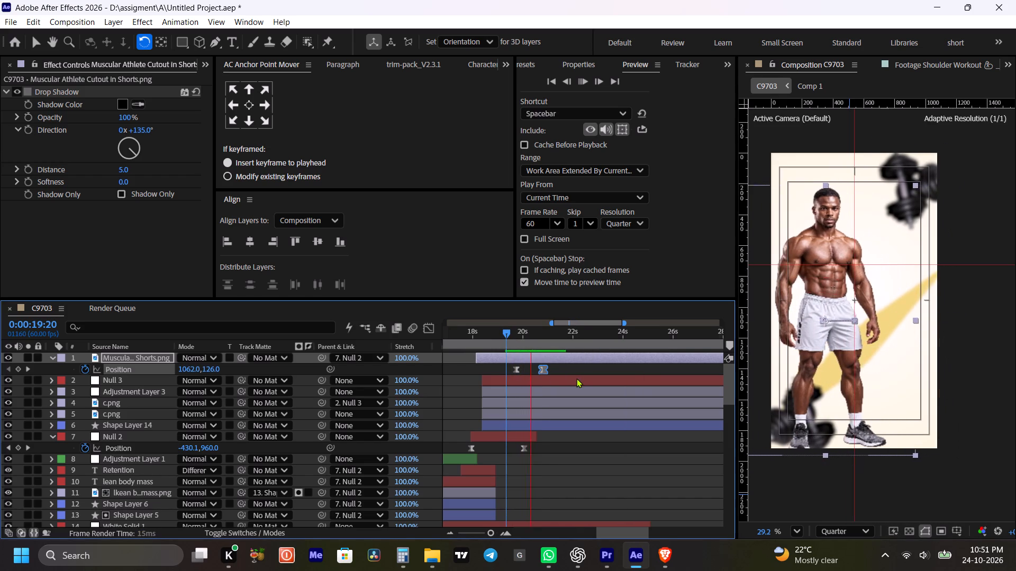
key("space")
left_click(480, 336)
key("space")
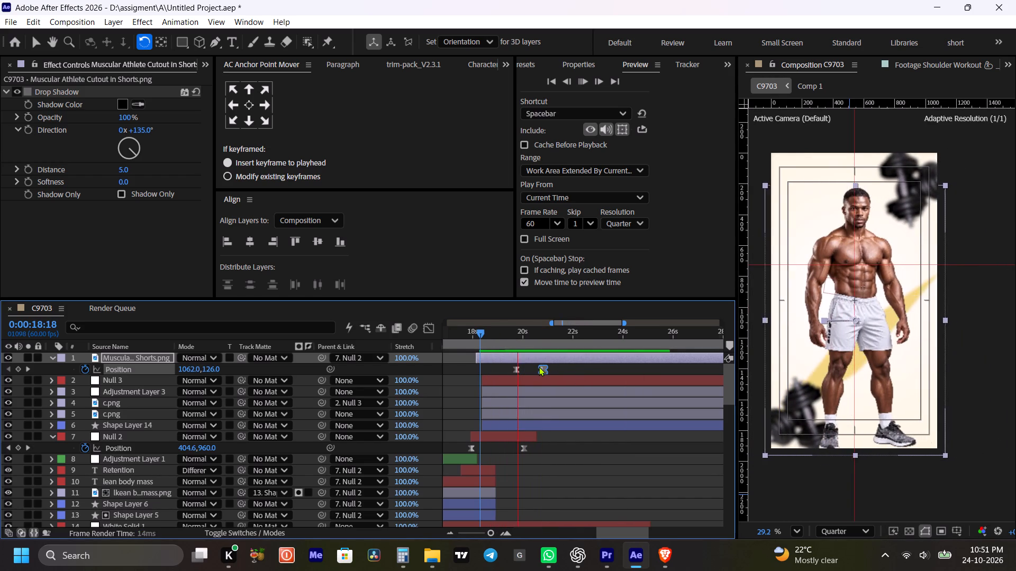
key("space")
Move both athlete Position keyframes later together so the shift runs from about 0:00:20:22 to 0:00:21:27.
left_click_drag(560, 366, 513, 378)
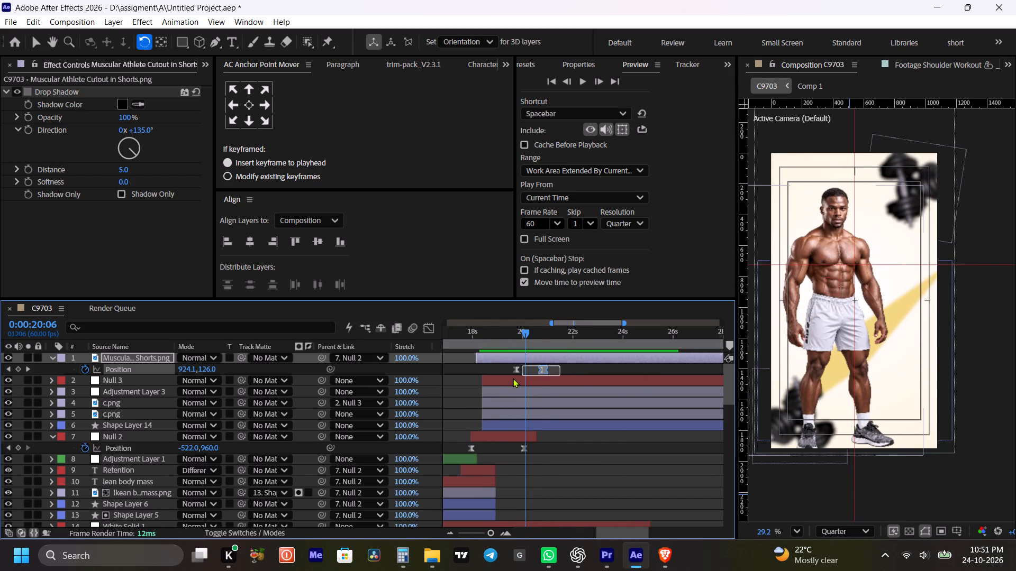
left_click_drag(513, 378, 496, 379)
left_click_drag(544, 370, 558, 372)
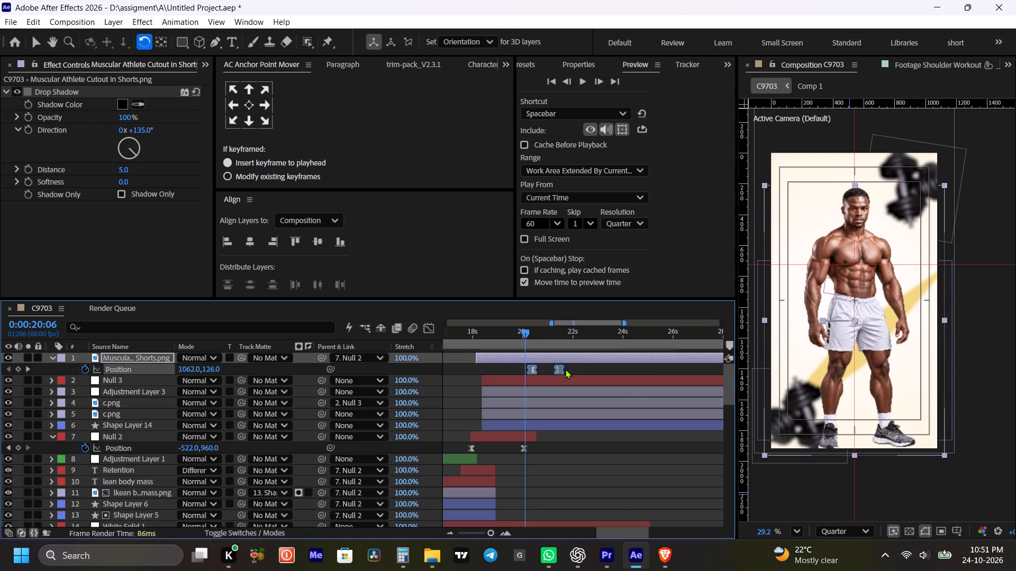
left_click(565, 369)
left_click(503, 329)
key("space")
key("space")
Collapse the layers' keyframe rows and save the project after replaying the retimed shift from about 0:00:19:12.
left_click(556, 449)
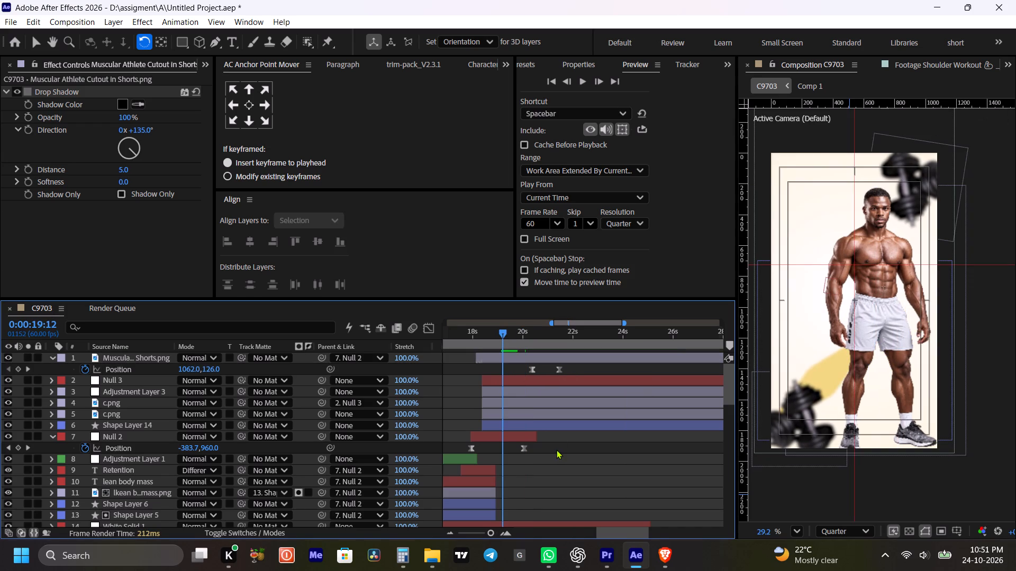
type("m")
key("space")
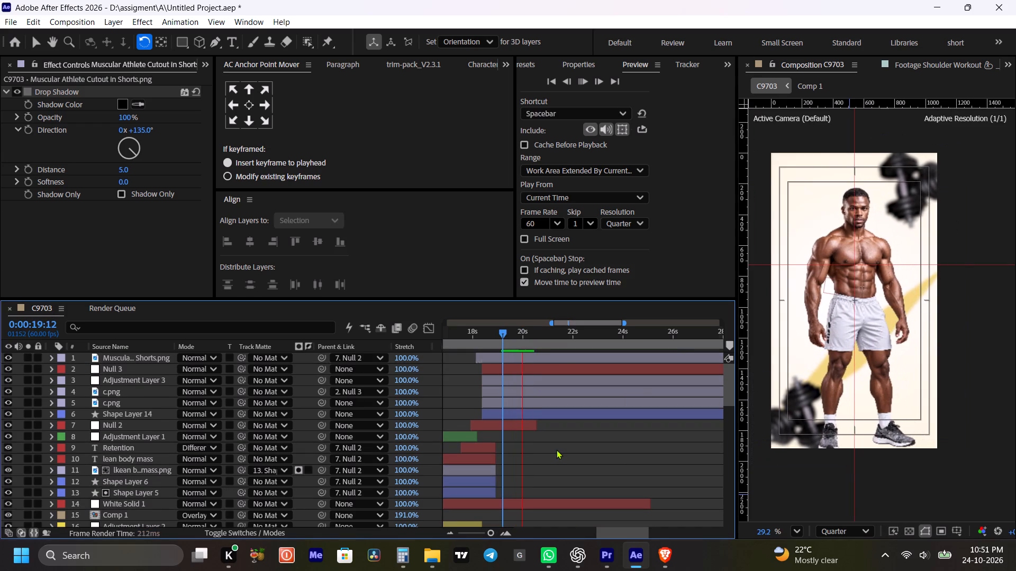
key("space")
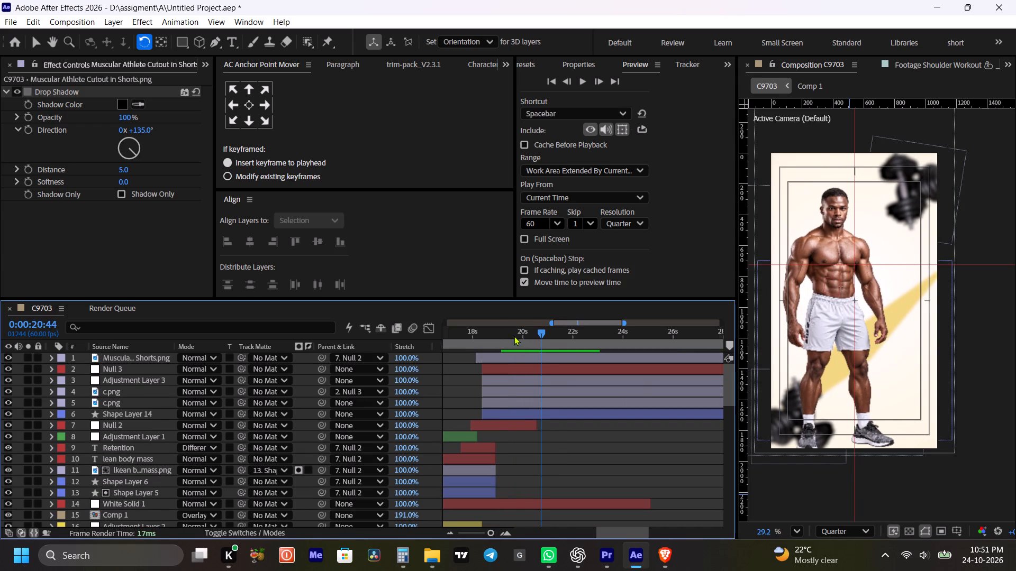
left_click_drag(513, 336, 504, 336)
key("space")
key("space")
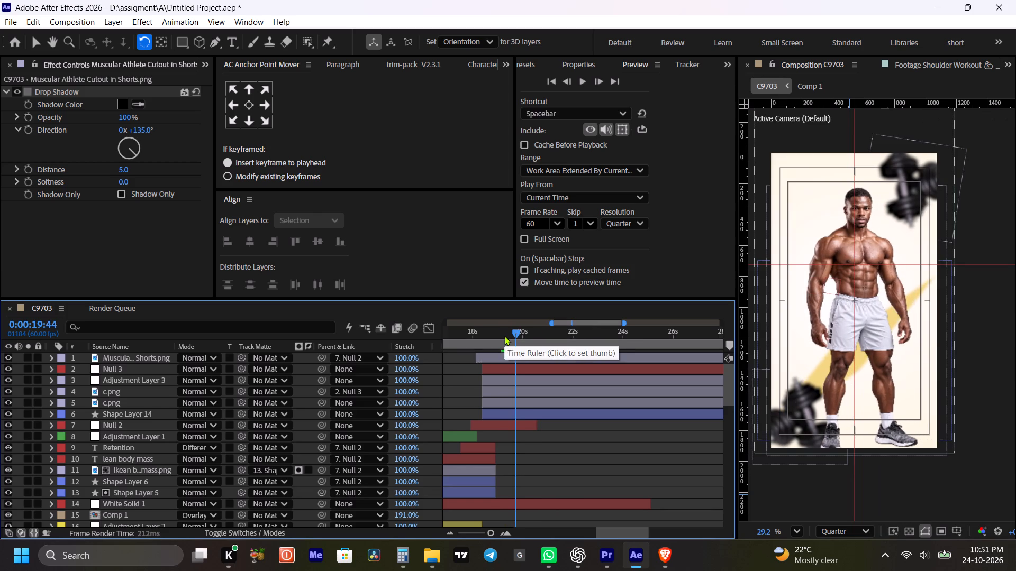
key("space")
key("space")
key("ctrl+s")
Apply the CC Light Sweep effect to the Muscular Athlete Cutout layer.
left_click(533, 484)
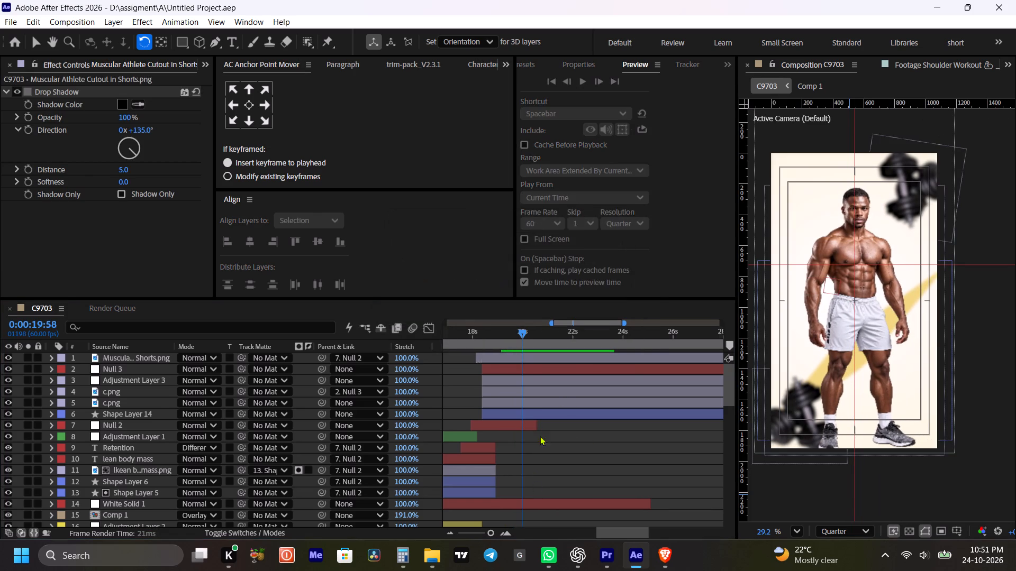
scroll(555, 448, "up", 2)
left_click(534, 360)
key("ctrl+space")
type("cc v")
key("BackSpace")
key("BackSpace")
key("space")
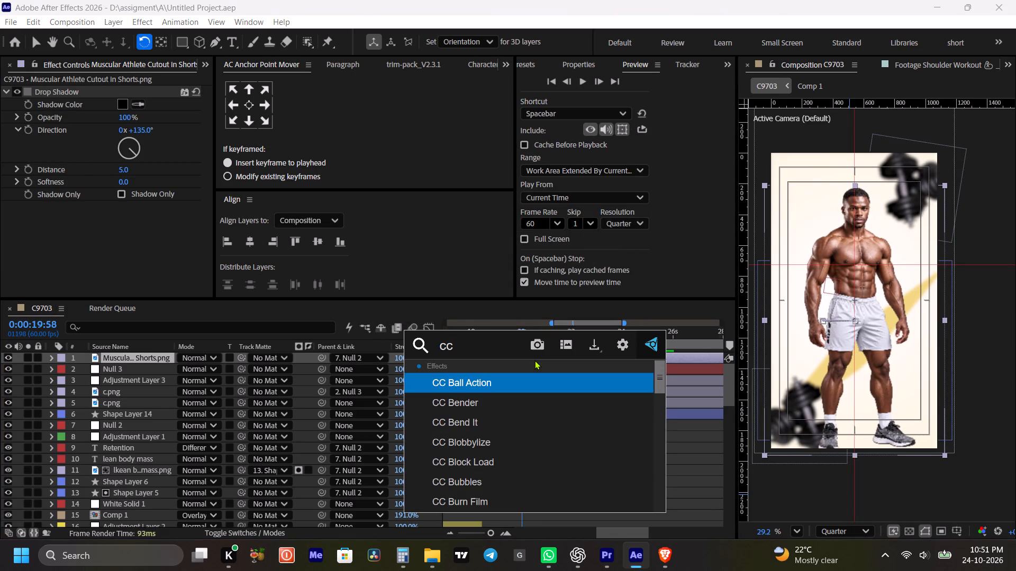
type("light")
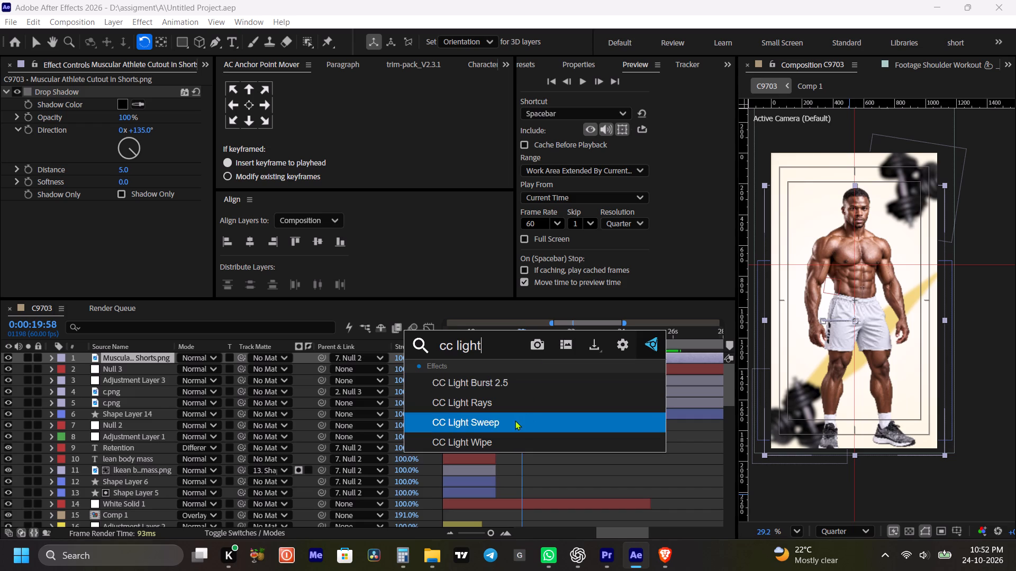
left_click(514, 420)
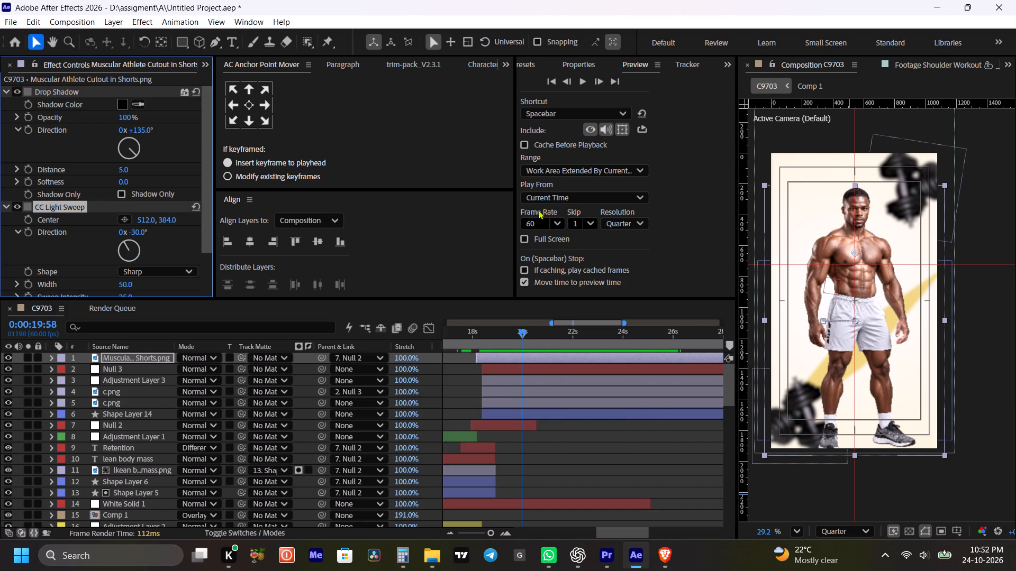
Place the CC Light Sweep center near the athlete's waist at about 434.5, 618.4 and set its Direction to about -82°.
left_click(126, 220)
left_click(854, 291)
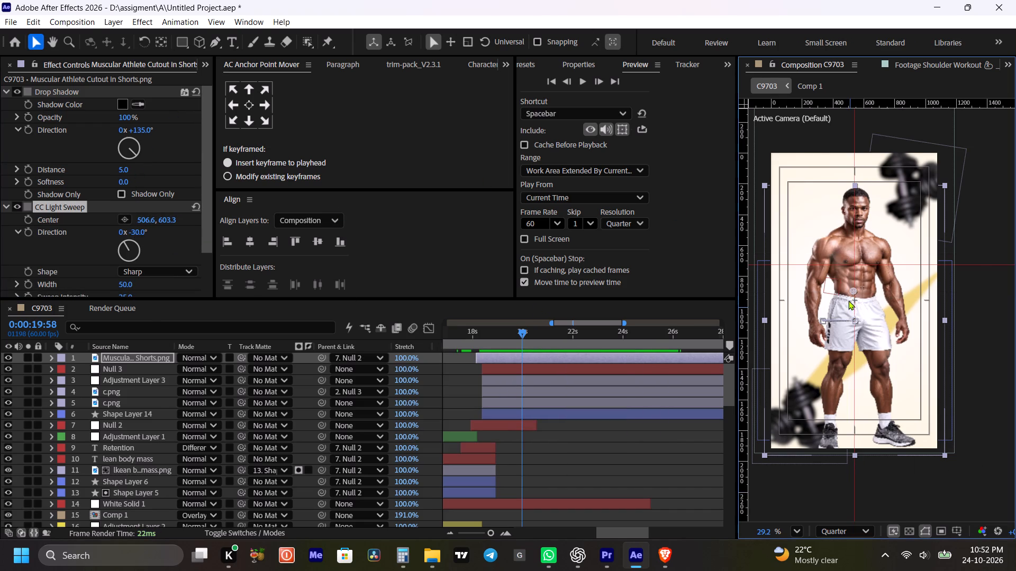
left_click_drag(851, 292, 852, 268)
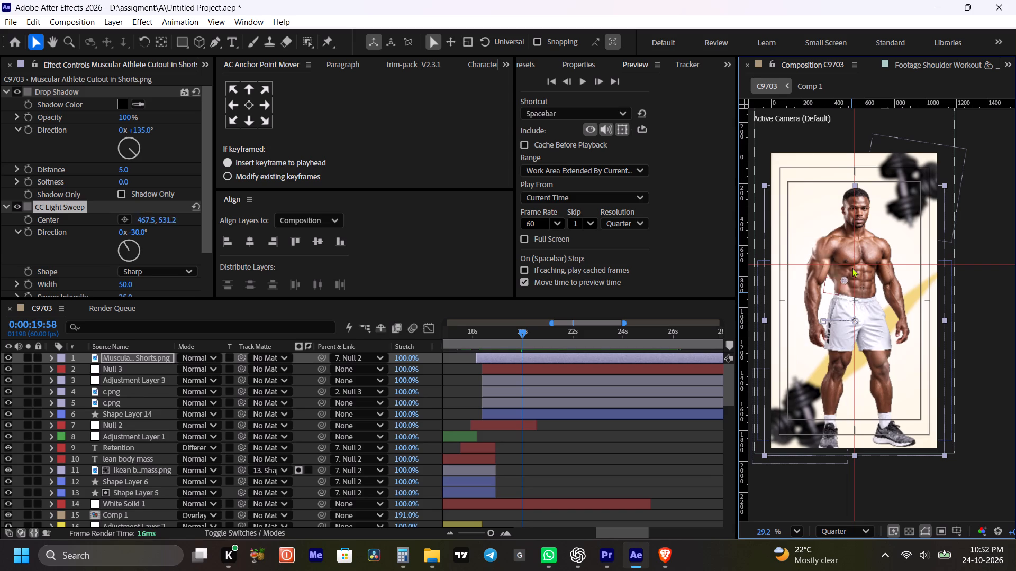
left_click_drag(852, 268, 861, 240)
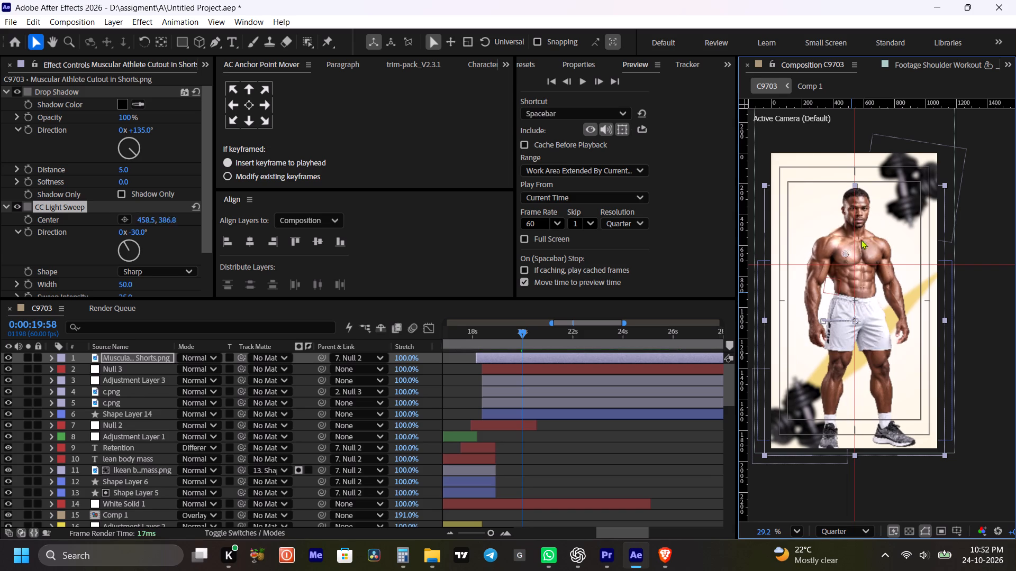
left_click_drag(861, 240, 839, 295)
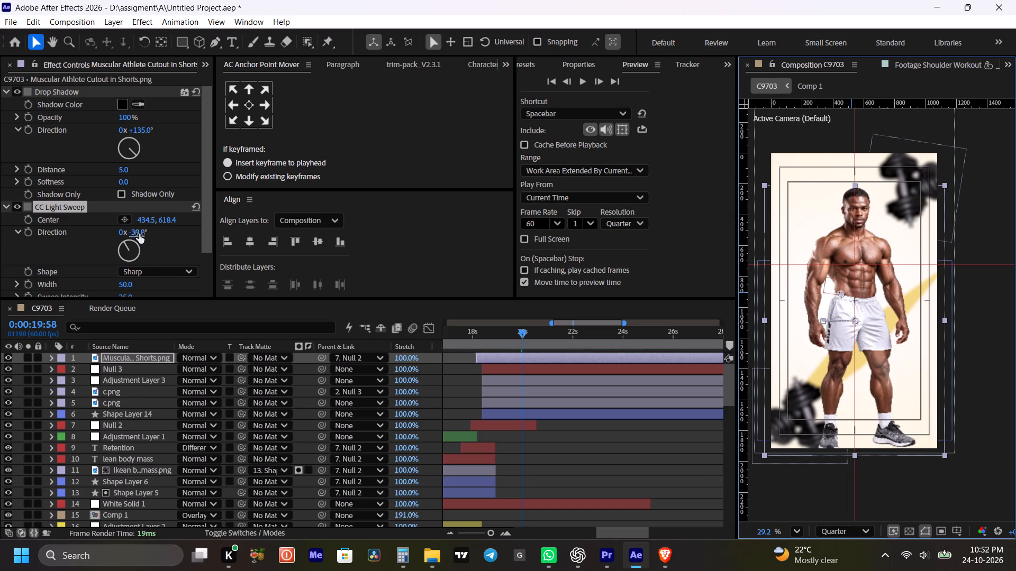
left_click_drag(139, 234, 113, 240)
Set the CC Light Sweep Direction to -41° on the athlete layer.
left_click(122, 220)
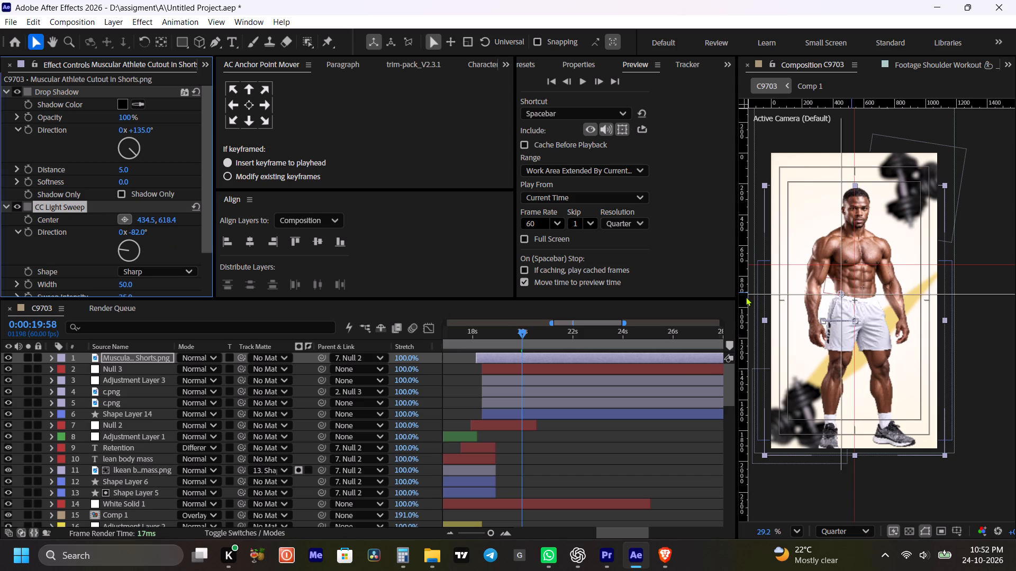
left_click(135, 232)
left_click(146, 242)
left_click_drag(138, 233, 149, 228)
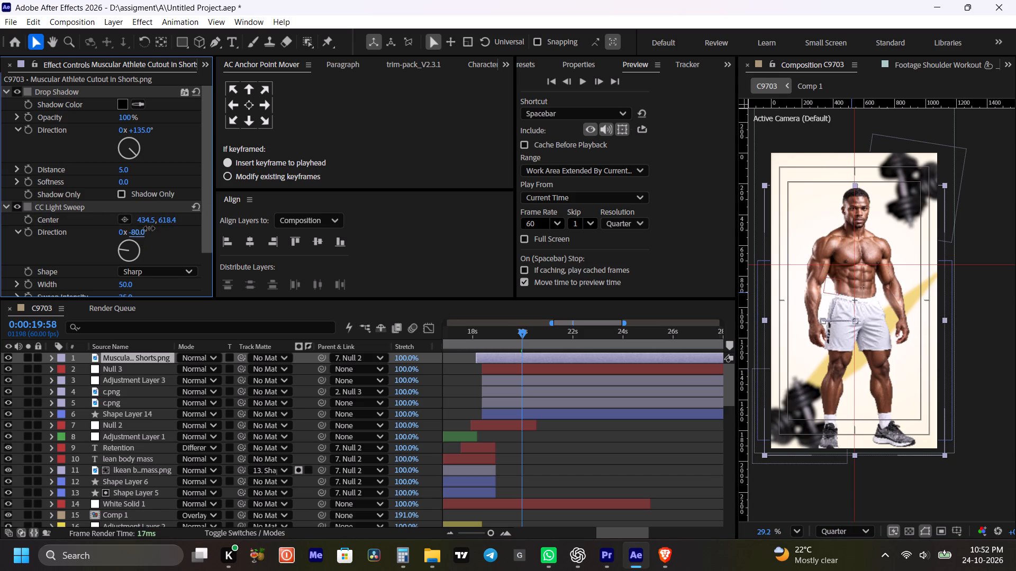
left_click_drag(149, 228, 158, 225)
Place the CC Light Sweep center below the athlete's feet at about 100.6, 1559.7 and keyframe Center at 0:00:19:58.
left_click(121, 219)
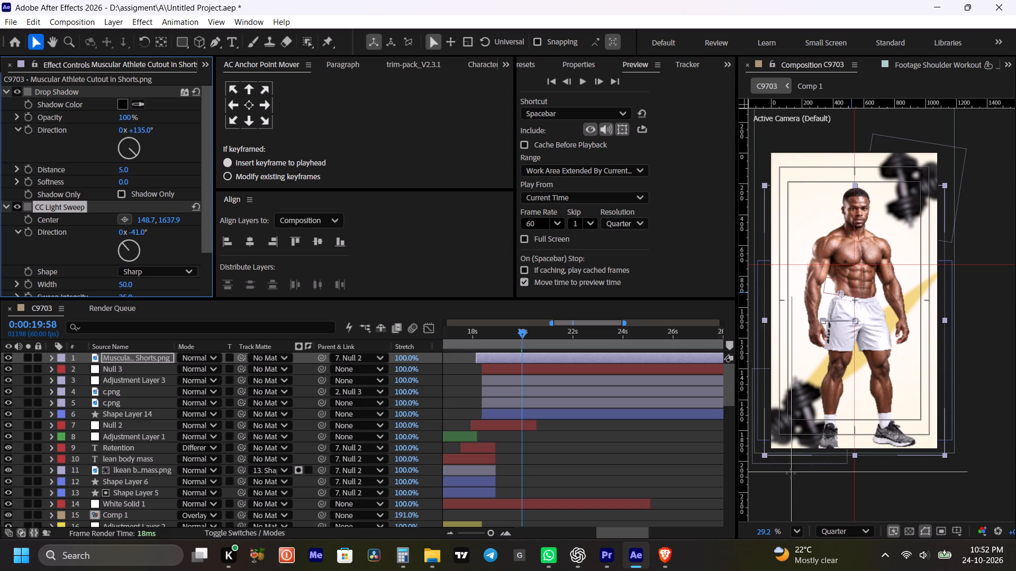
left_click(810, 400)
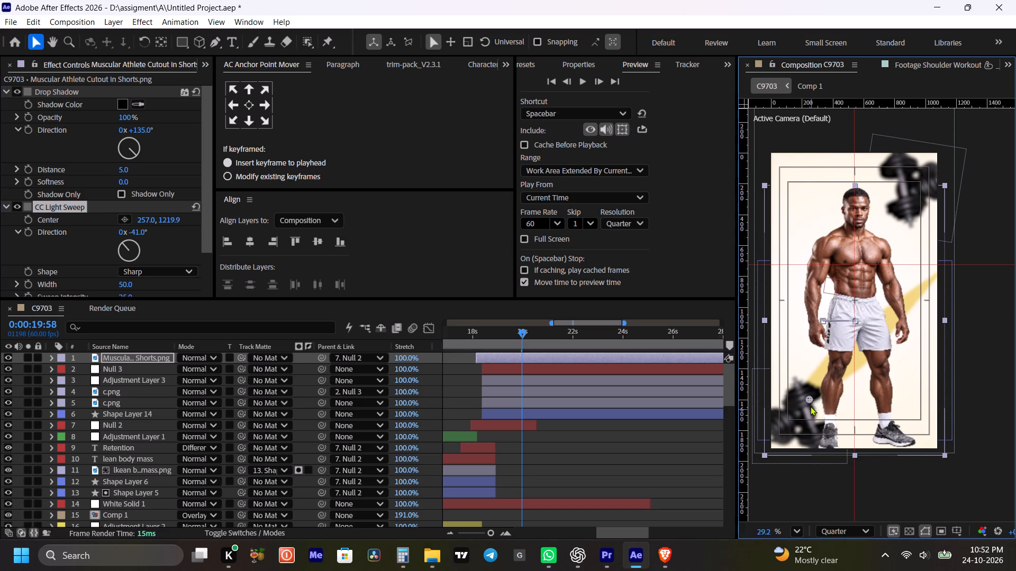
left_click_drag(807, 401, 781, 454)
left_click_drag(781, 451, 781, 452)
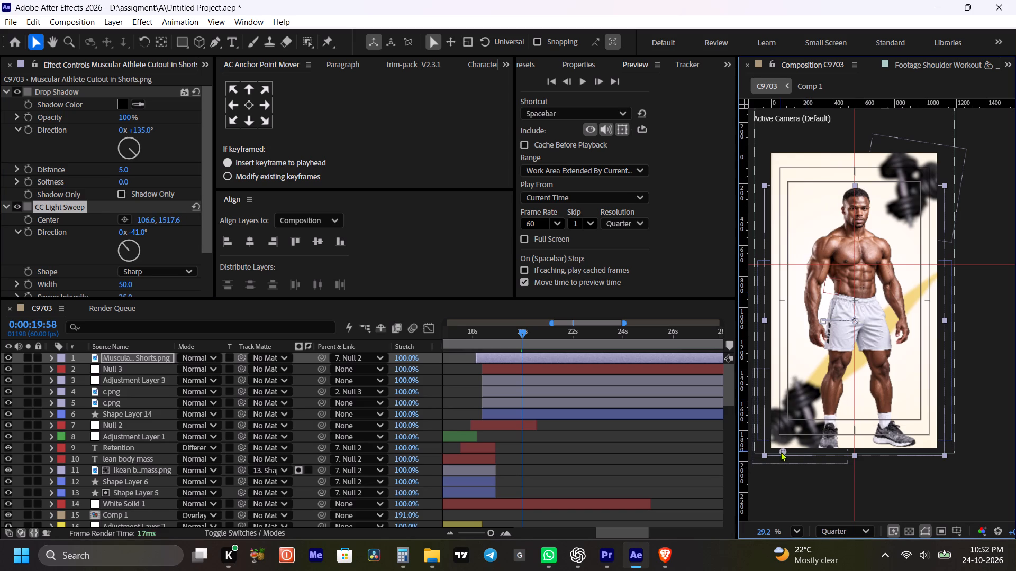
left_click_drag(781, 452, 779, 458)
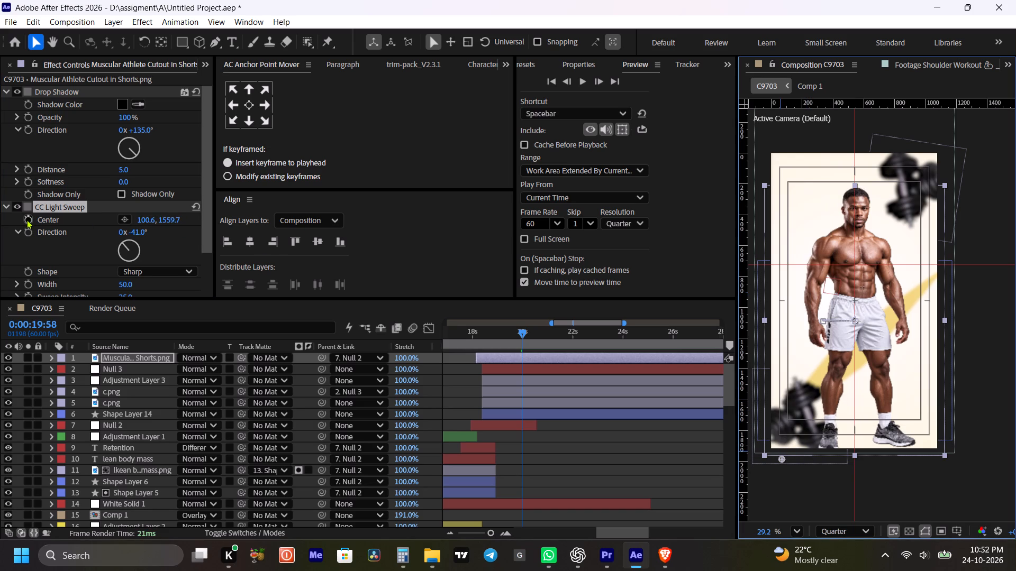
left_click(26, 219)
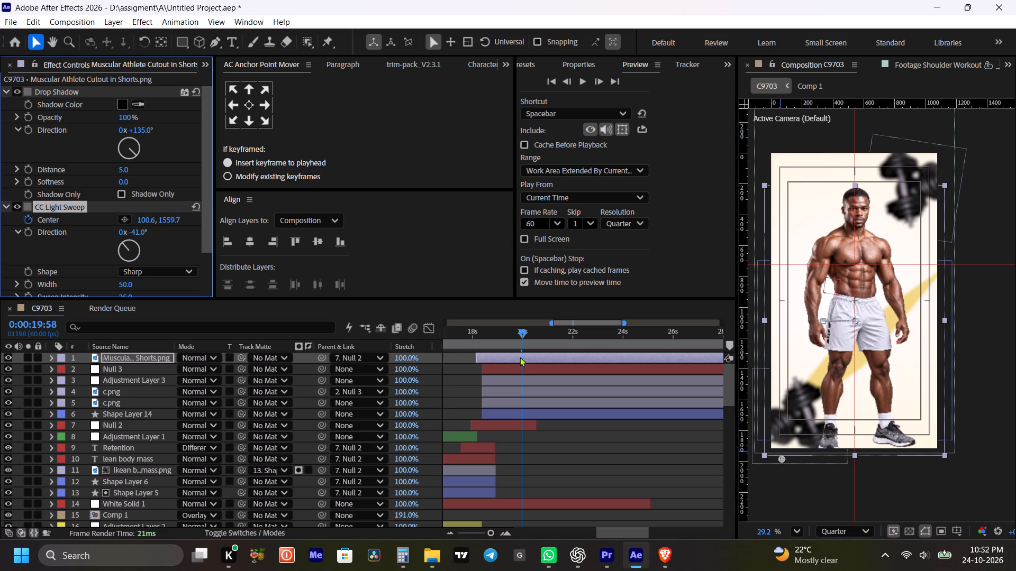
Reveal the athlete layer's keyframes and move the CC Light Sweep Center keyframe earlier to about 0:00:19:00.
key("o")
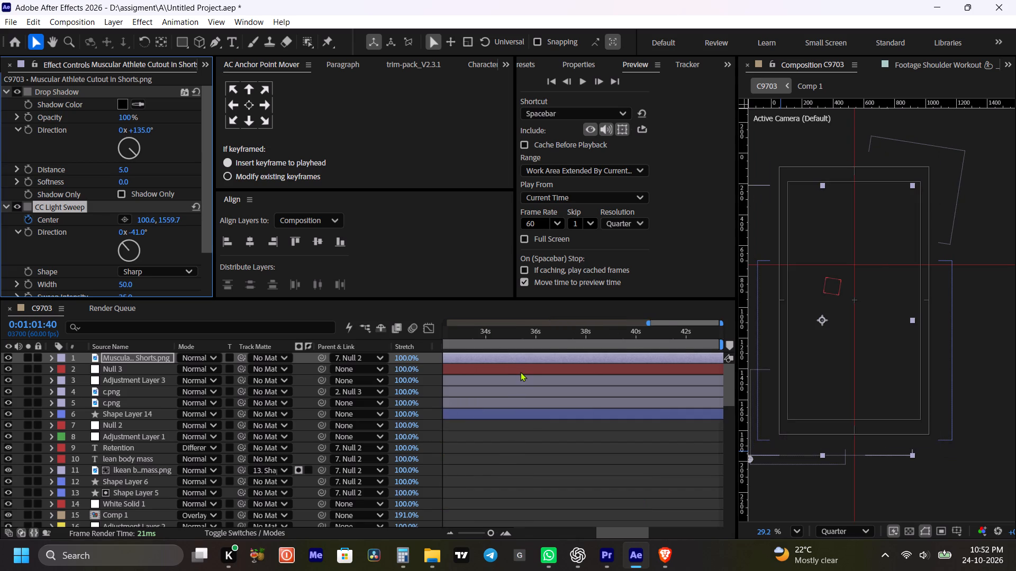
scroll(521, 372, "down", 5, "alt")
scroll(542, 359, "up", 1, "alt")
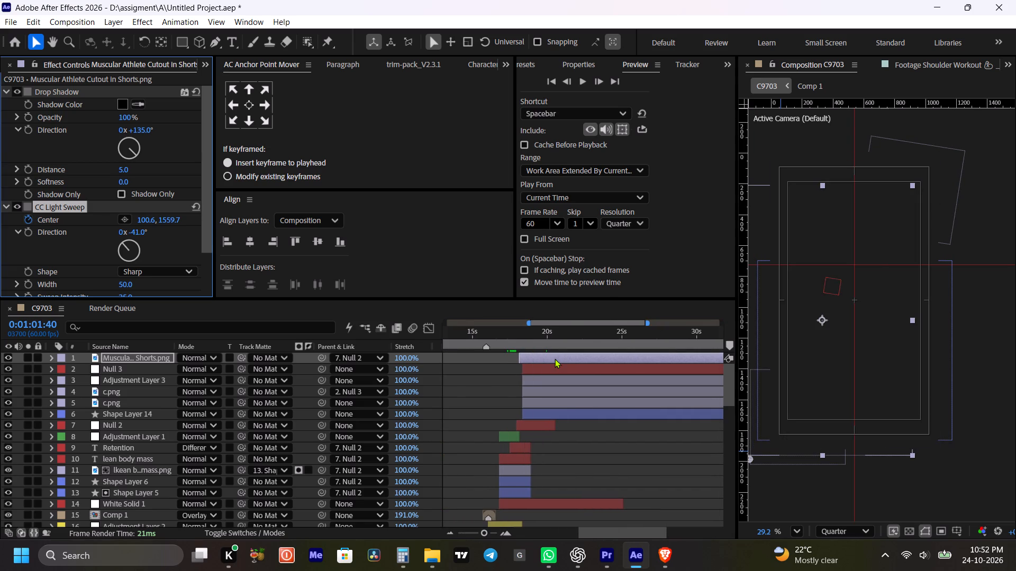
left_click(555, 358)
key("u")
key("space")
key("space")
key("space")
key("space")
key("space")
key("space")
key("space")
key("space")
key("space")
left_click_drag(588, 383, 576, 385)
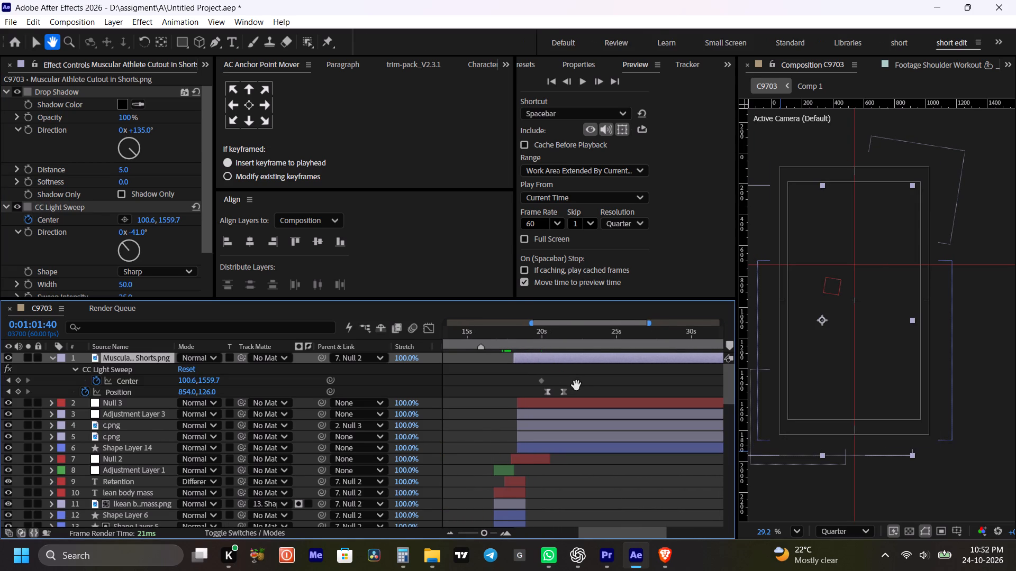
left_click_drag(576, 385, 560, 389)
left_click_drag(523, 336, 531, 336)
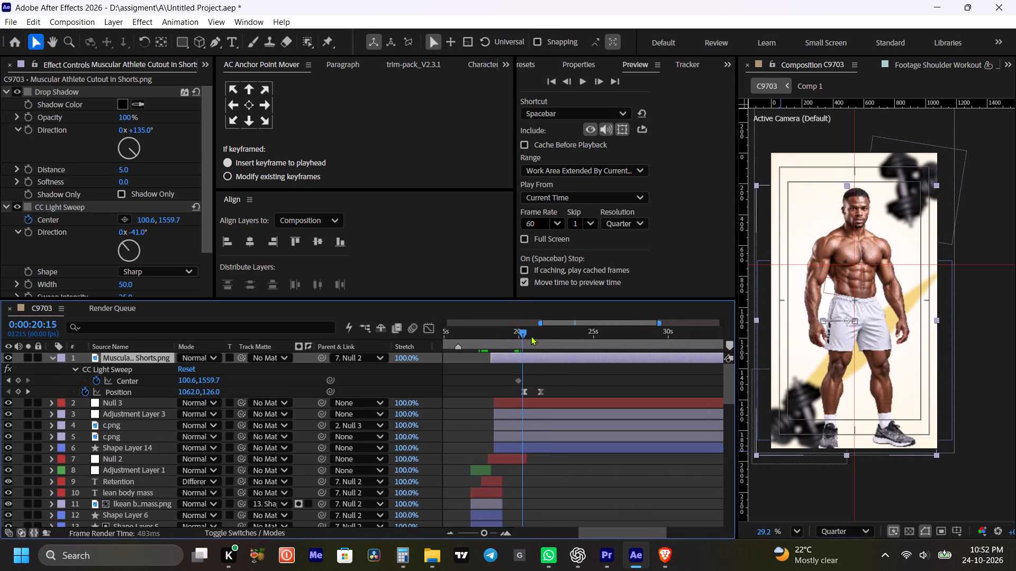
left_click_drag(531, 336, 528, 339)
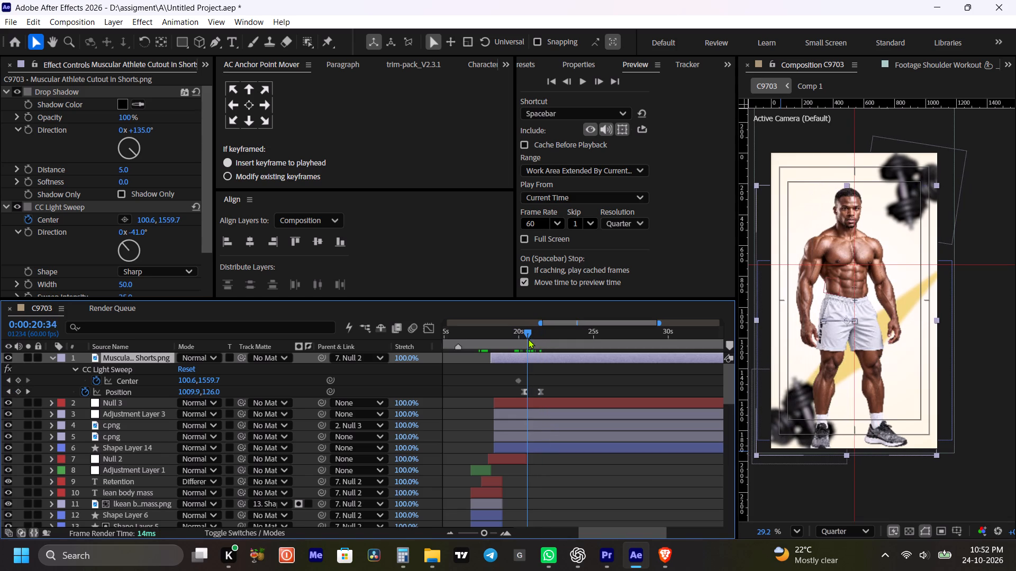
left_click_drag(516, 380, 504, 379)
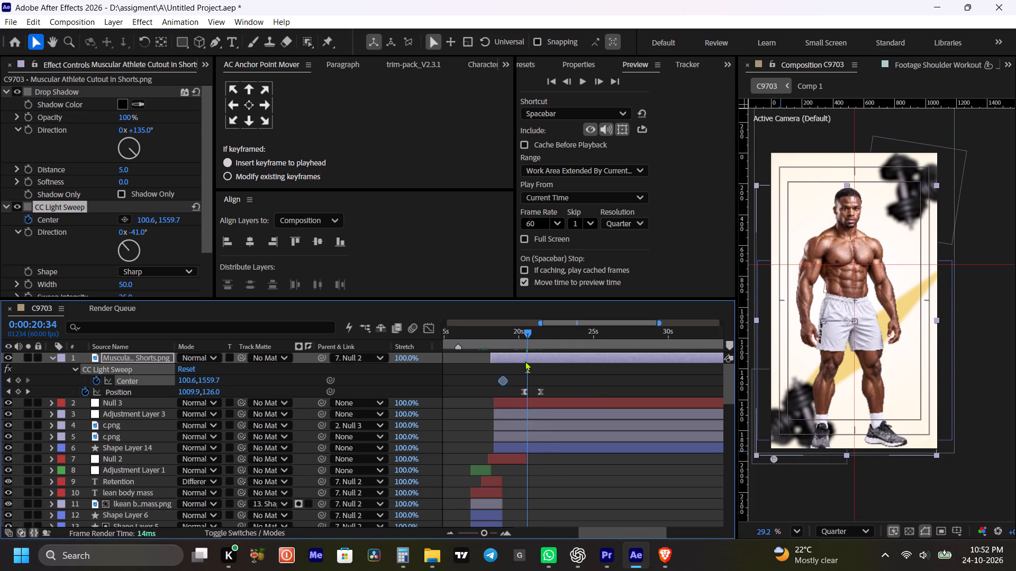
At 0:00:20:21, keyframe the CC Light Sweep Center beside the athlete's head at about 754.1, 53.0, and preview from 0:00:18:34.
left_click_drag(529, 333, 523, 333, "shift")
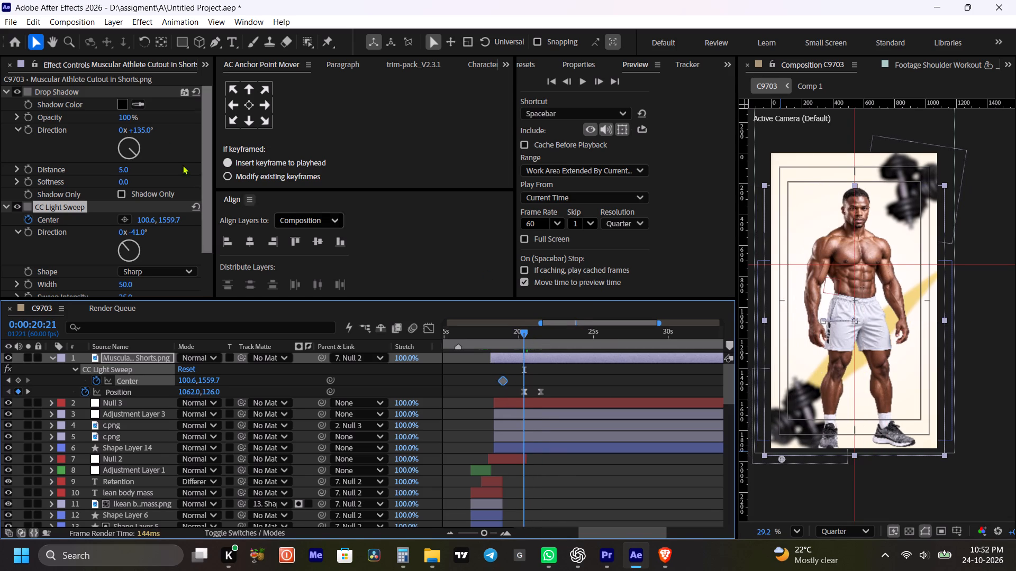
left_click(123, 217)
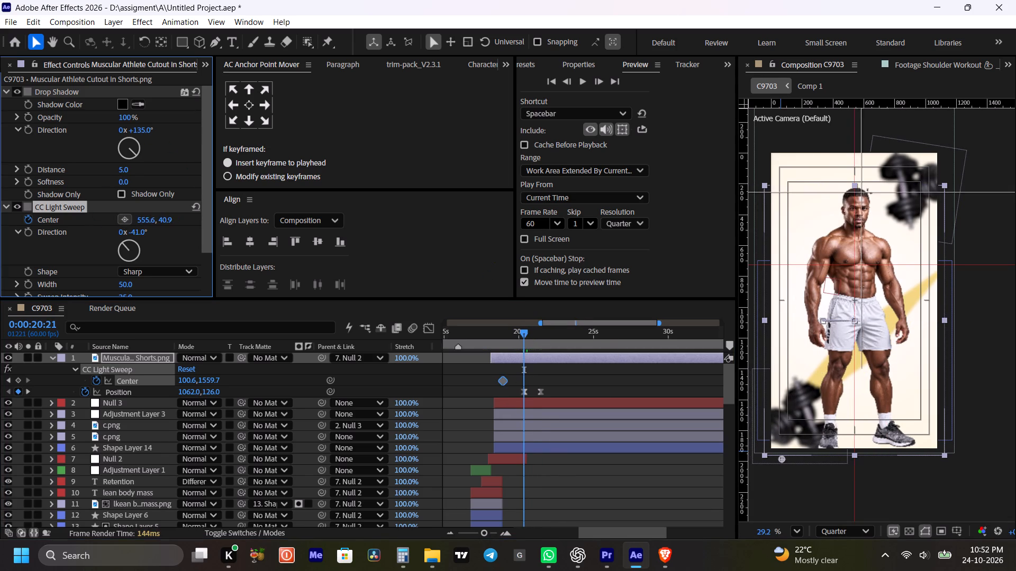
left_click(877, 195)
left_click_drag(876, 195, 848, 261)
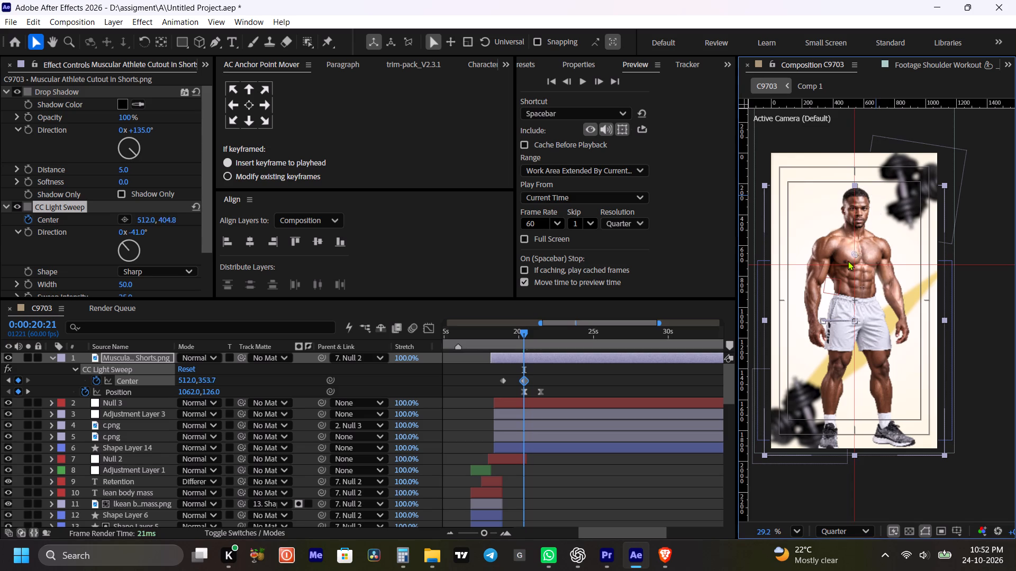
left_click_drag(848, 261, 895, 194)
left_click(498, 333)
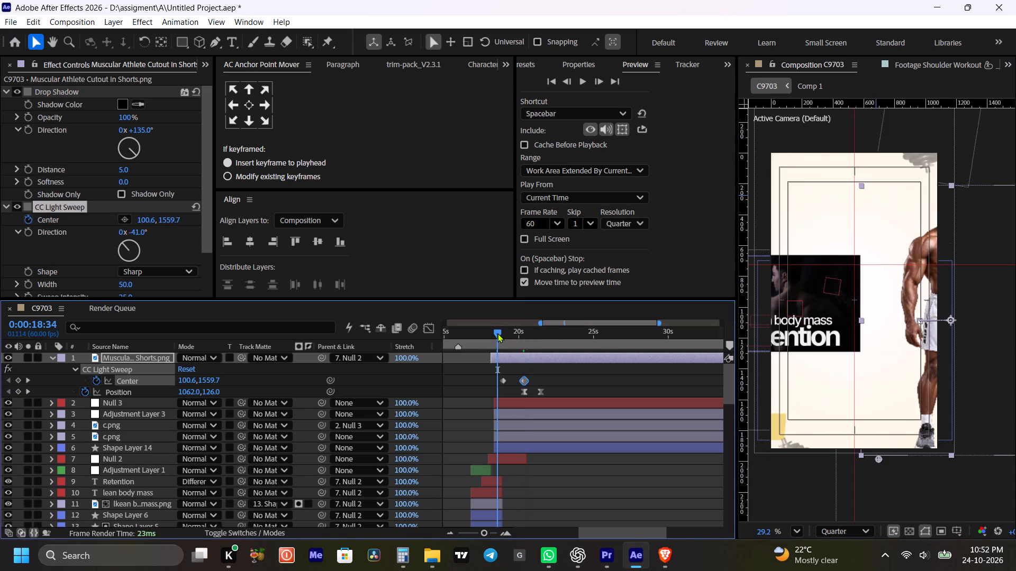
key("space")
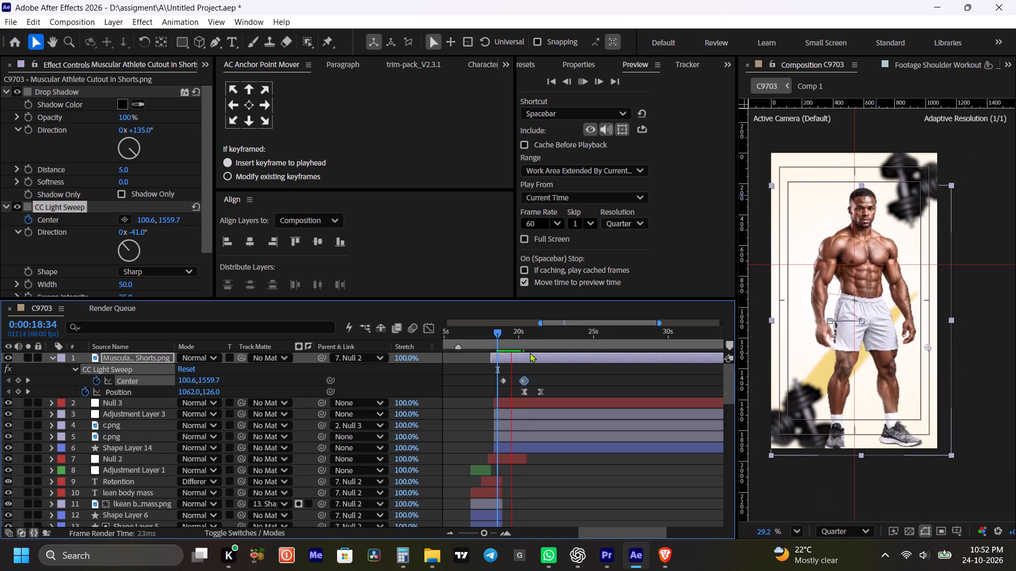
key("space")
left_click_drag(523, 333, 505, 339)
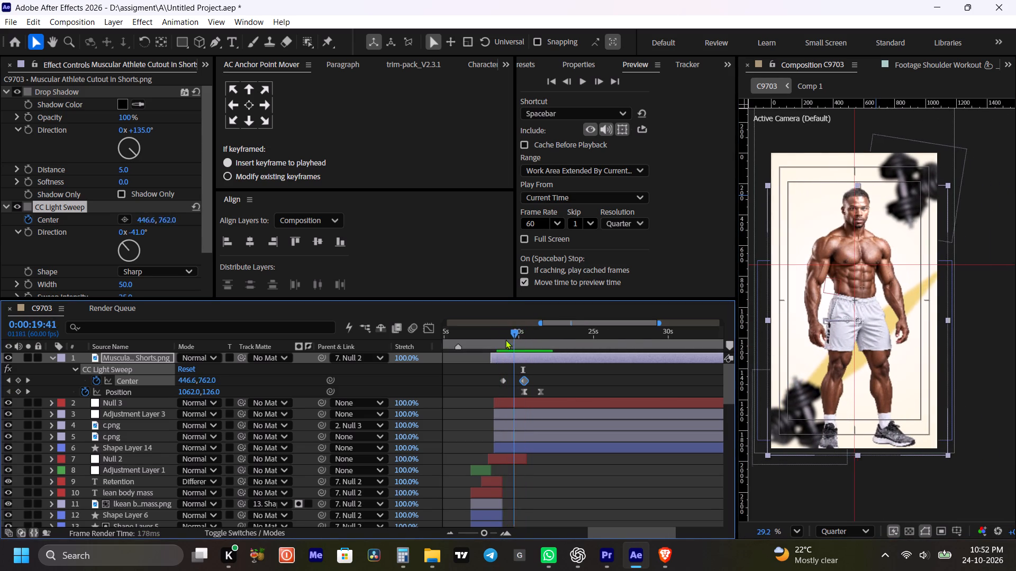
left_click_drag(505, 339, 508, 349)
Apply Easy Ease to both CC Light Sweep Center keyframes.
left_click_drag(536, 373, 525, 377)
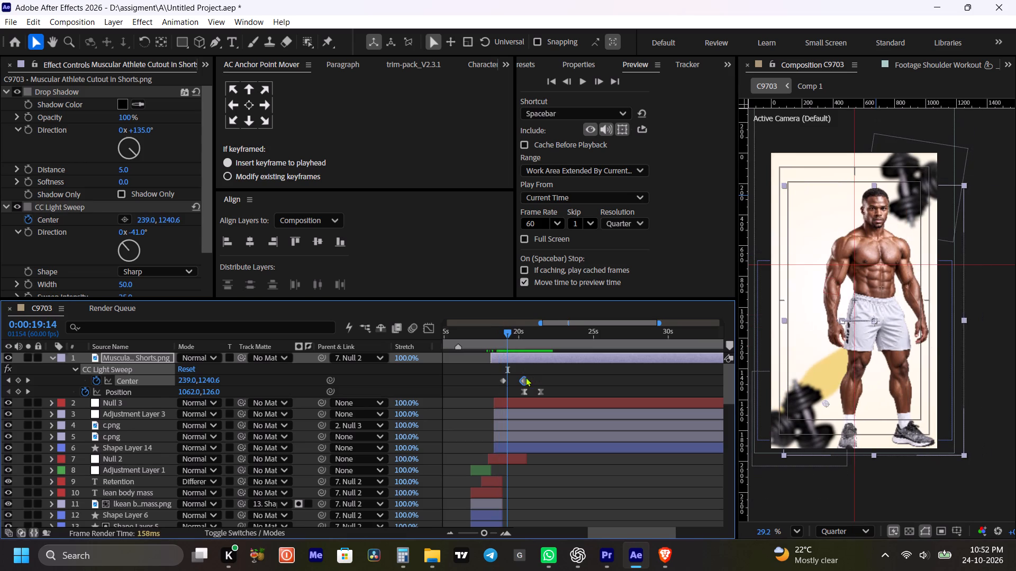
left_click_drag(525, 377, 495, 384)
key("F9")
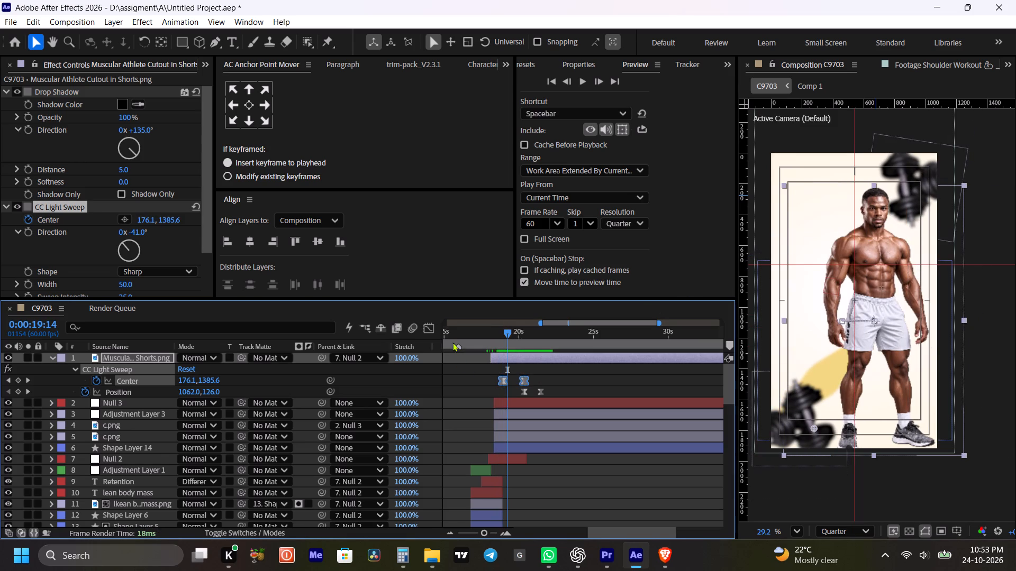
Reshape the Center speed graph so the sweep peaks early at about 4000 px/sec and eases out slowly.
left_click(431, 330)
scroll(493, 363, "up", 2, "alt")
scroll(513, 403, "up", 2, "alt")
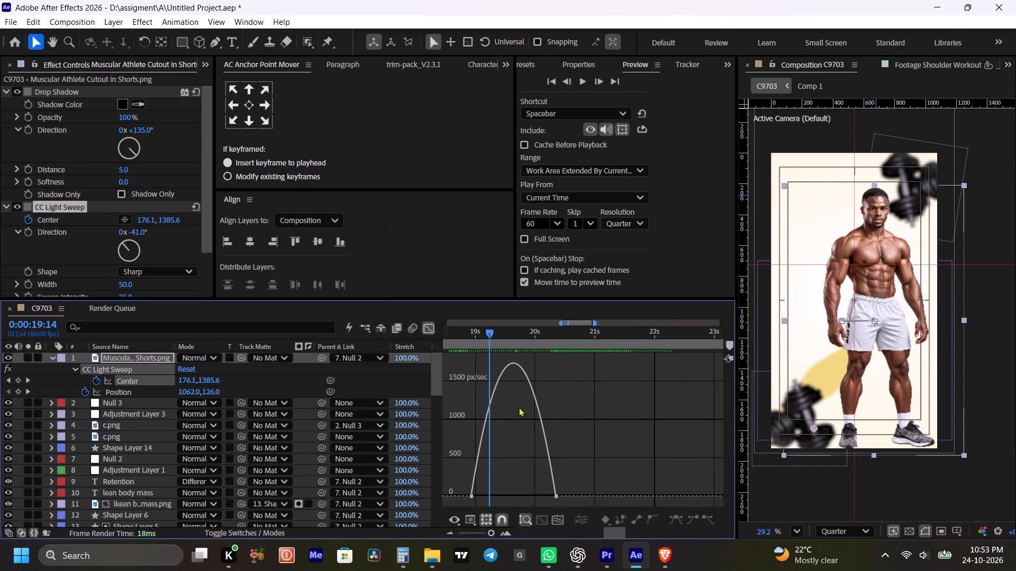
key("space")
left_click_drag(520, 402, 549, 416)
left_click_drag(627, 486, 567, 507)
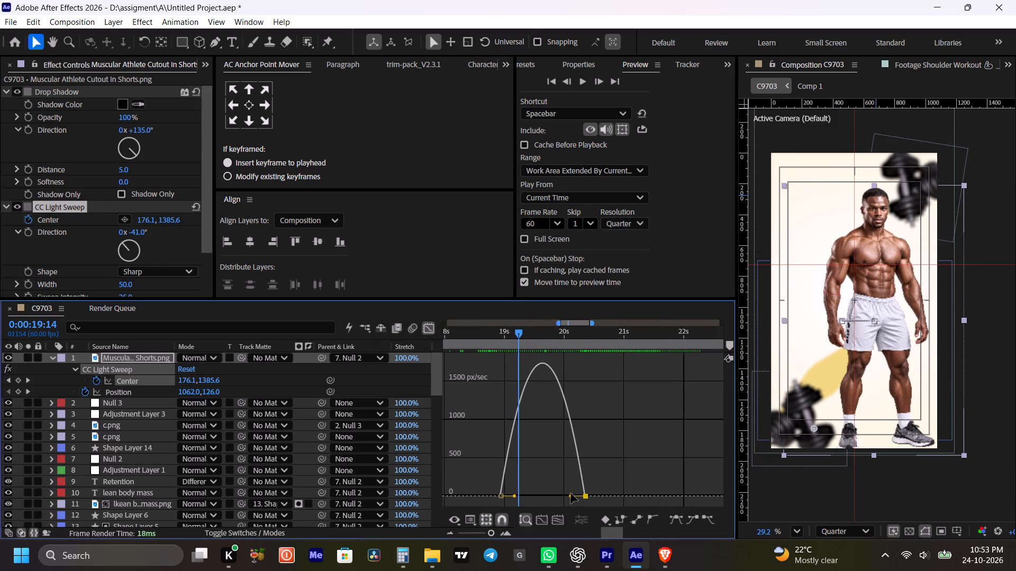
left_click_drag(571, 493, 545, 498)
left_click(429, 326)
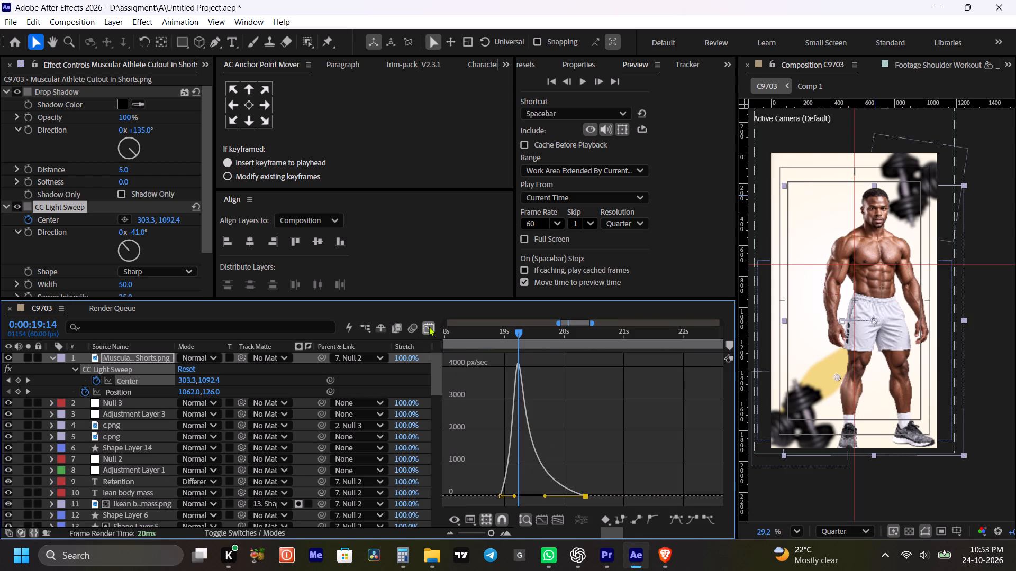
scroll(431, 328, "down", 1, "alt")
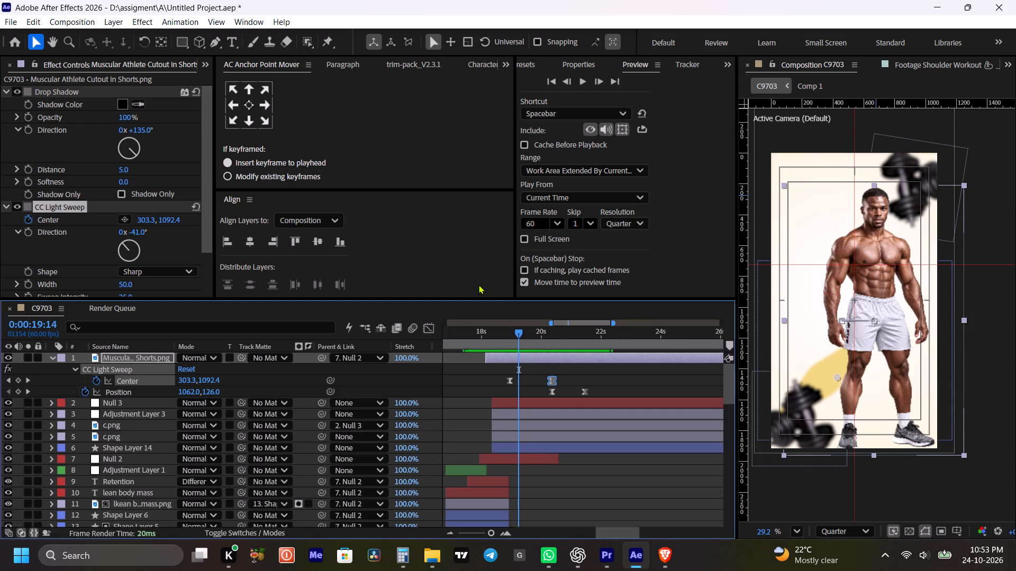
Play back the sweep from 0:00:17:48 and move its second Center keyframe later to about 0:00:21:33.
left_click(476, 337)
key("space")
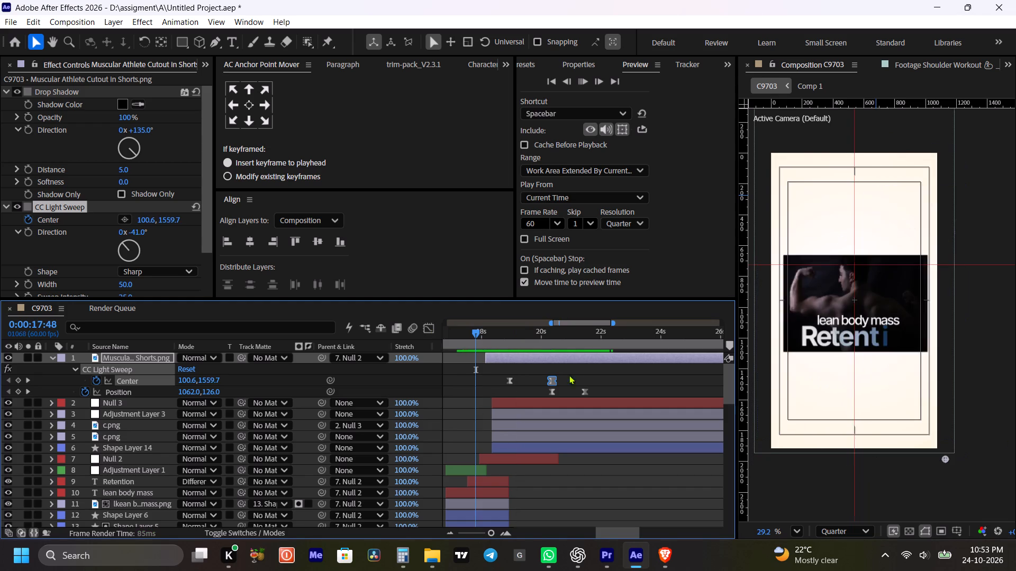
key("space")
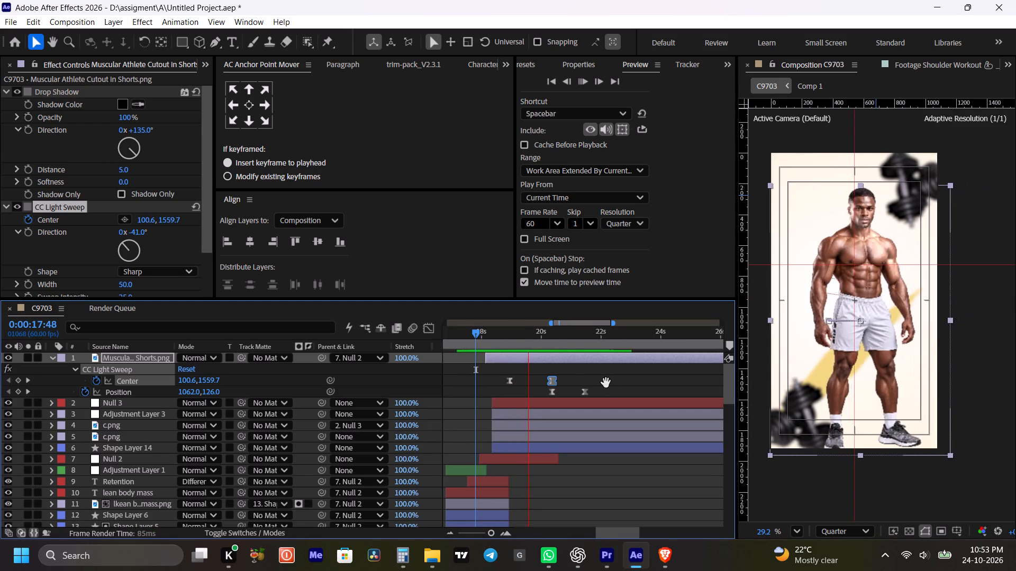
left_click_drag(552, 377, 585, 383)
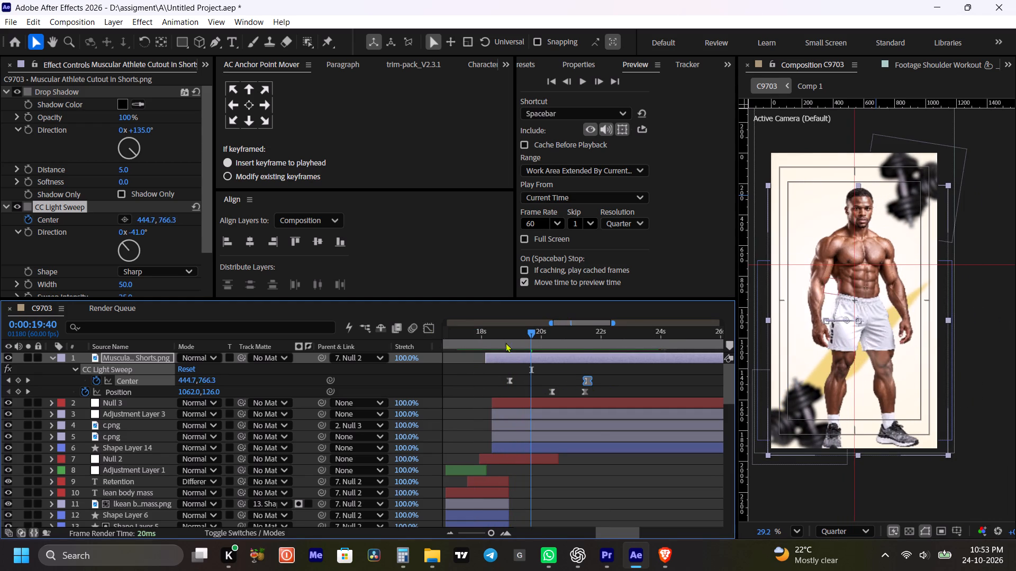
Replay the retimed light sweep from 0:00:17:55 and save the project.
left_click(479, 335)
key("space")
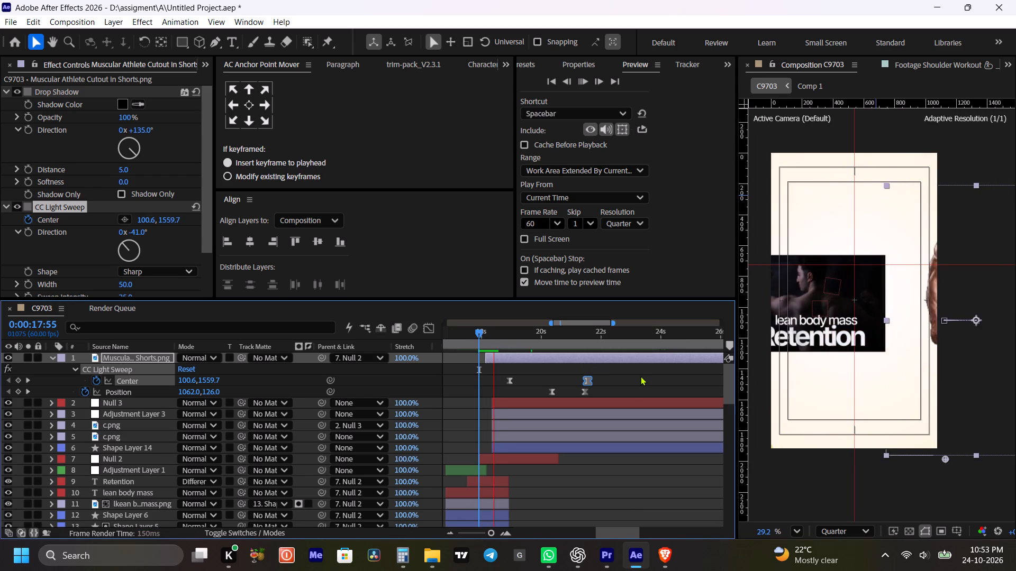
key("space")
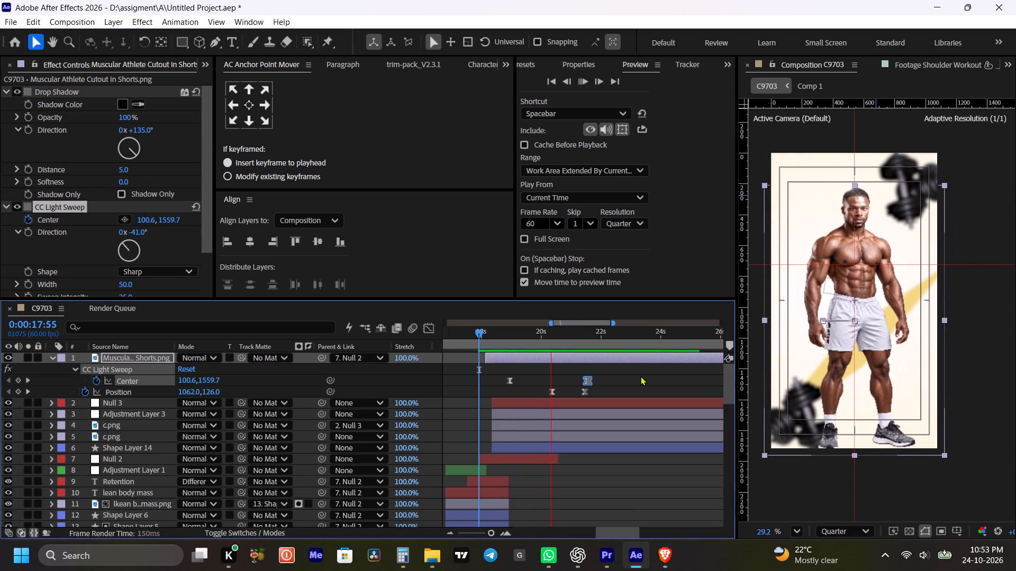
key("space")
key("space")
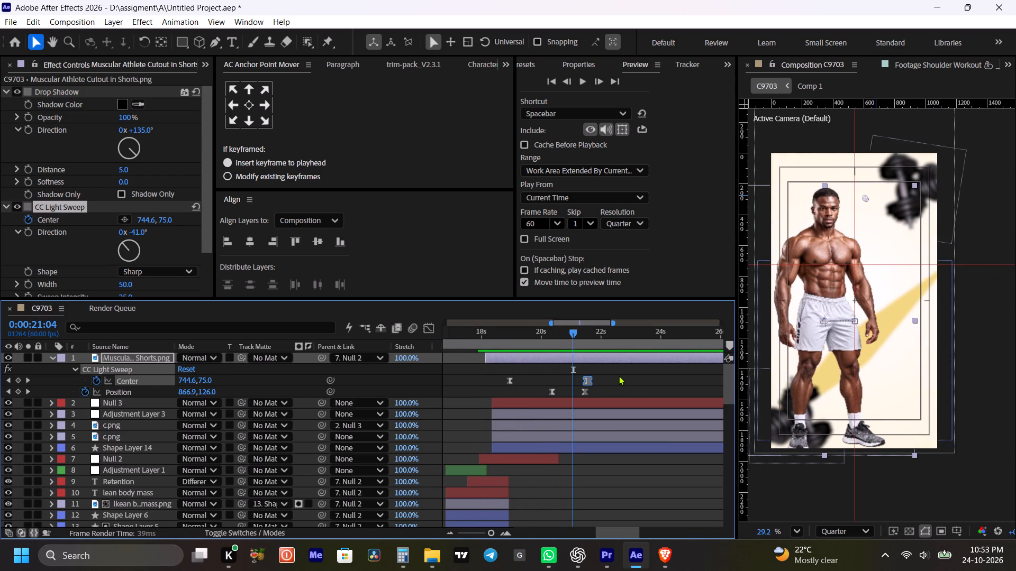
left_click(619, 375)
key("space")
key("space")
key("ctrl+s")
key("space")
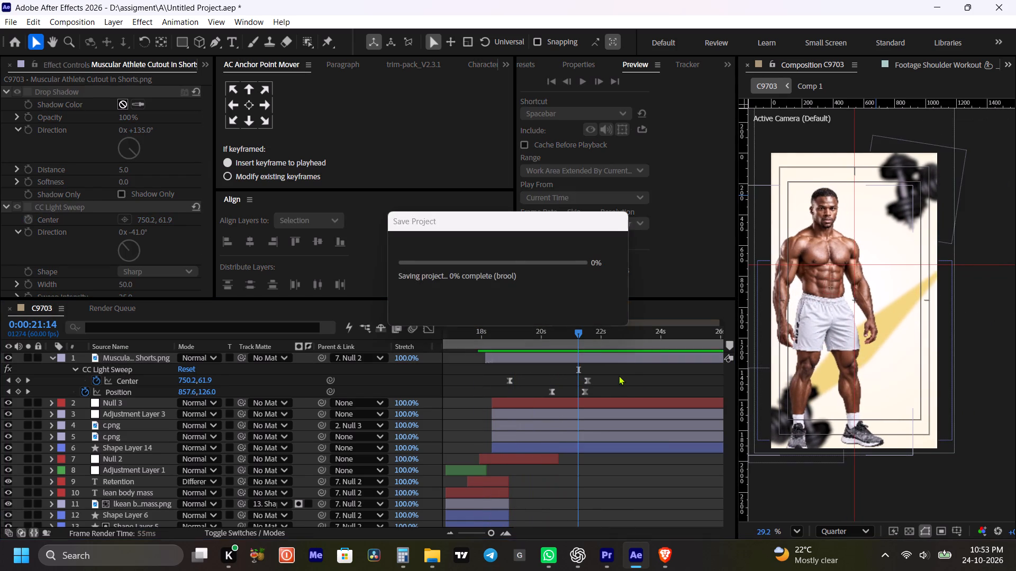
Play back the end of the athlete's move and the frames after it, between about 0:00:21:30 and 0:00:22:41.
left_click(619, 375)
key("space")
scroll(619, 375, "down", 2, "alt")
key("space")
left_click_drag(644, 382, 624, 386)
scroll(627, 386, "up", 1, "alt")
key("space")
left_click(570, 337)
key("space")
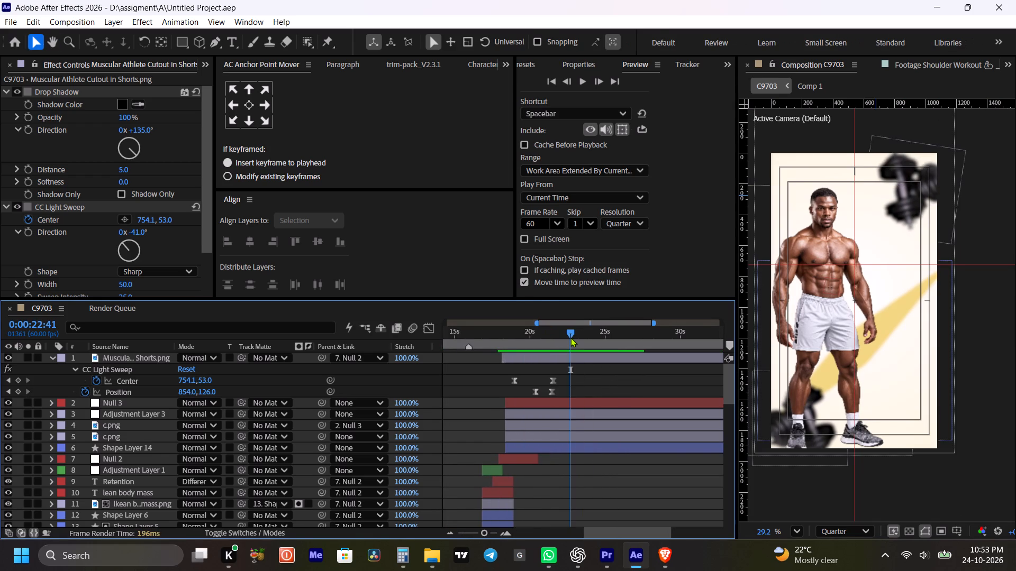
key("space")
left_click_drag(569, 336, 552, 338)
key("space")
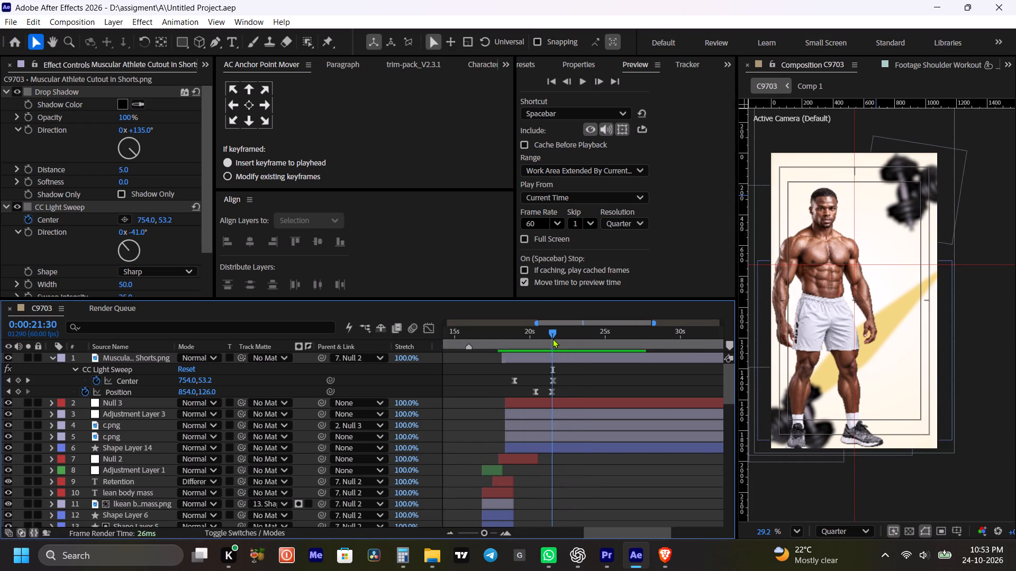
key("space")
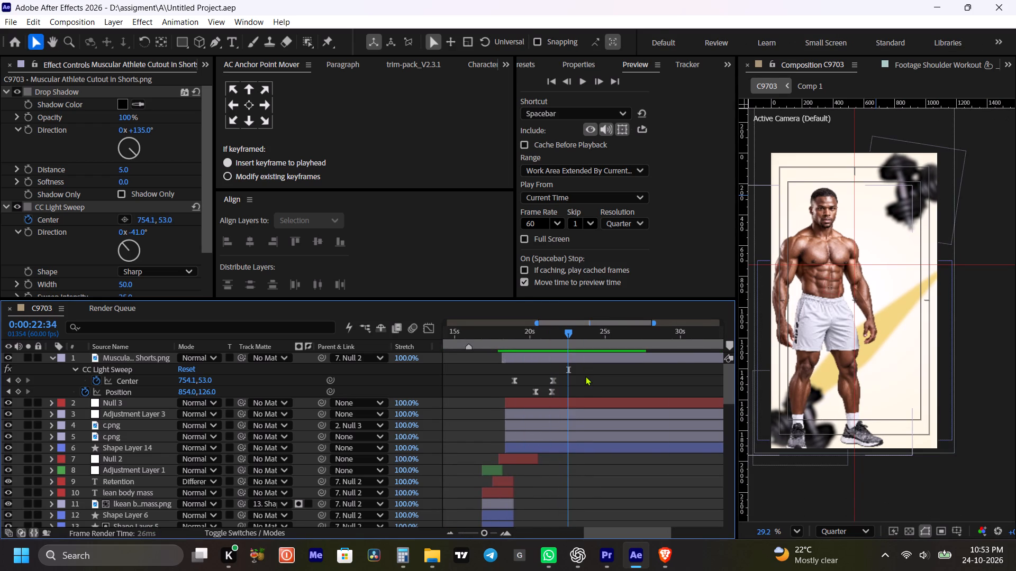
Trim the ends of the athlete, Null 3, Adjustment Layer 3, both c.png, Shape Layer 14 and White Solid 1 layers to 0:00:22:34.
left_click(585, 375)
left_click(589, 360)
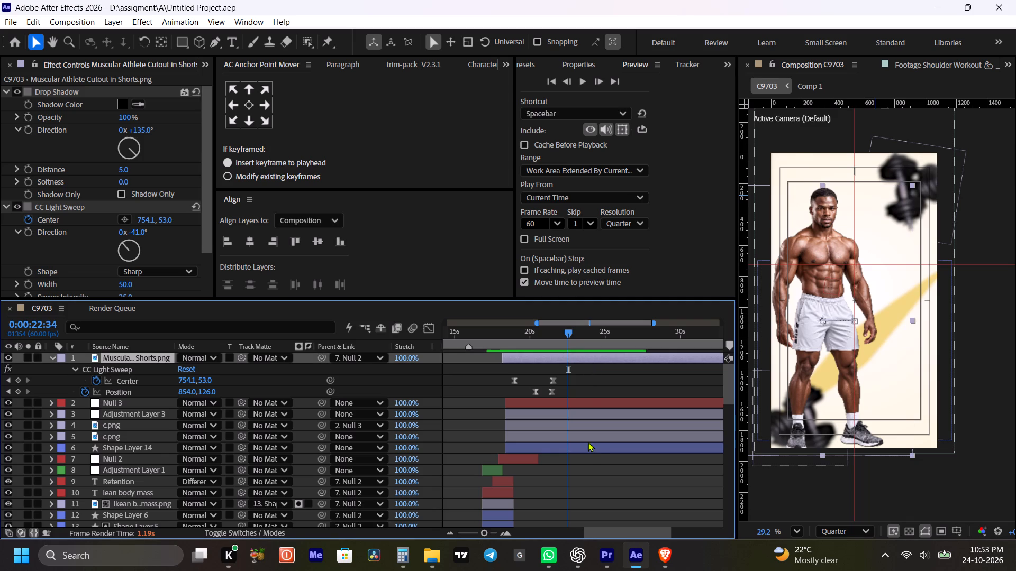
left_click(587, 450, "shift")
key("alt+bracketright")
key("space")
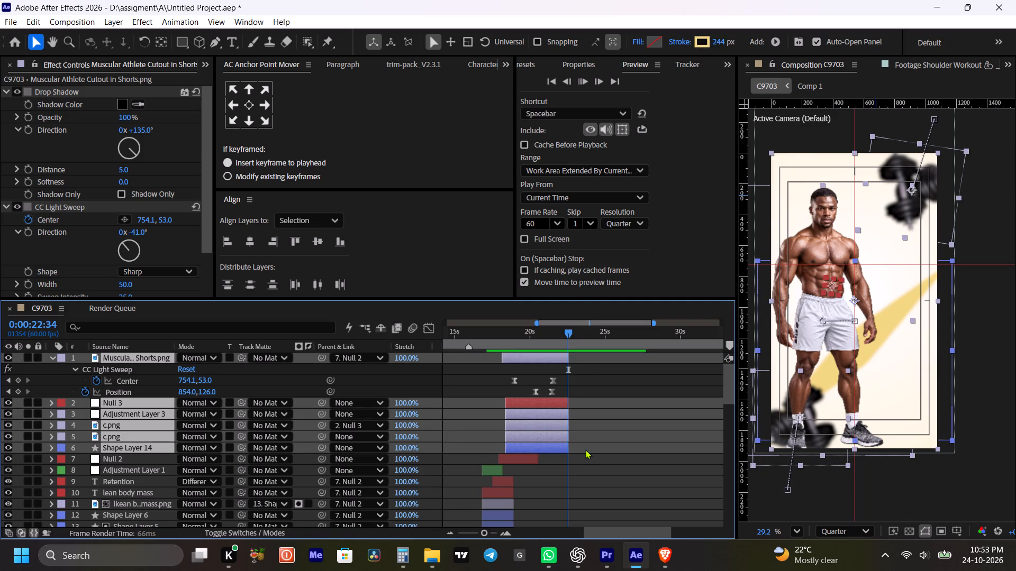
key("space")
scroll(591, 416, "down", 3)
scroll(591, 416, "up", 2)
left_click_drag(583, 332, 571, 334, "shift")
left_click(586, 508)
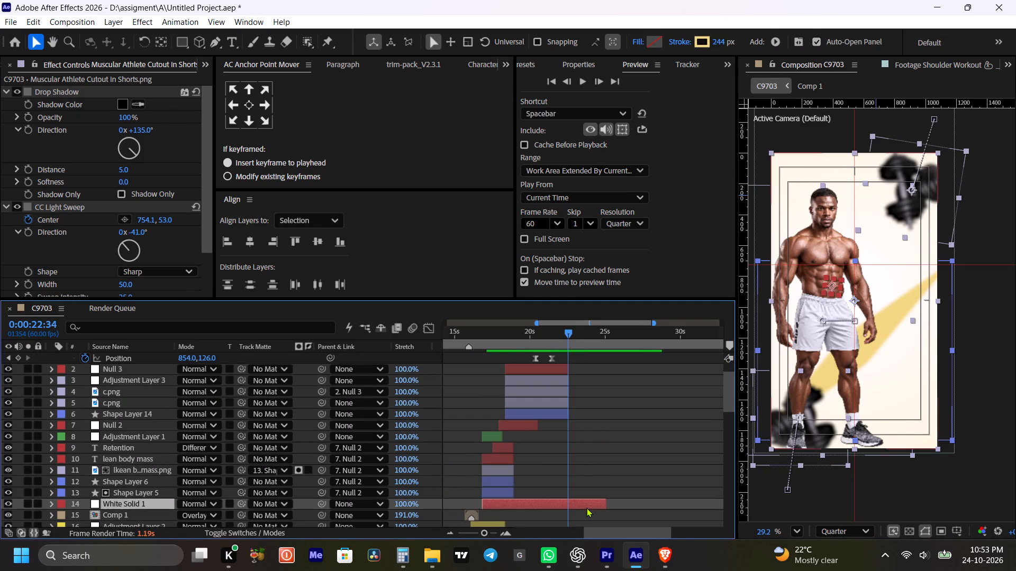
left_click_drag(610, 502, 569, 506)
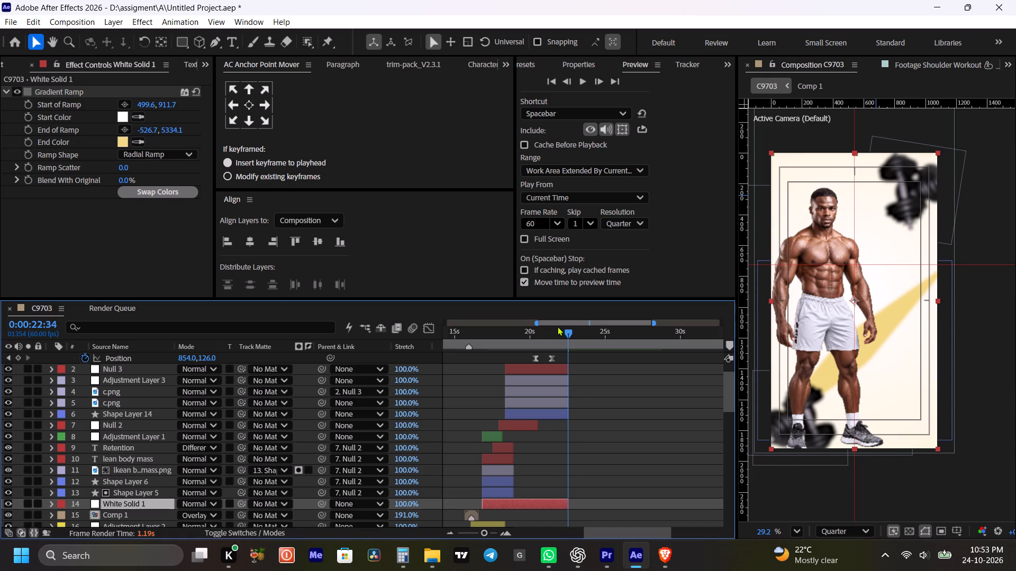
Play back the scene's end from 0:00:21:48 and step through frames from 0:00:22:34, stopping at the speaker's cut at 0:00:22:42.
left_click(557, 327)
key("space")
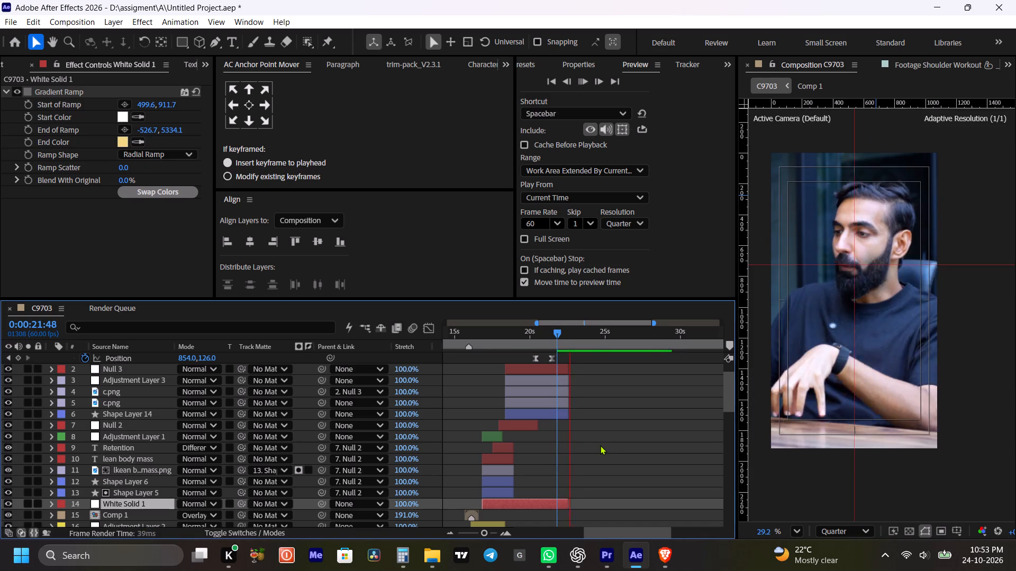
key("space")
left_click_drag(575, 340, 569, 340, "shift")
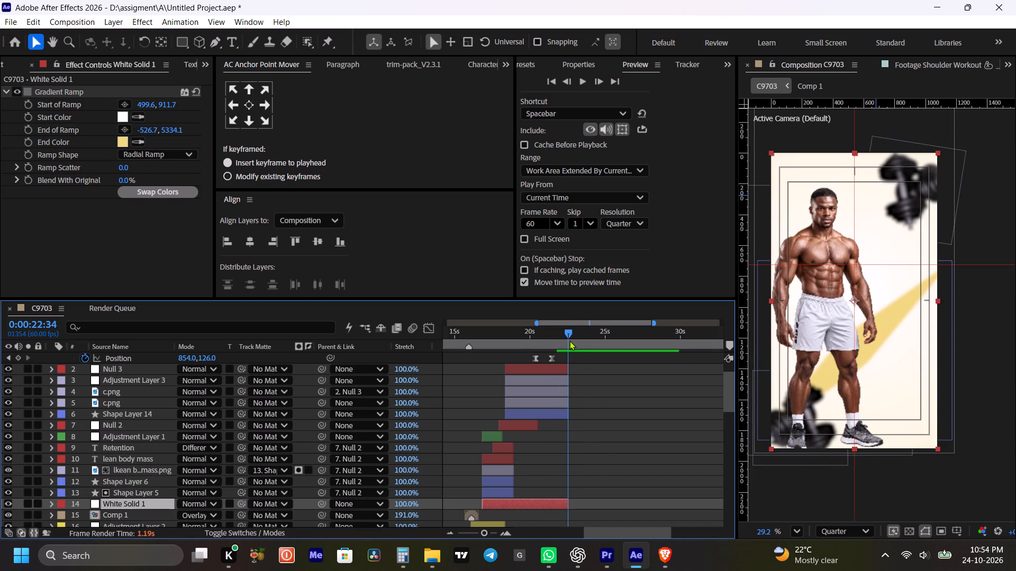
key("ctrl+Right")
key("ctrl+Right")
key("ctrl+Right")
key("ctrl+Right")
key("ctrl+Right")
key("ctrl+Right")
key("ctrl+Right")
key("ctrl+Right")
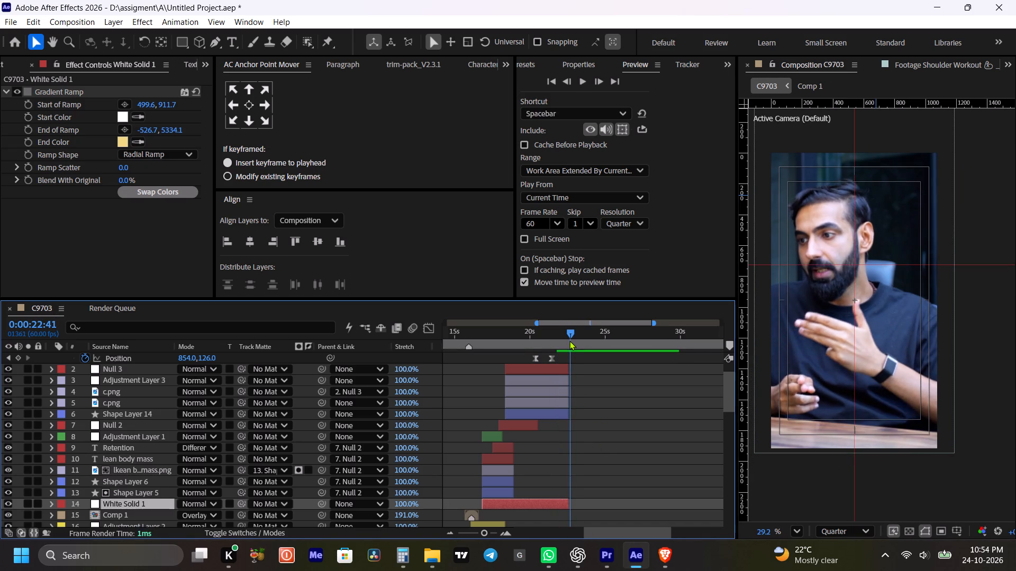
key("ctrl+Right")
key("ctrl+Right")
key("ctrl+Left")
key("ctrl+Left")
key("ctrl+Left")
key("ctrl+Right")
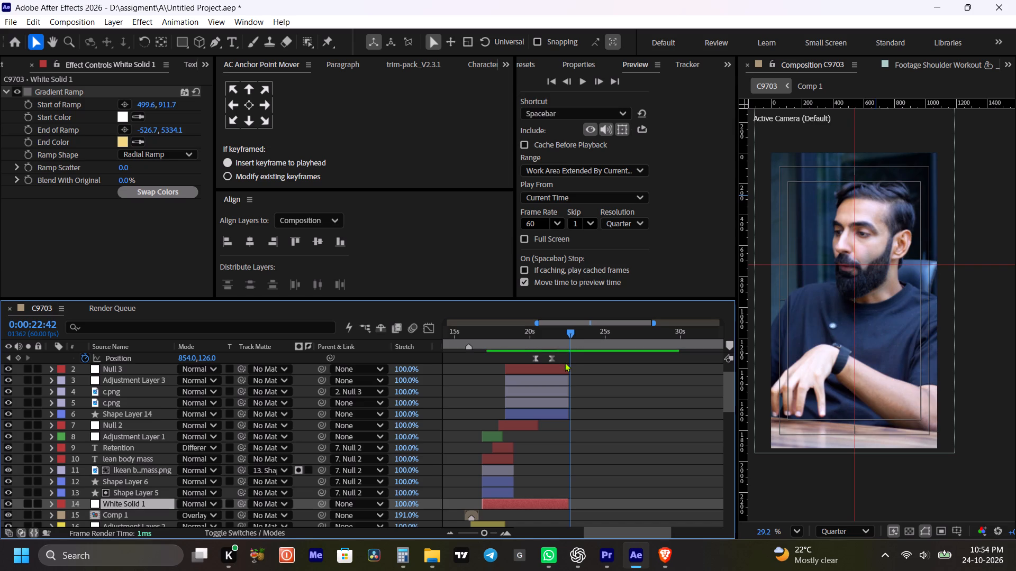
Extend the ends of layers 1 to 6 and White Solid 1 to 0:00:22:42, check the trimmed edges, and save the project.
left_click(565, 364)
scroll(568, 372, "up", 3)
left_click(564, 355, "shift")
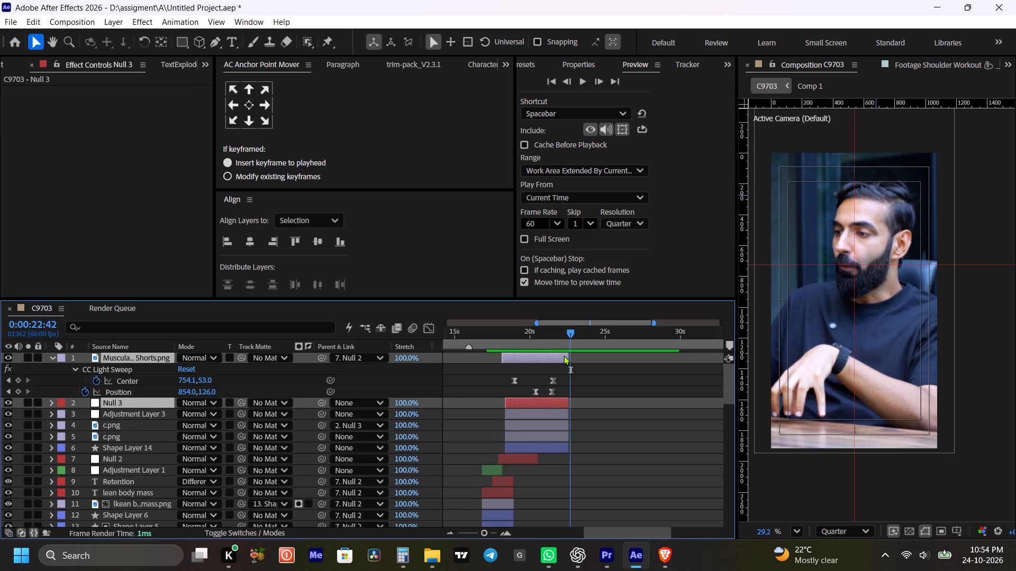
key("m")
left_click(563, 409, "shift")
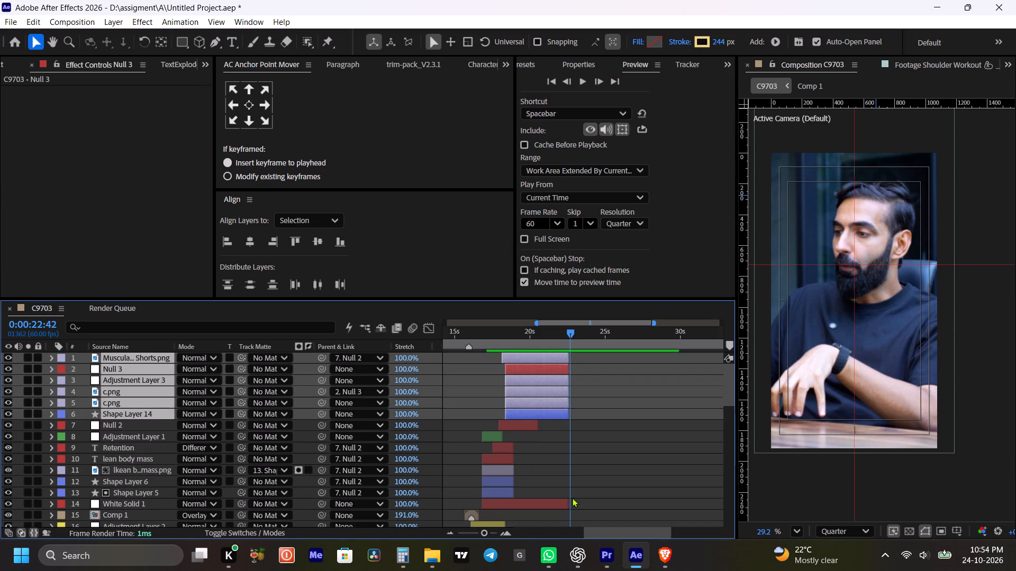
left_click(570, 502, "ctrl")
key("alt+bracketright")
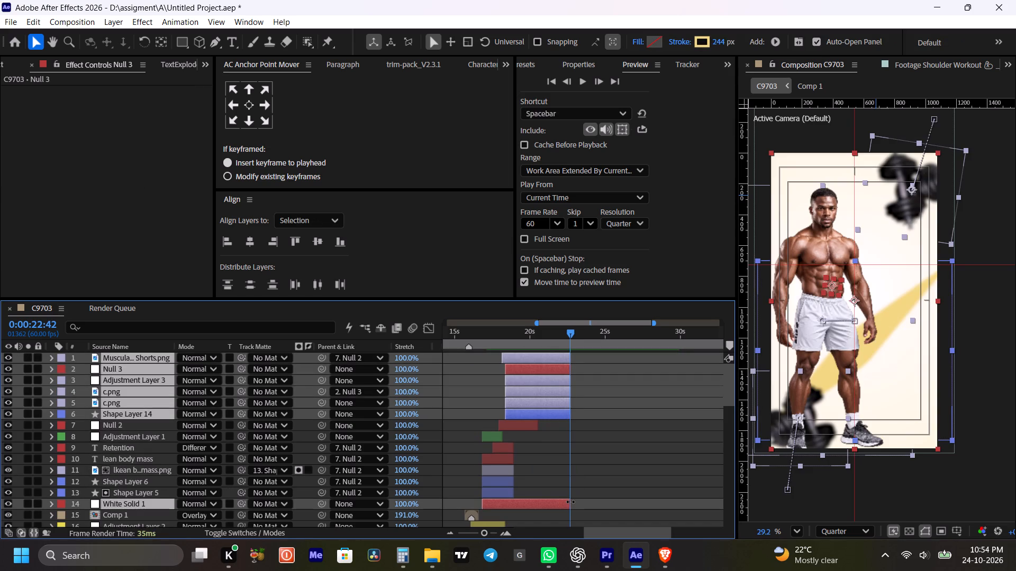
scroll(579, 416, "up", 3, "alt")
scroll(536, 411, "up", 2, "alt")
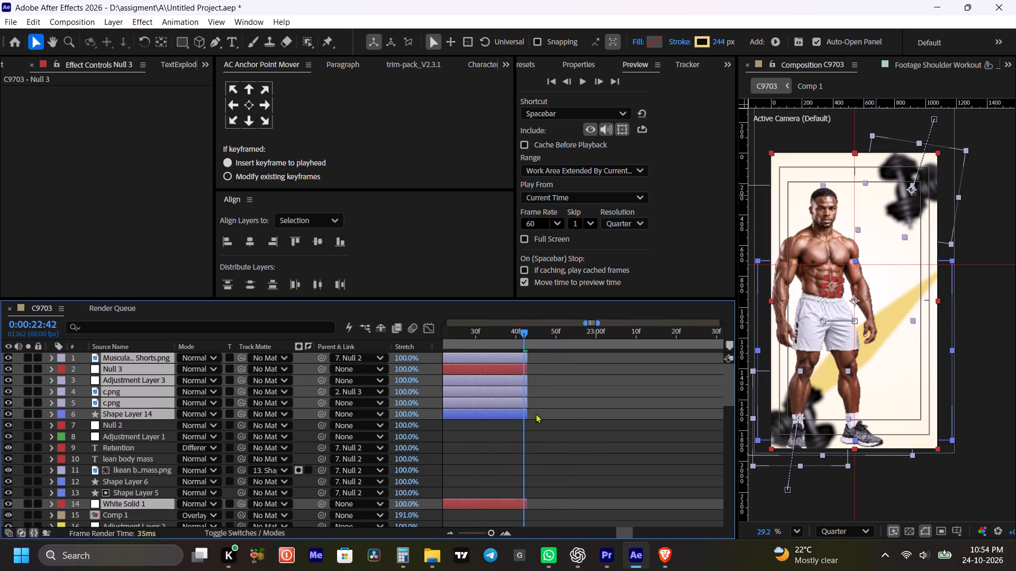
key("ctrl+s")
scroll(552, 429, "down", 7, "alt")
key("ctrl+s")
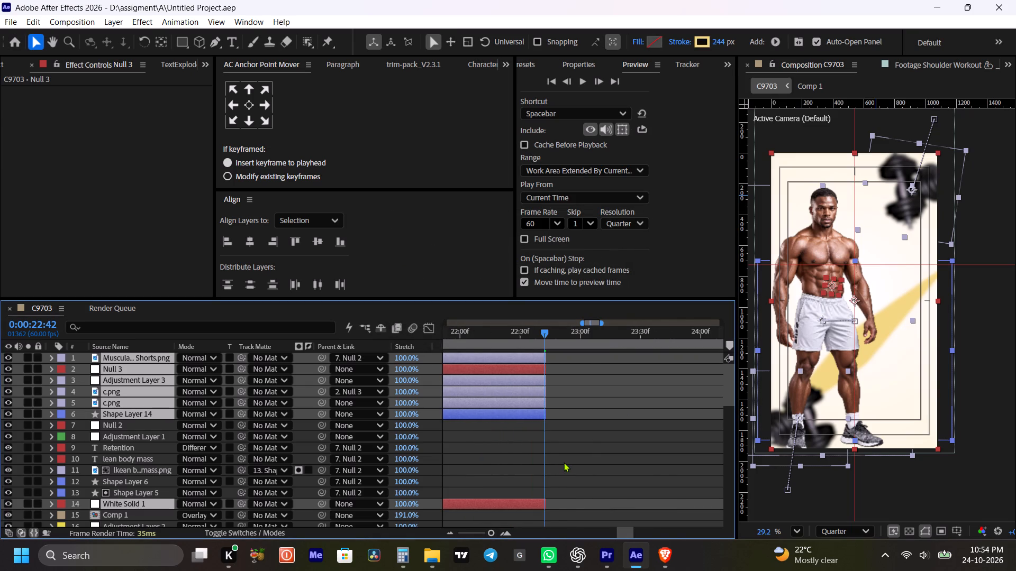
Close After Effects, the project folder window and Premiere.
left_click(1015, 0)
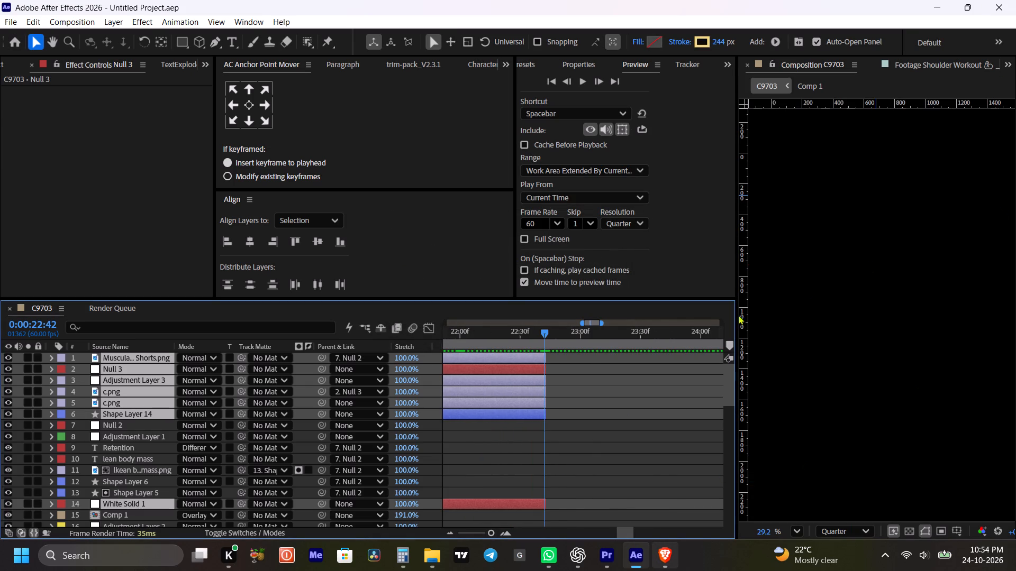
left_click(1012, 0)
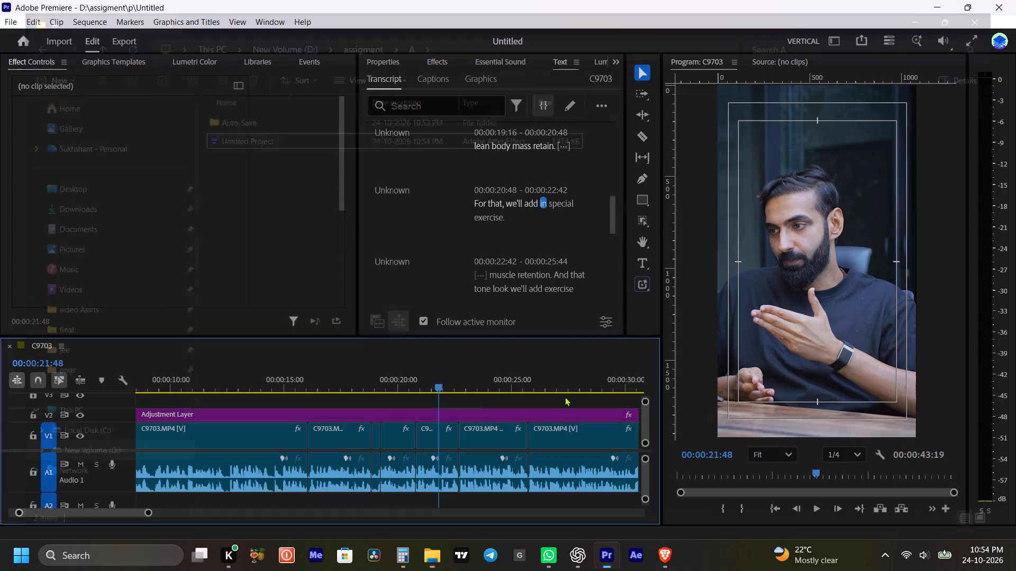
left_click(1015, 0)
left_click(1015, 0)
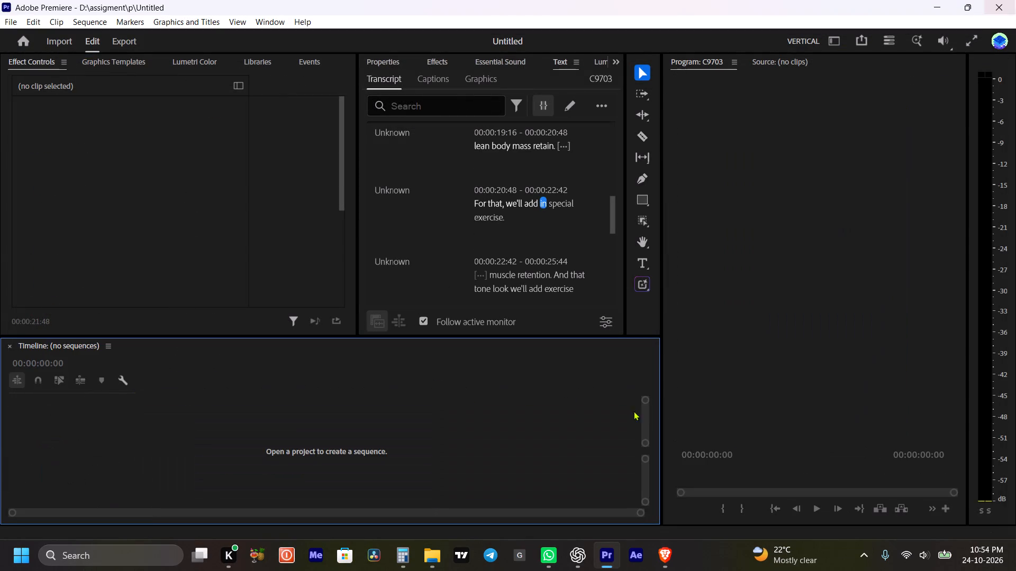